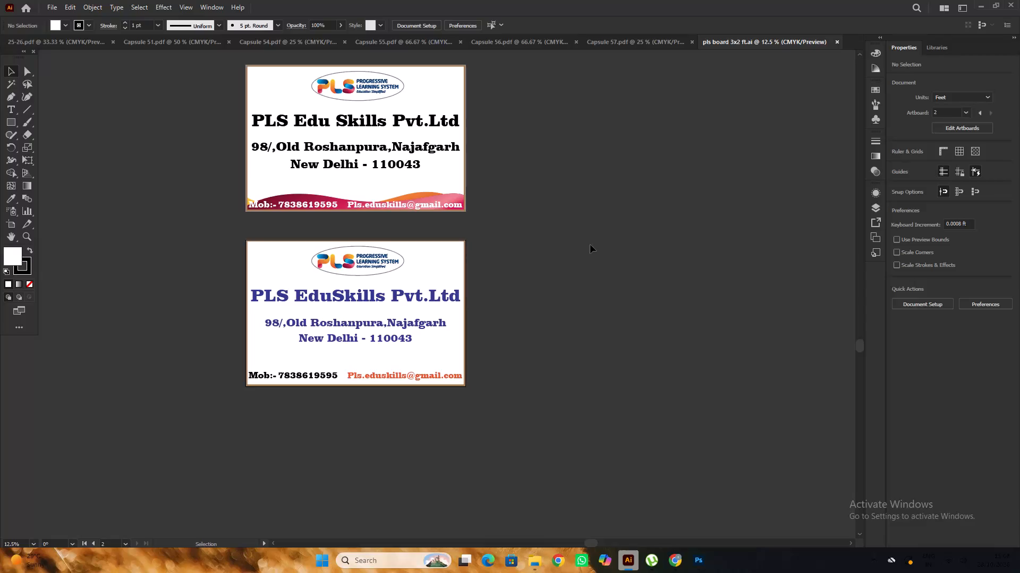
Try to export the whole pls board 3x2 ft document as a CMYK TIFF at High (300 ppi), without using artboards.
left_click(13, 222)
left_click(8, 71)
scroll(47, 82, "up", 4)
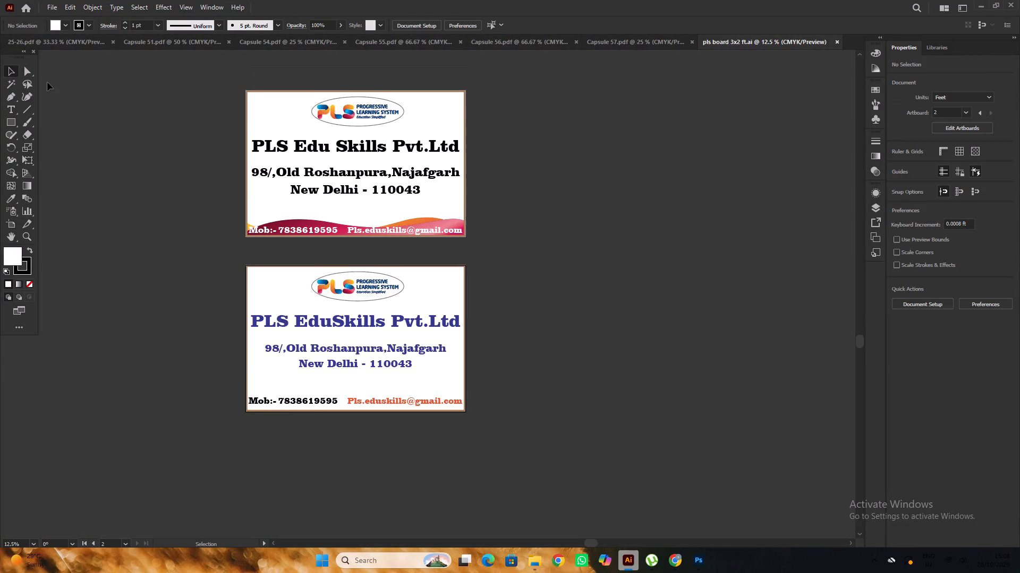
left_click(54, 5)
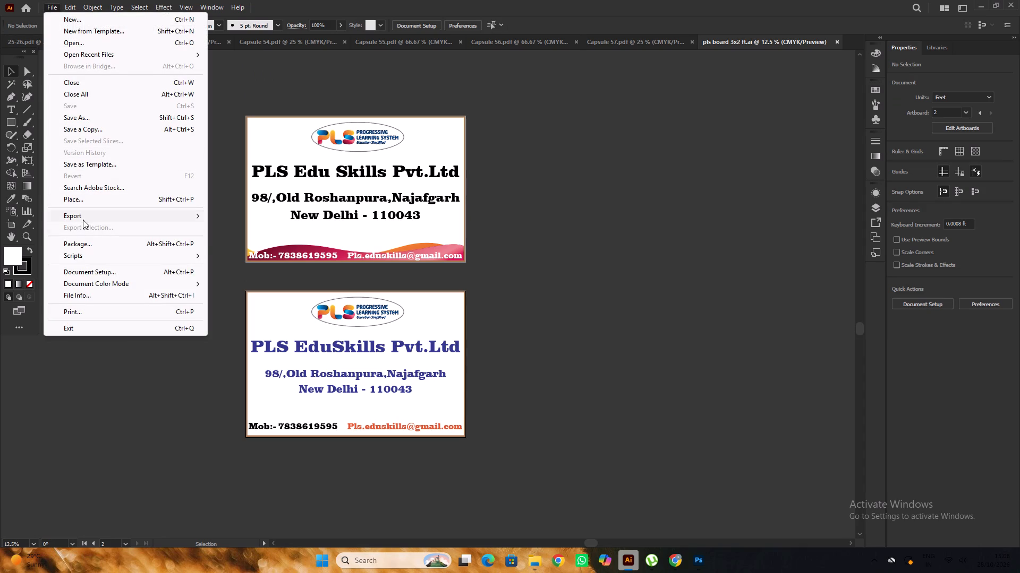
left_click(252, 228)
left_click(98, 438)
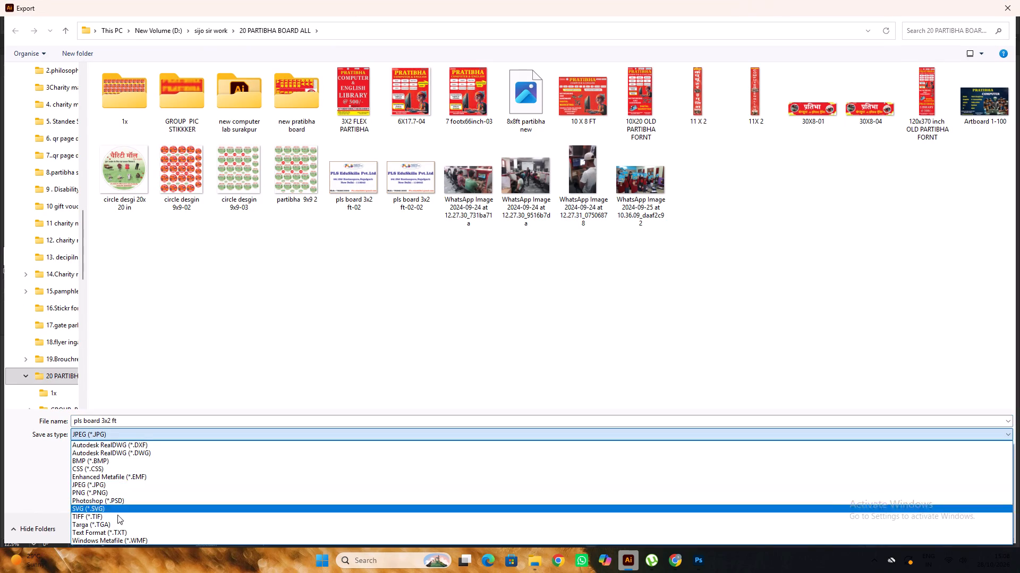
left_click(118, 517)
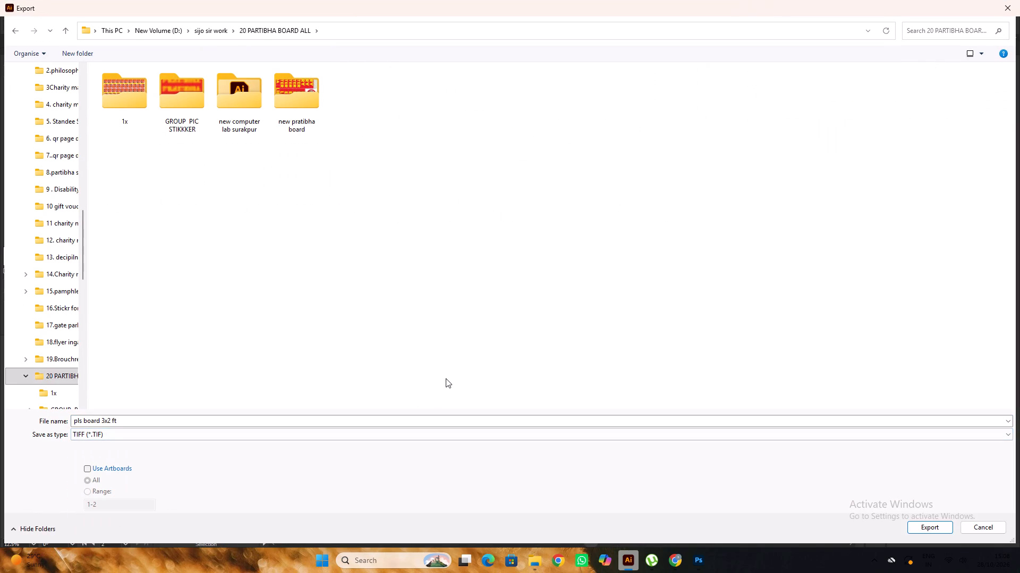
left_click(935, 527)
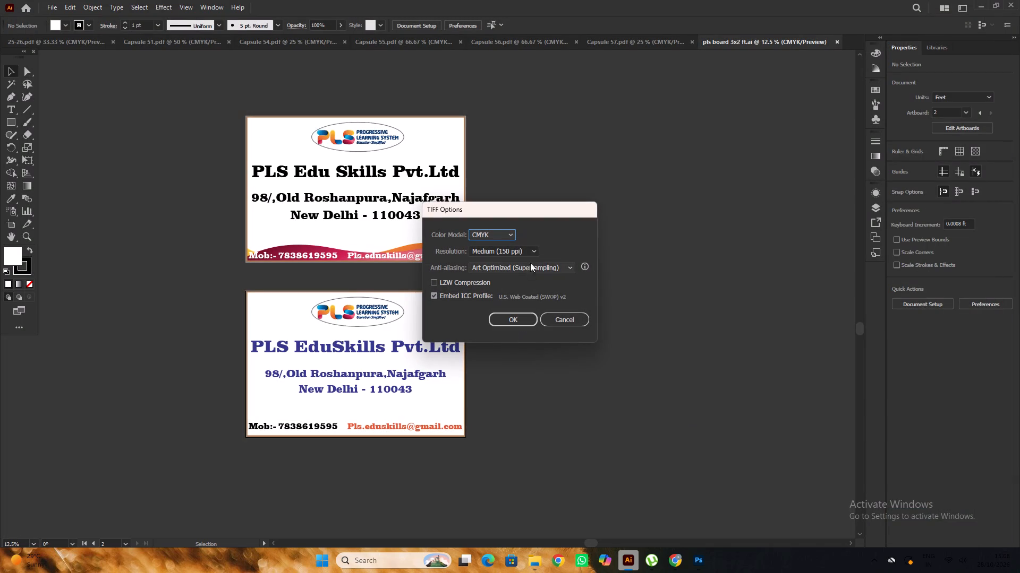
left_click(531, 253)
left_click(513, 289)
left_click(513, 322)
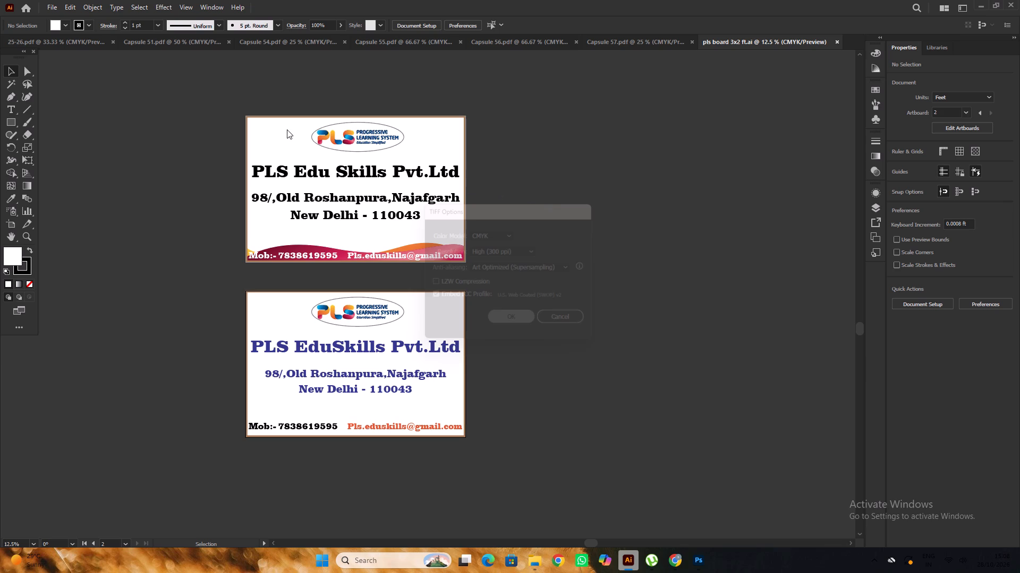
left_click(49, 6)
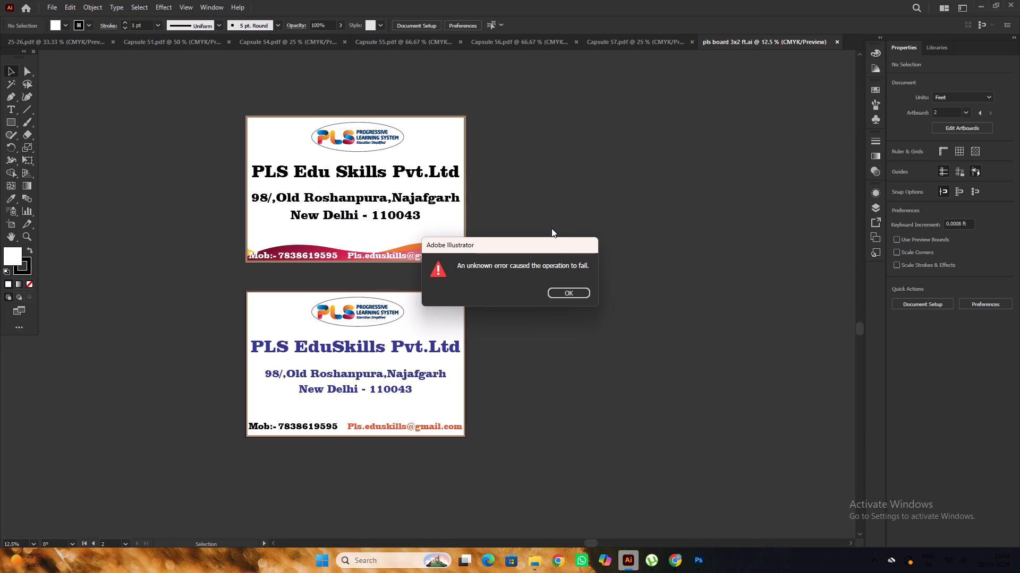
left_click(564, 290)
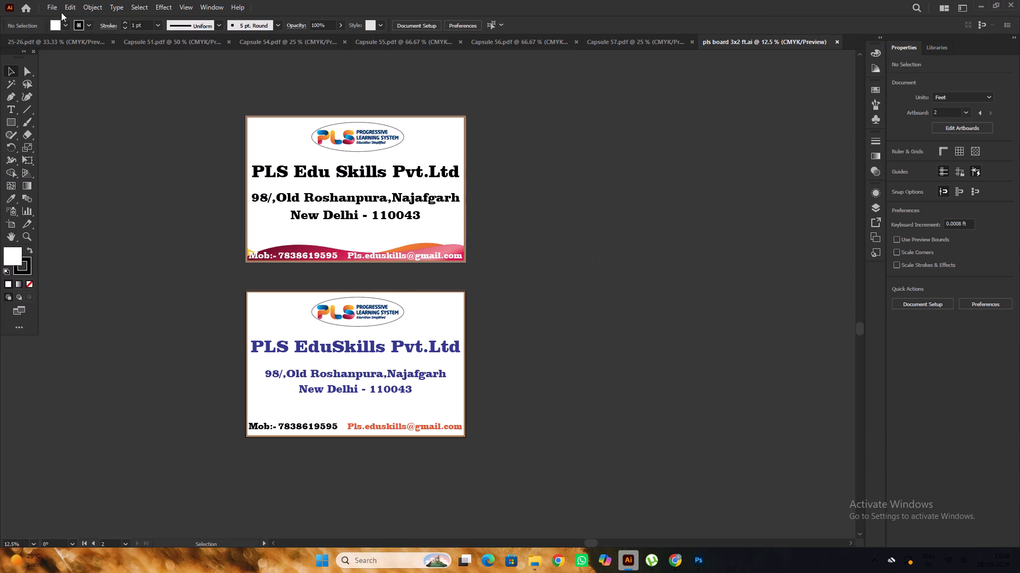
Export only artboard 2 as a TIFF named pls board 3x2 ft in the 20 PARTIBHA BOARD ALL folder.
left_click(46, 2)
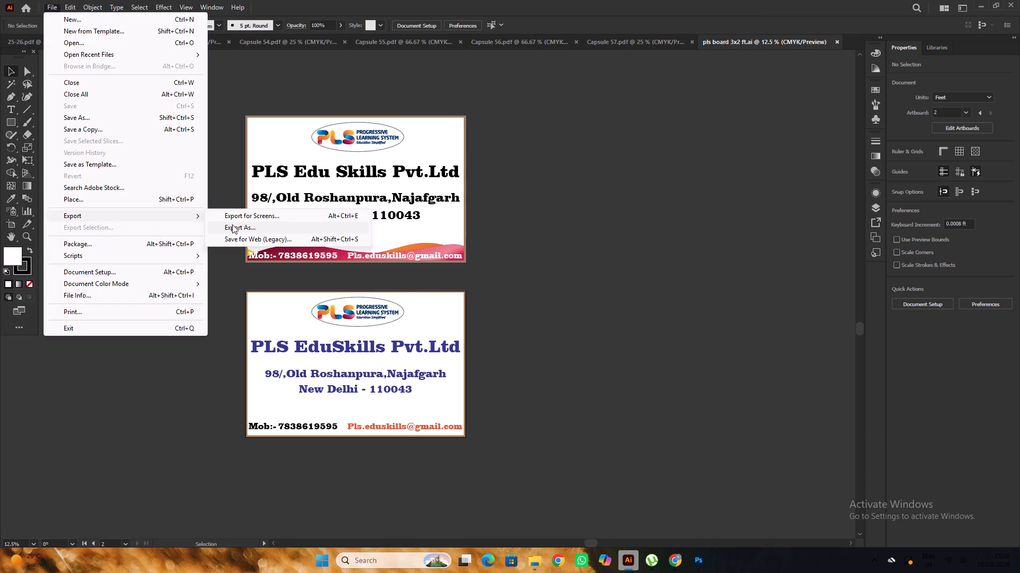
left_click(234, 223)
left_click(107, 464)
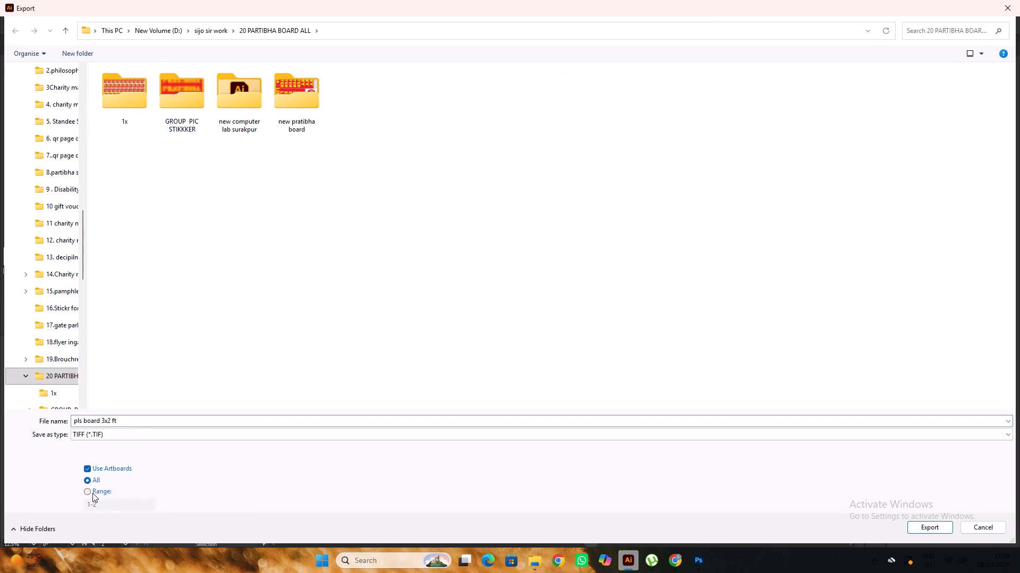
left_click(92, 493)
left_click_drag(96, 502, 74, 509)
key("2")
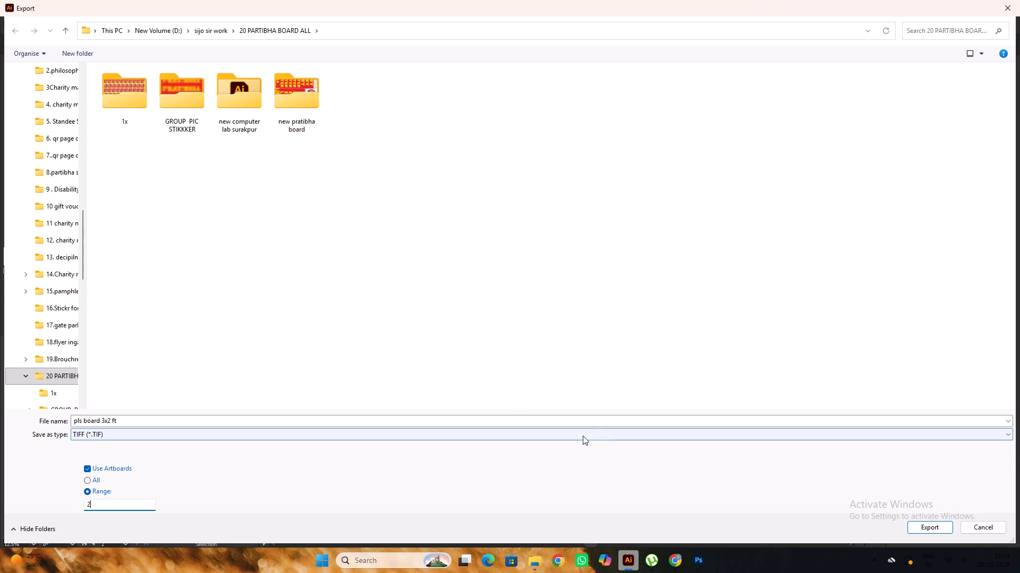
left_click(926, 527)
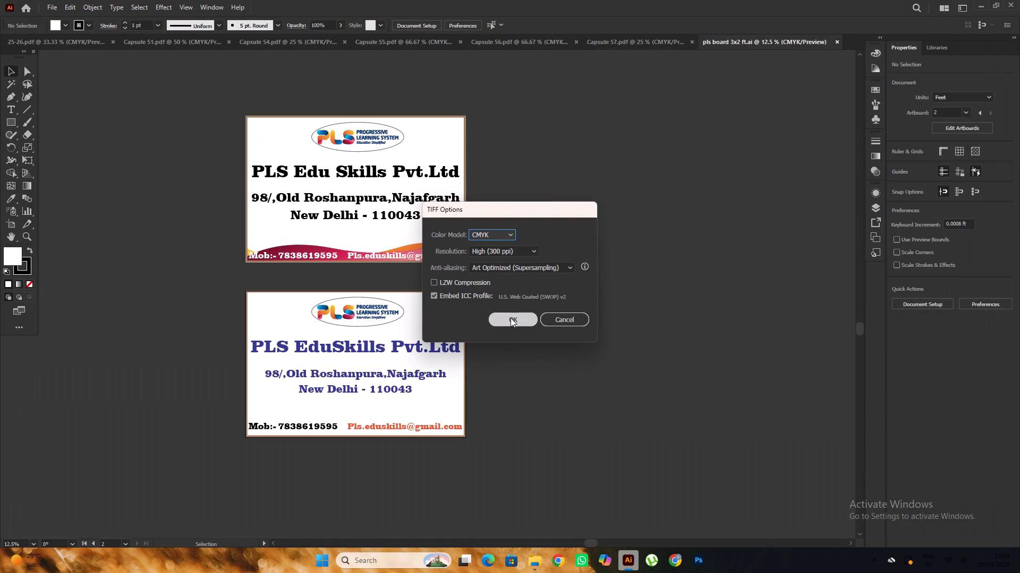
left_click(511, 318)
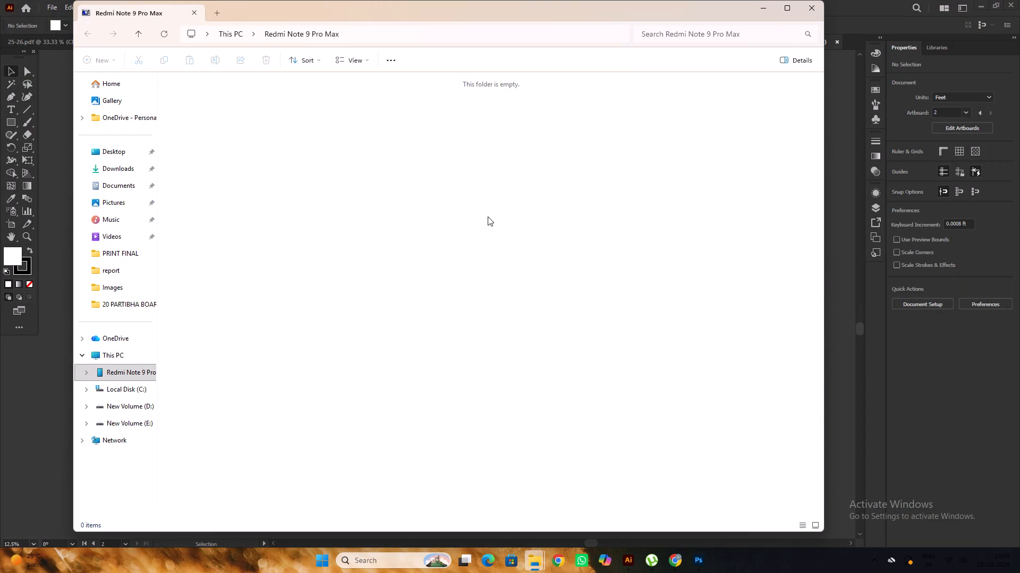
Close the empty phone folder window and check the 20 PARTIBHA BOARD ALL folder for the exported board file.
left_click(801, 6)
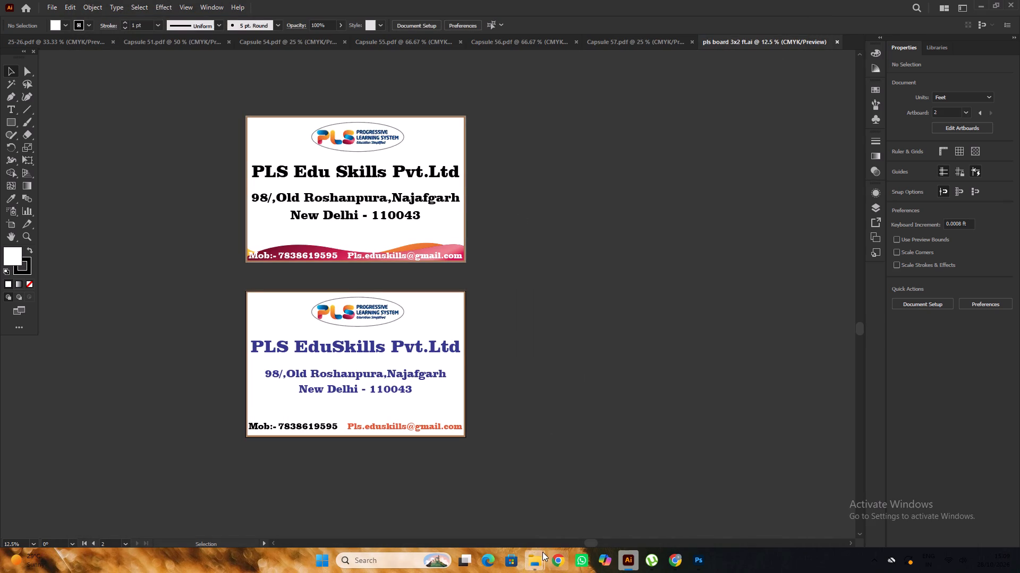
left_click(535, 517)
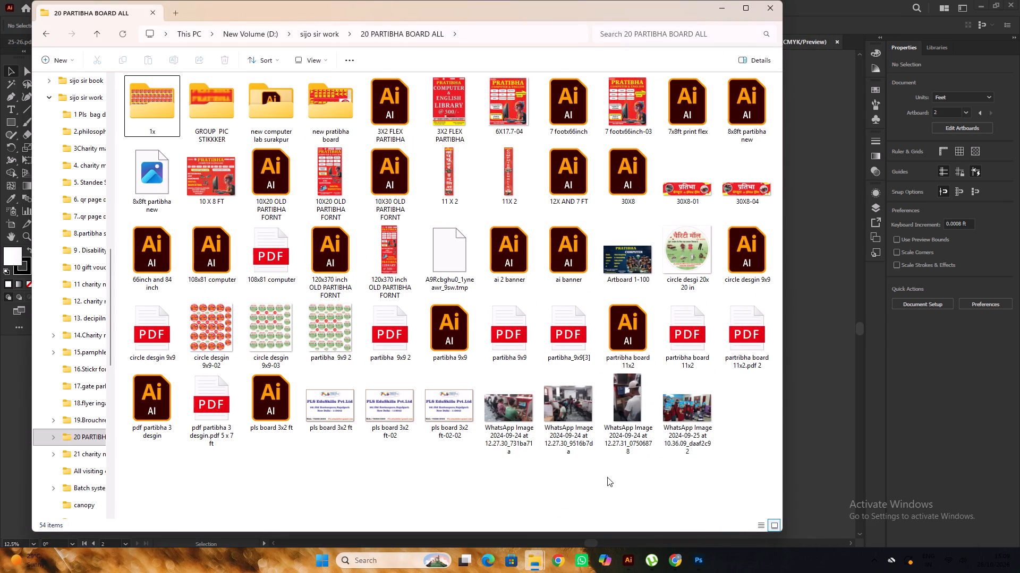
scroll(522, 369, "up", 3)
scroll(522, 369, "down", 3)
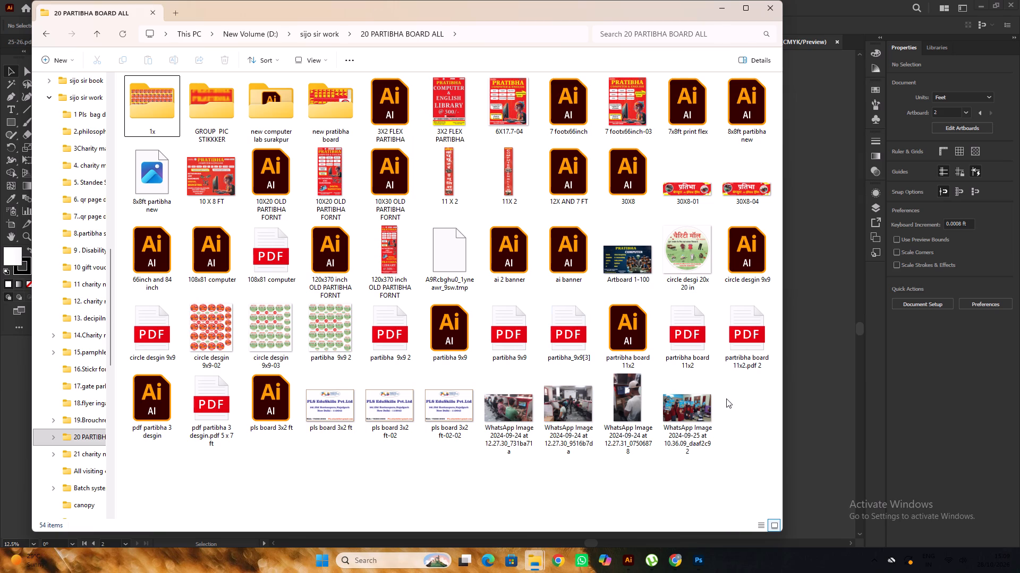
left_click(717, 8)
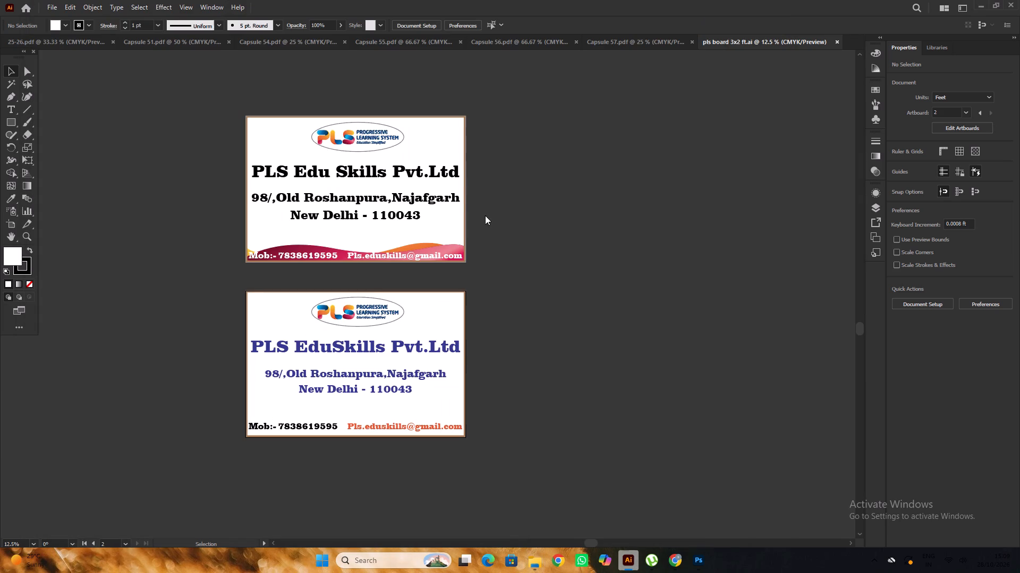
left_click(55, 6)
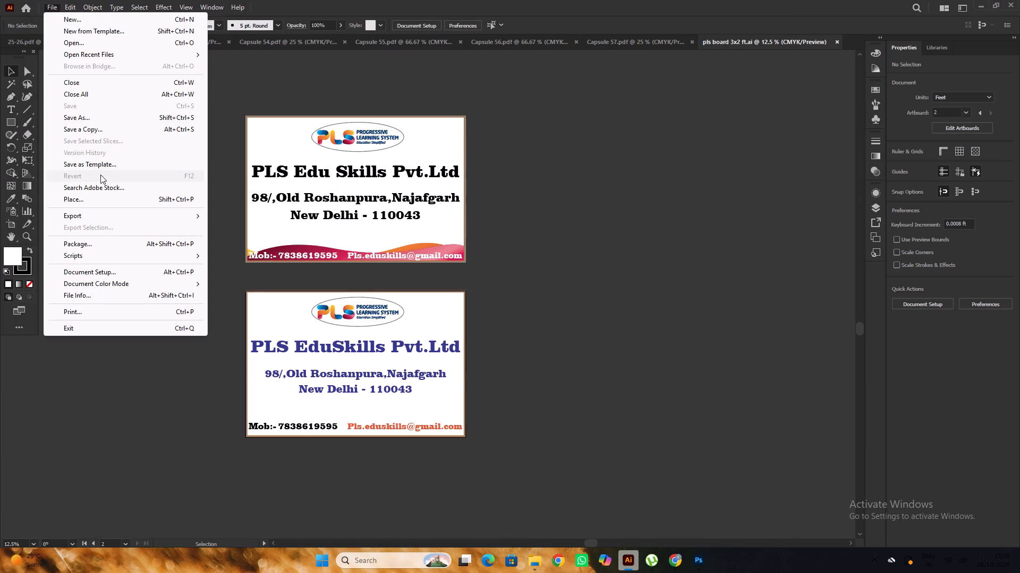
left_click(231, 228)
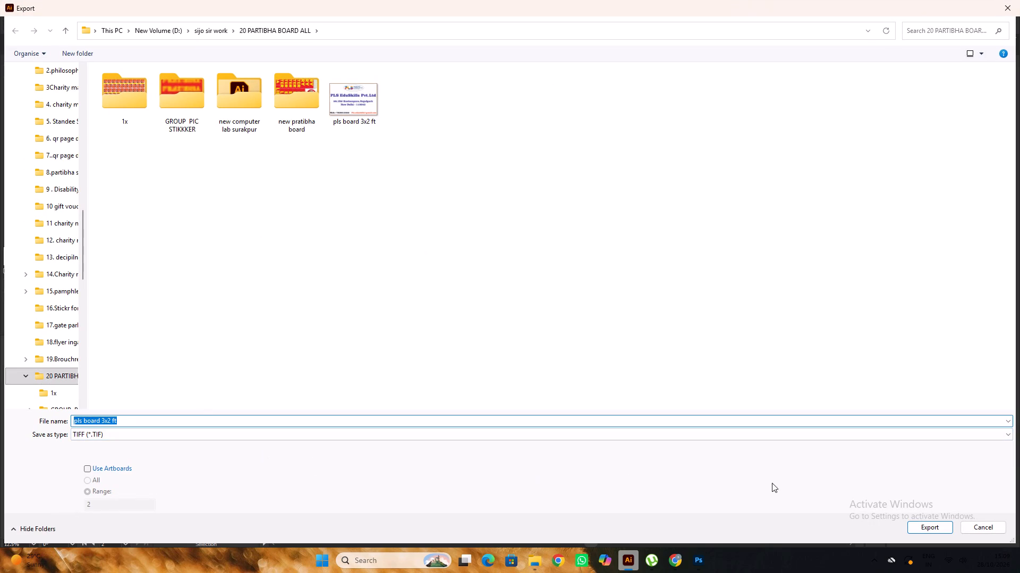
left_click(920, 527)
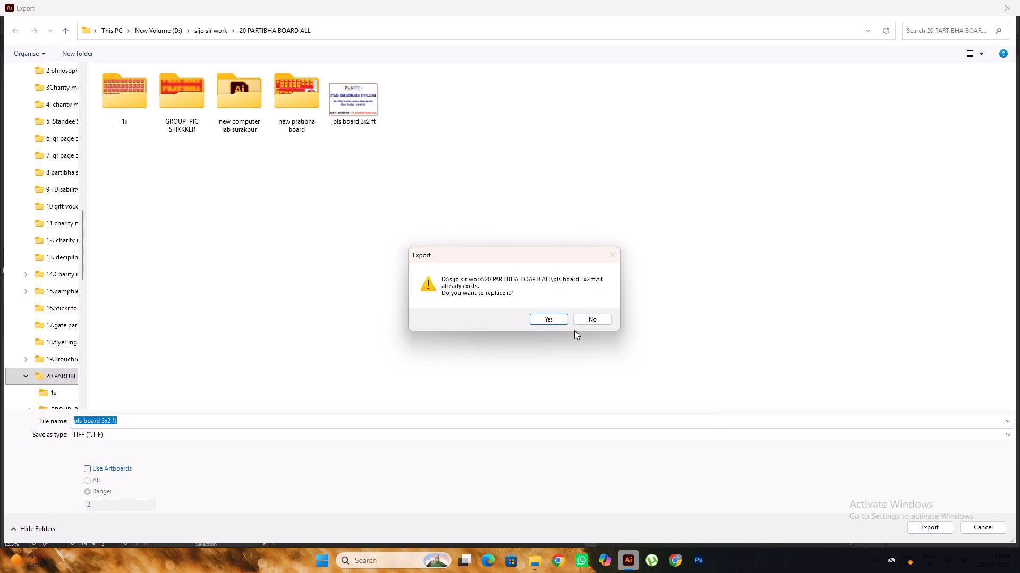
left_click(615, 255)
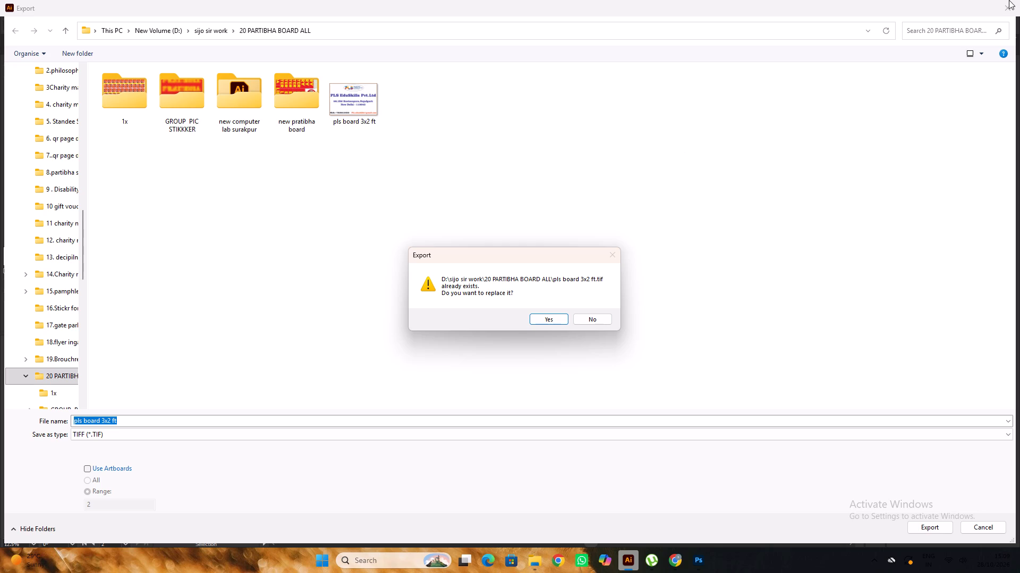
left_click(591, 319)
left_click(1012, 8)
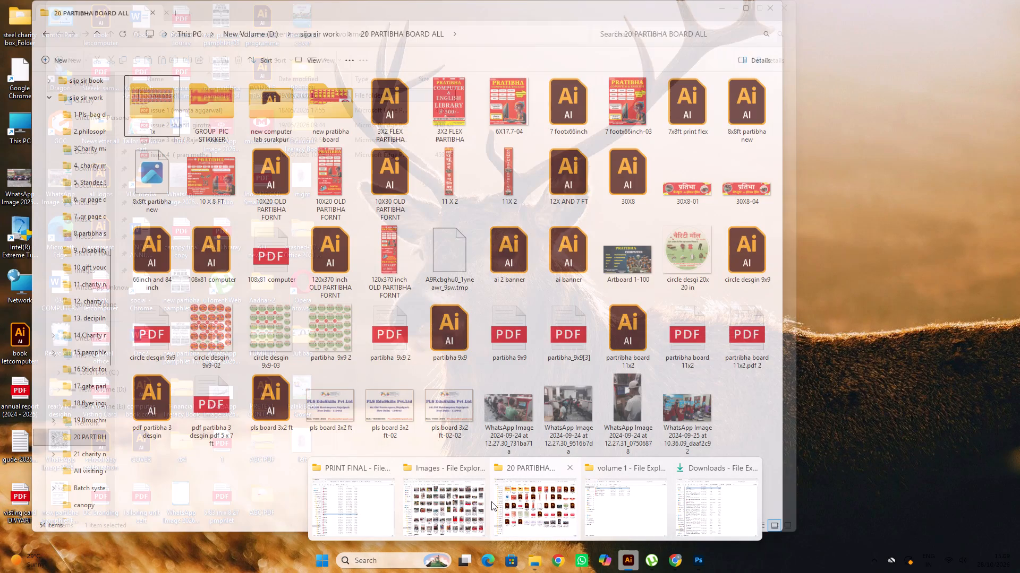
Examine the pls board 3x2 ft-02-02 JPG image and its file properties in the 20 PARTIBHA BOARD ALL folder.
left_click(534, 501)
scroll(609, 459, "down", 3)
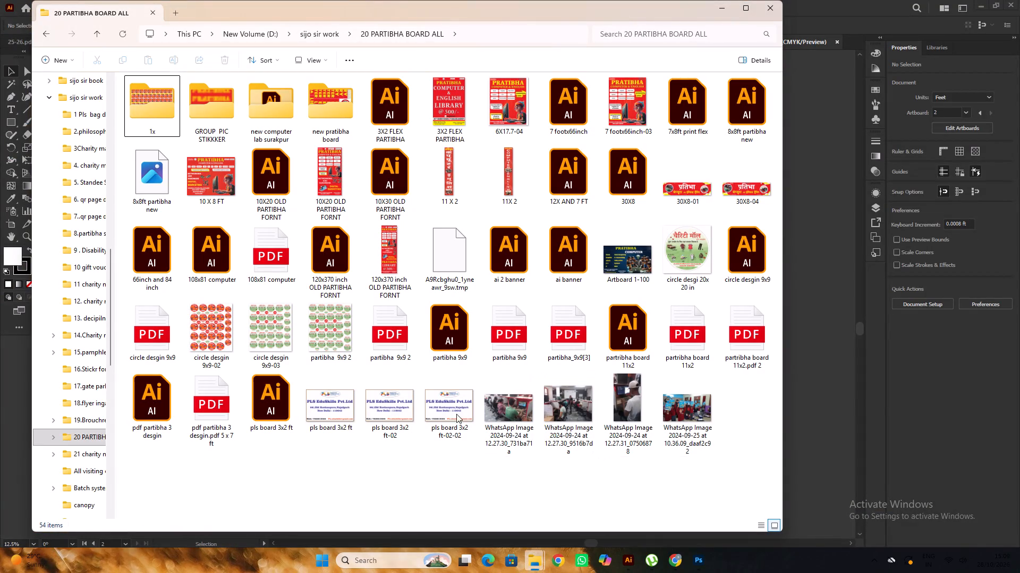
double_click(450, 411)
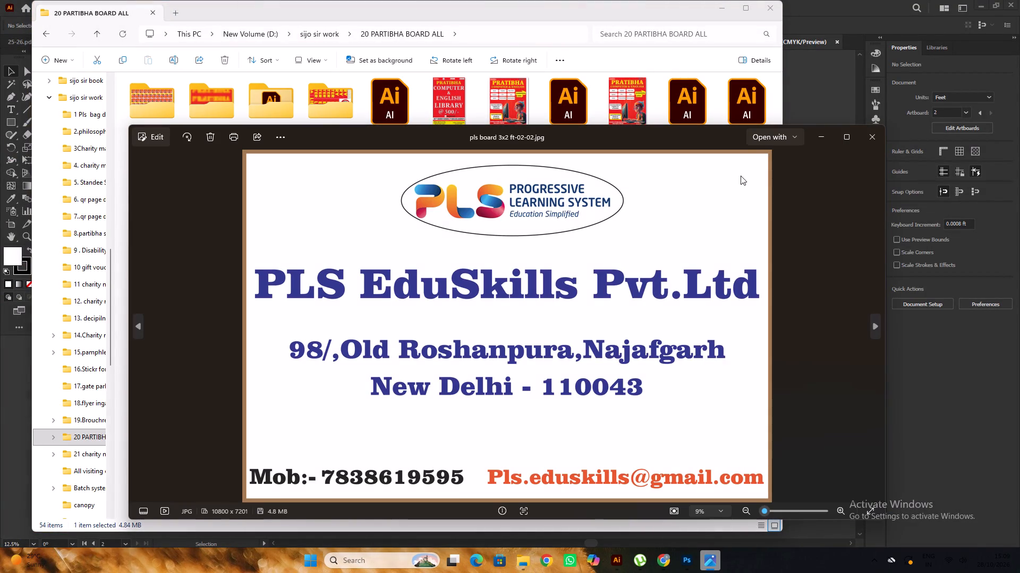
left_click(874, 144)
right_click(458, 404)
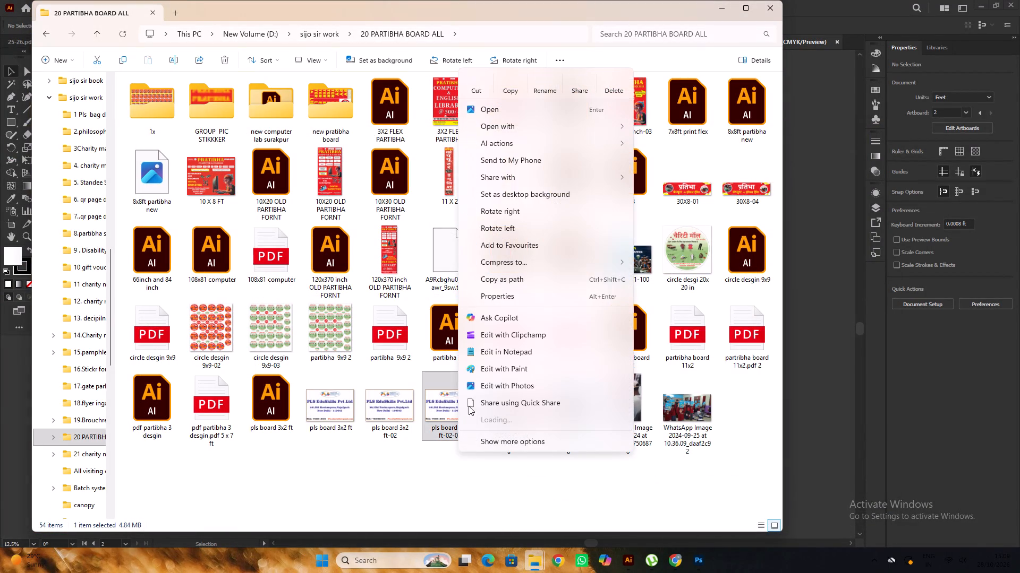
left_click(512, 441)
left_click(504, 393)
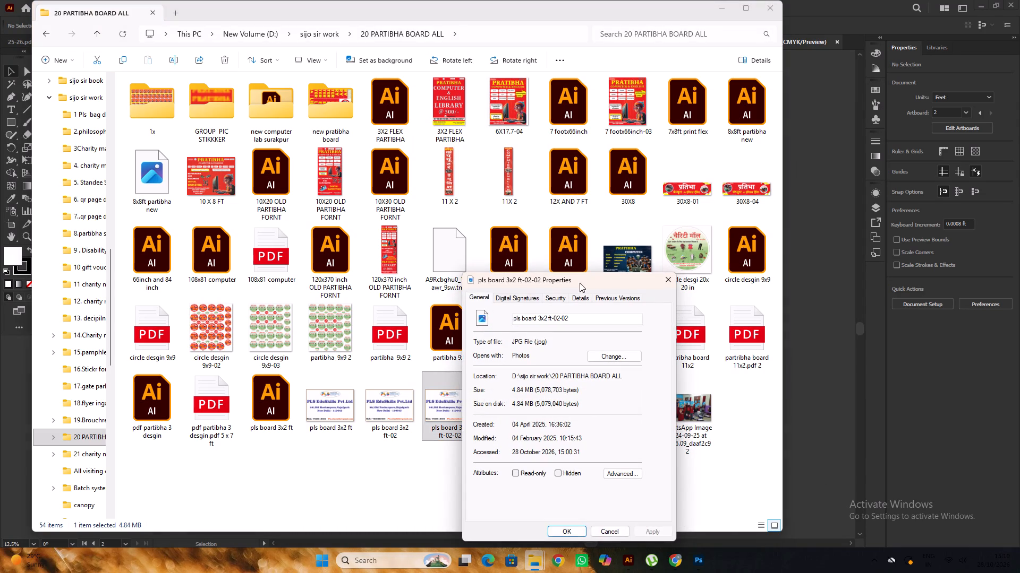
left_click(669, 280)
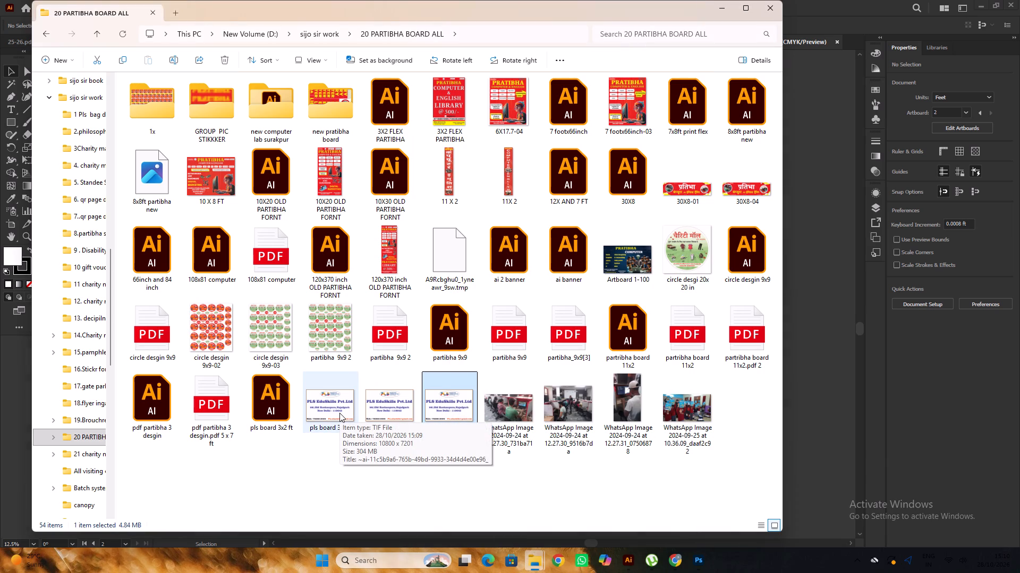
Inspect the exported pls board 3x2 ft TIFF in the image viewer, closing the viewer and minimizing the folder window.
scroll(471, 289, "up", 2)
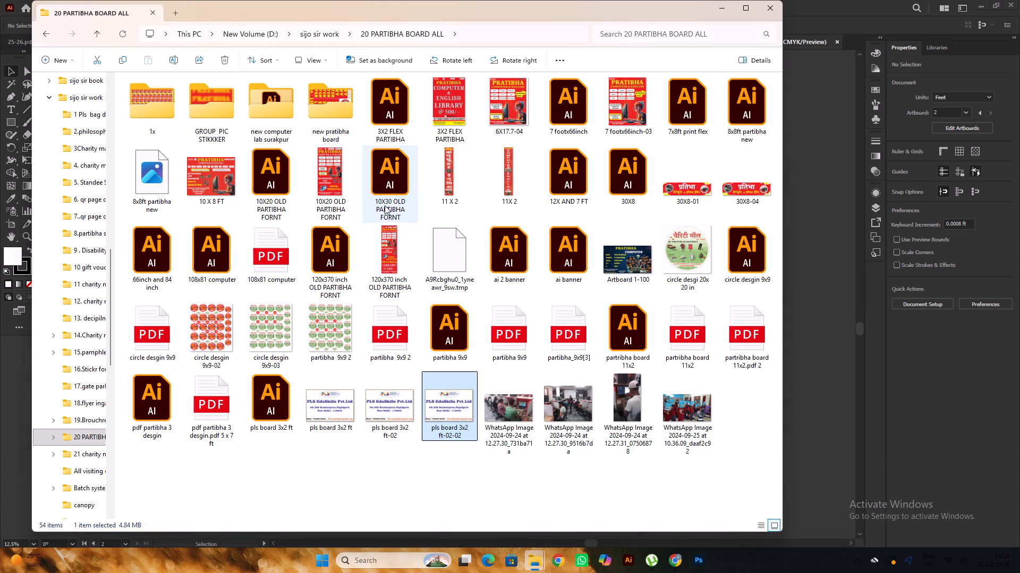
double_click(337, 414)
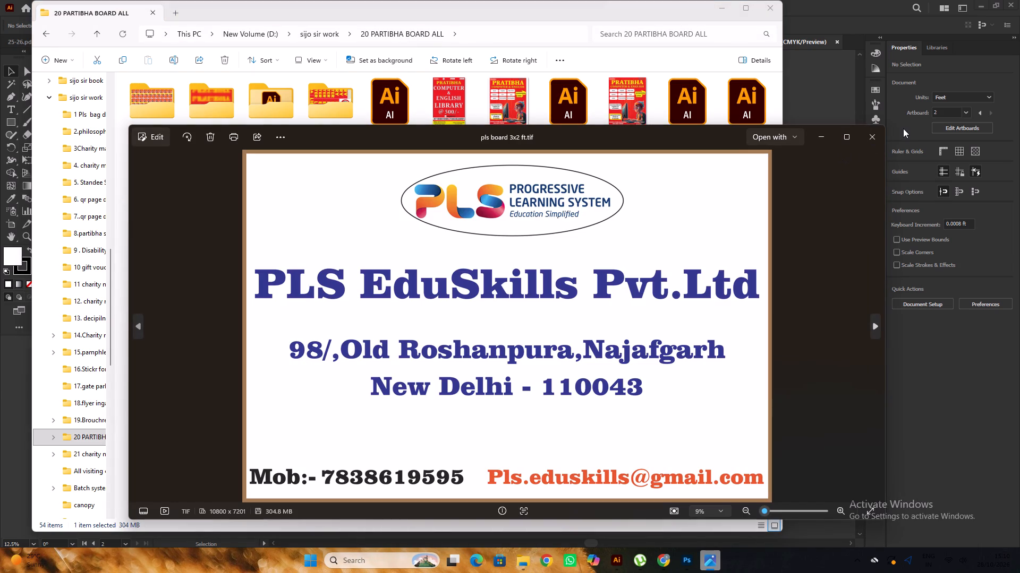
left_click(879, 137)
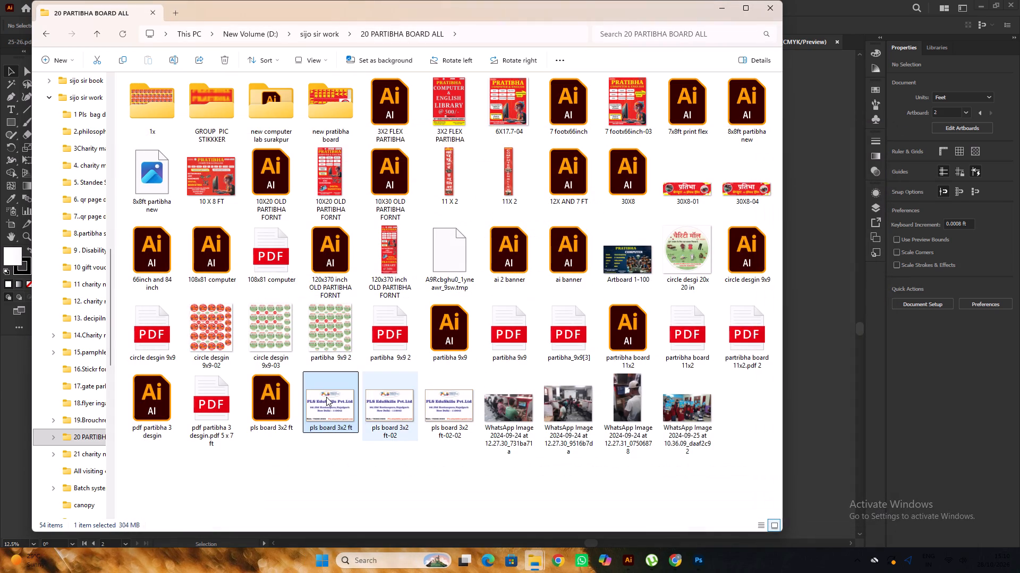
double_click(326, 397)
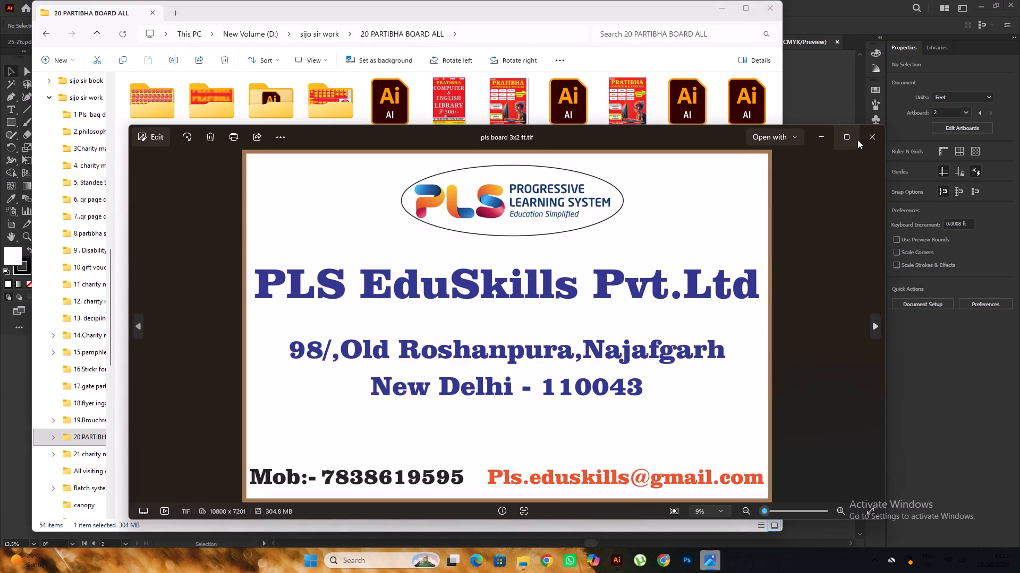
left_click(857, 140)
left_click(872, 141)
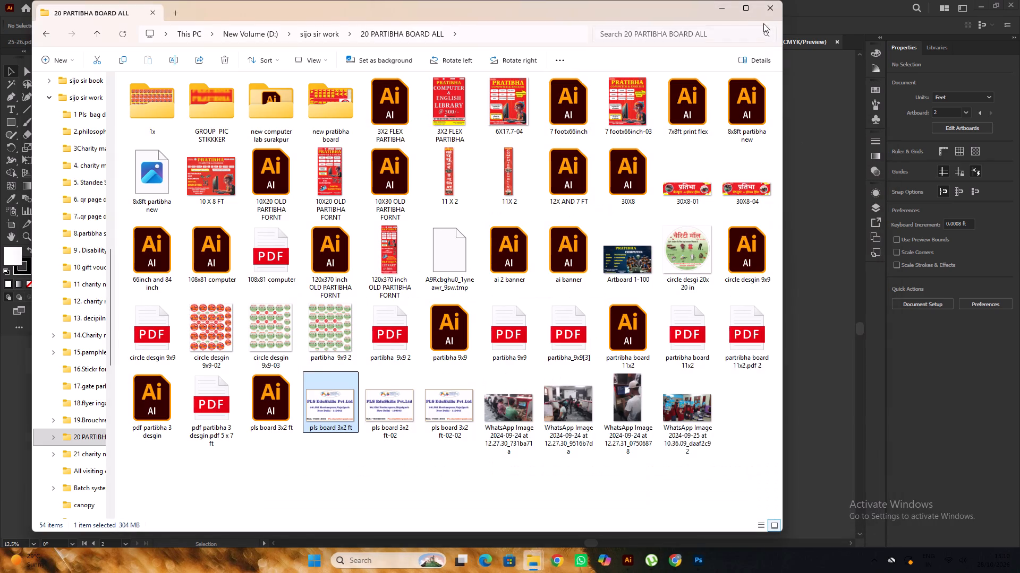
left_click(722, 7)
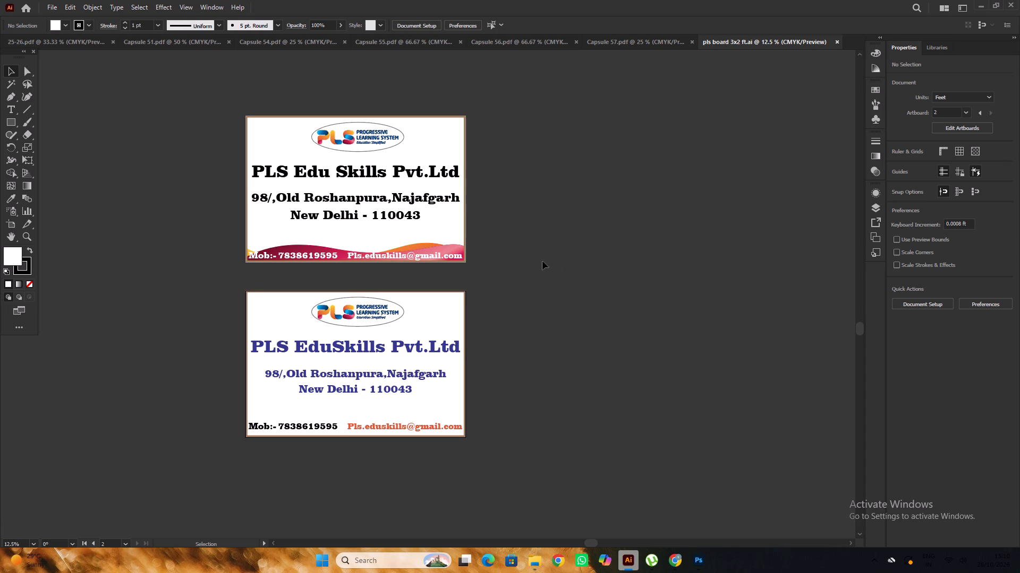
Switch to the open Capsule 57.pdf document.
left_click(631, 32)
left_click(626, 39)
scroll(491, 225, "up", 4)
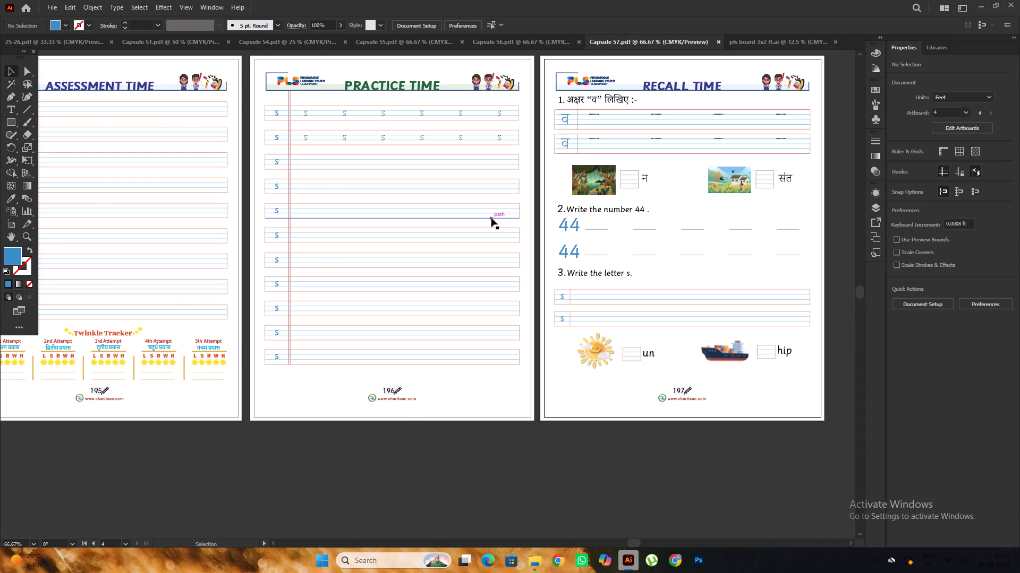
Examine the pages and page numbers of Capsule 57.pdf, comparing them with Capsule 56.pdf.
scroll(504, 219, "down", 1, "alt")
left_click(508, 41)
scroll(641, 349, "up", 2, "alt")
scroll(621, 319, "down", 4, "alt")
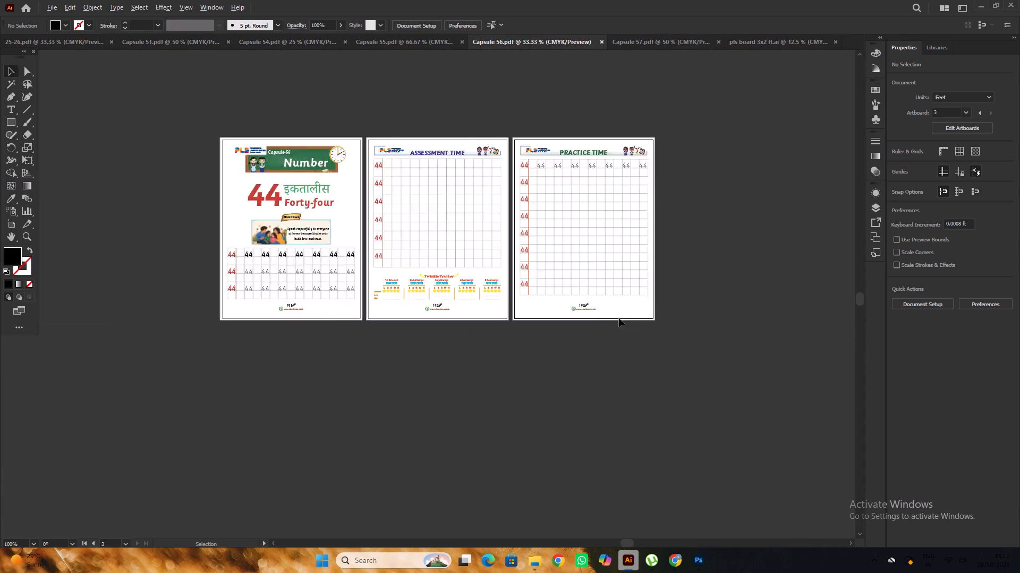
left_click(658, 40)
scroll(367, 309, "down", 2, "alt")
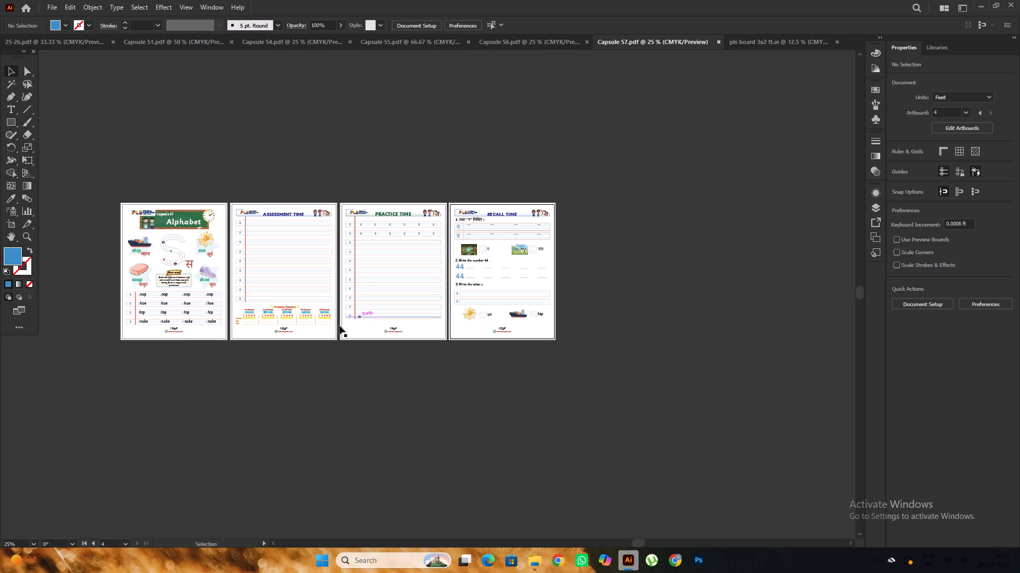
scroll(336, 326, "up", 2, "alt")
scroll(477, 323, "down", 2, "alt")
scroll(620, 277, "up", 4, "alt")
scroll(671, 273, "down", 3, "alt")
scroll(617, 250, "up", 1)
scroll(370, 237, "up", 2, "alt")
scroll(584, 246, "down", 2, "alt")
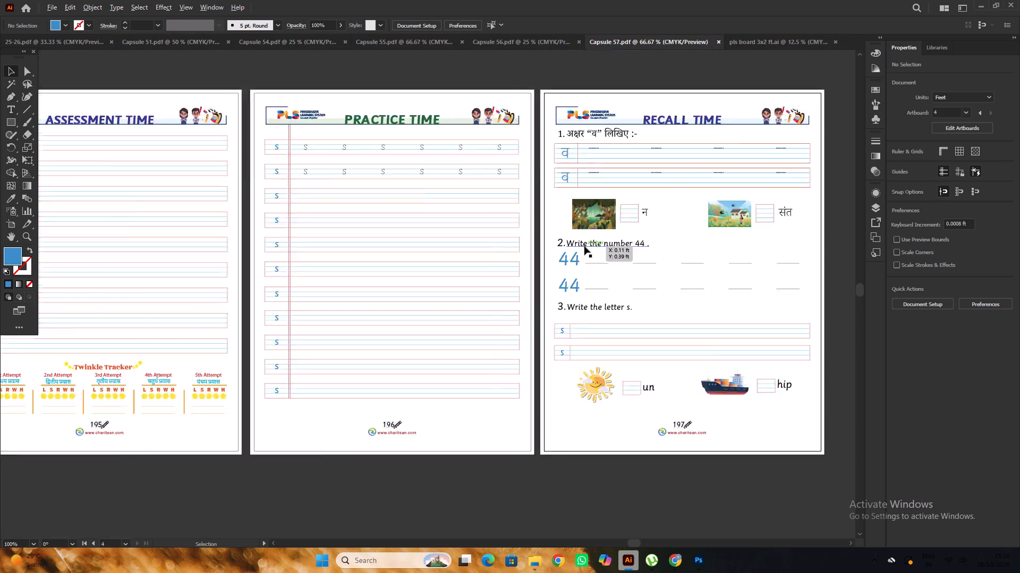
scroll(584, 246, "down", 2, "alt")
scroll(475, 206, "up", 2)
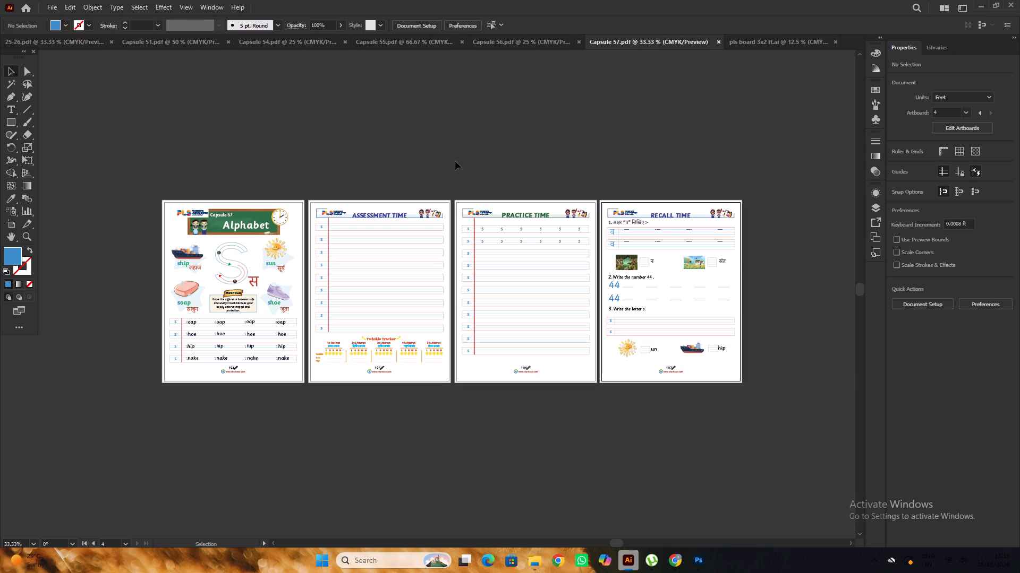
Close the Capsule 51.pdf and 25-26.pdf documents.
left_click(152, 47)
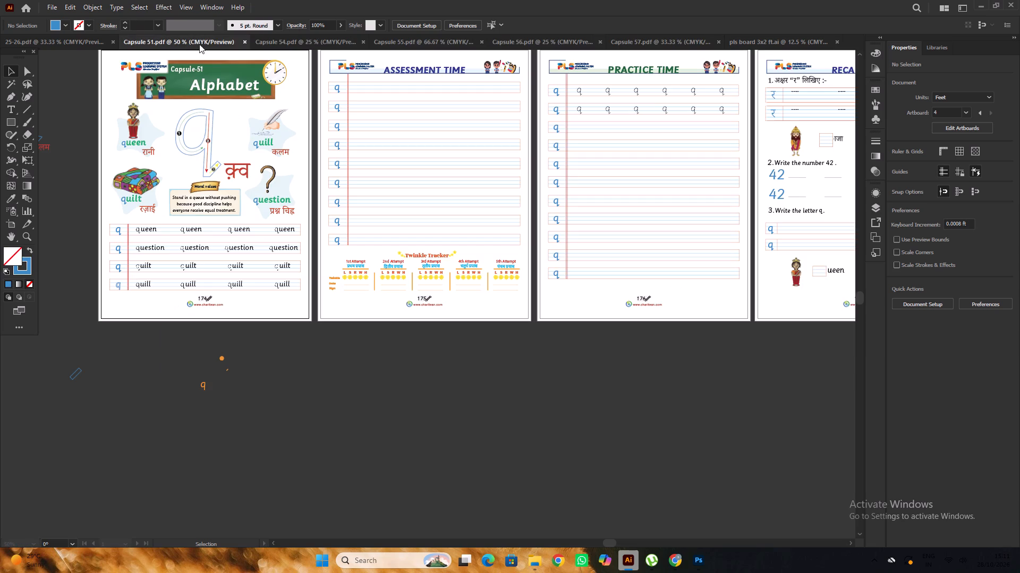
left_click(243, 42)
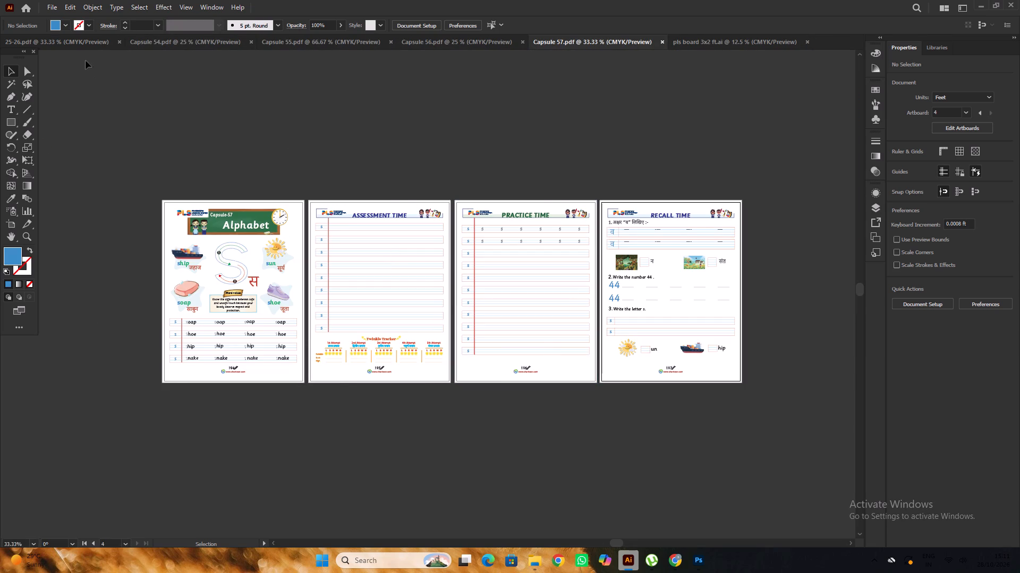
left_click(86, 45)
scroll(605, 282, "up", 3)
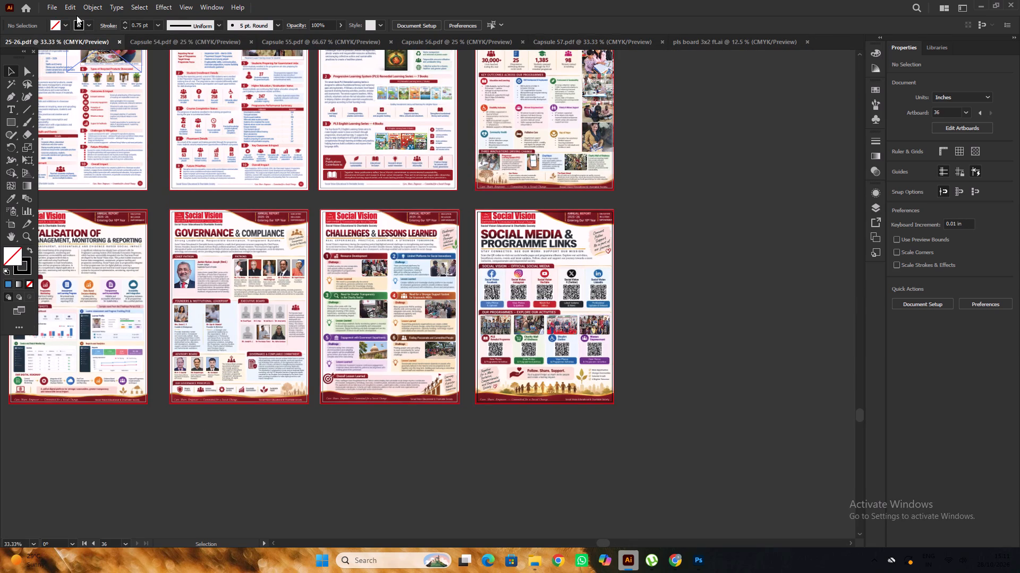
left_click(118, 42)
Open the Capsule 58 PDF from the PRINT FINAL folder in Illustrator.
scroll(428, 210, "up", 3)
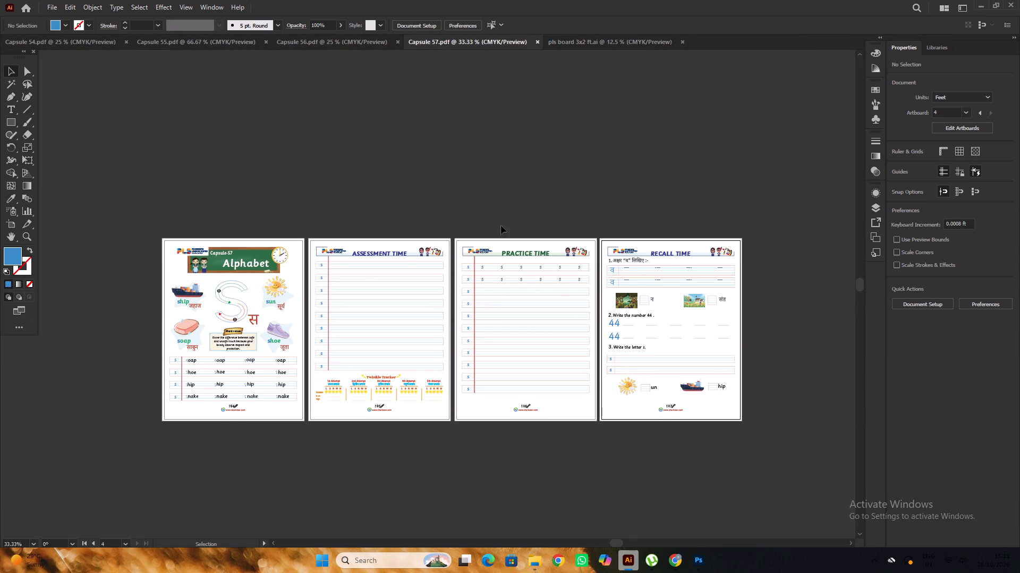
scroll(522, 223, "down", 6)
scroll(668, 272, "up", 2, "alt")
scroll(513, 211, "down", 2, "alt")
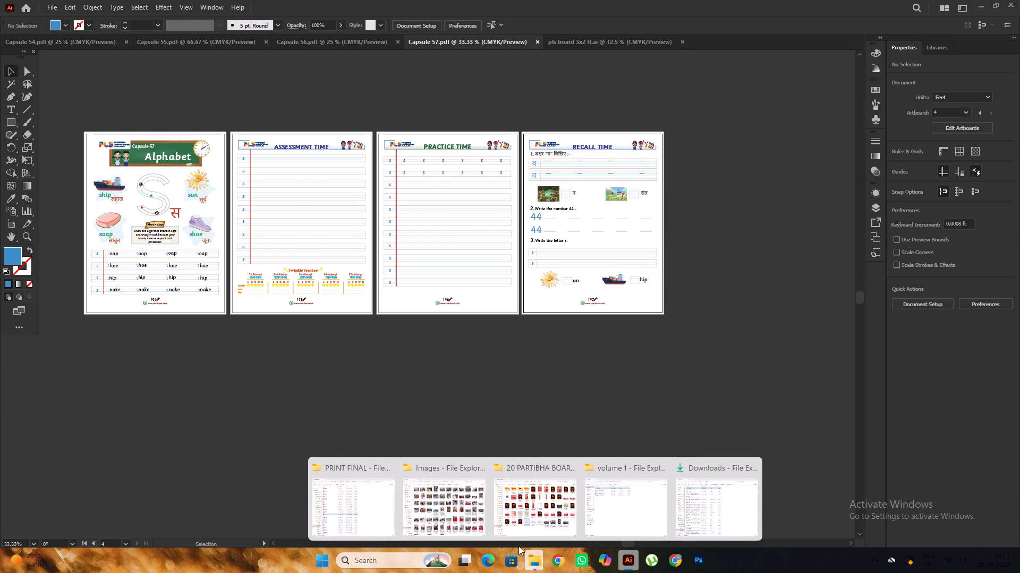
left_click(364, 494)
left_click(430, 350)
right_click(430, 349)
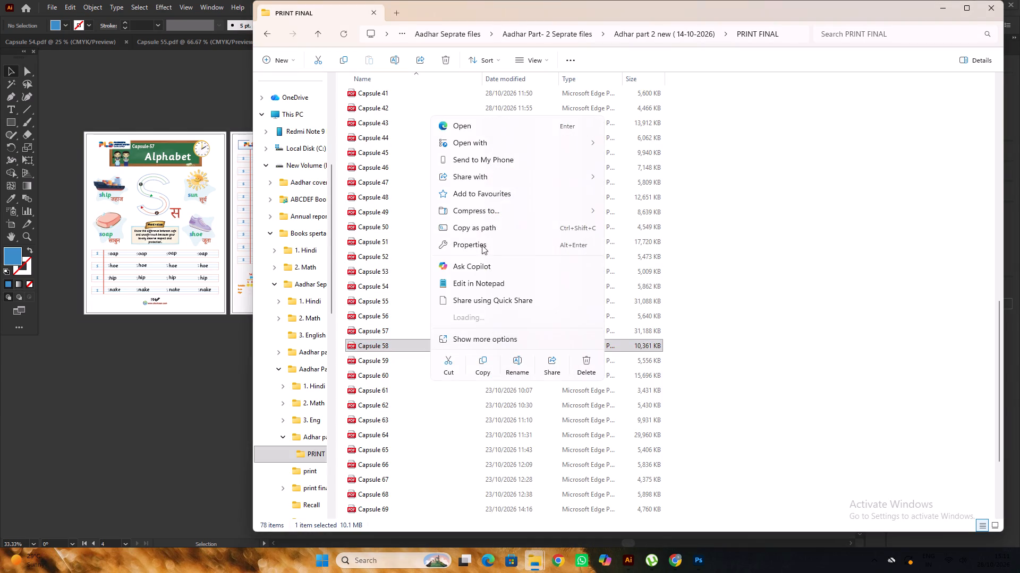
left_click(667, 141)
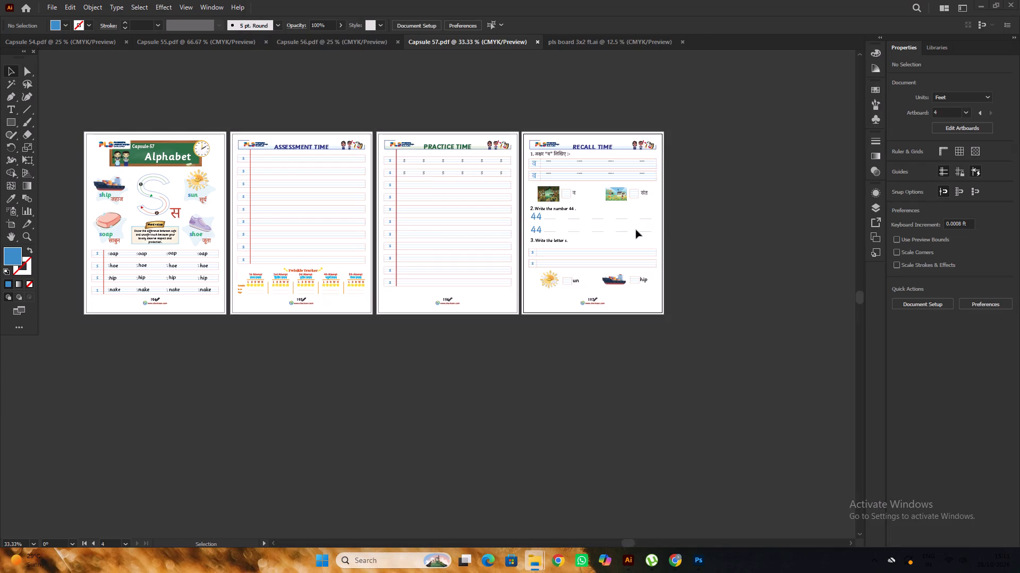
scroll(491, 227, "down", 4)
scroll(372, 254, "up", 2, "alt")
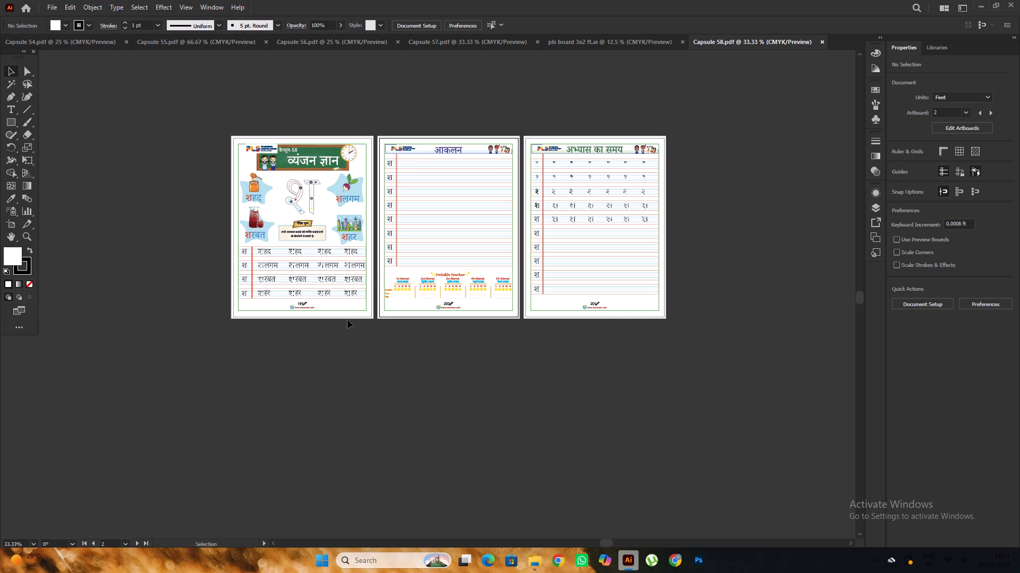
Unlock all objects and delete the green border rectangles from the three pages of Capsule 58.pdf.
key("ctrl+alt+2")
left_click(448, 401)
scroll(386, 322, "up", 2)
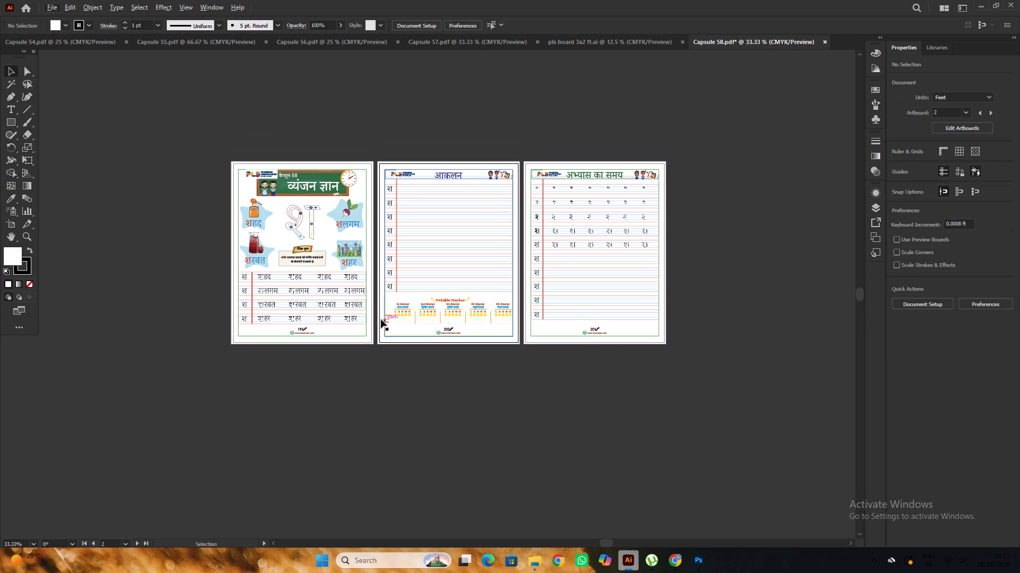
left_click(360, 336)
left_click(401, 336, "shift")
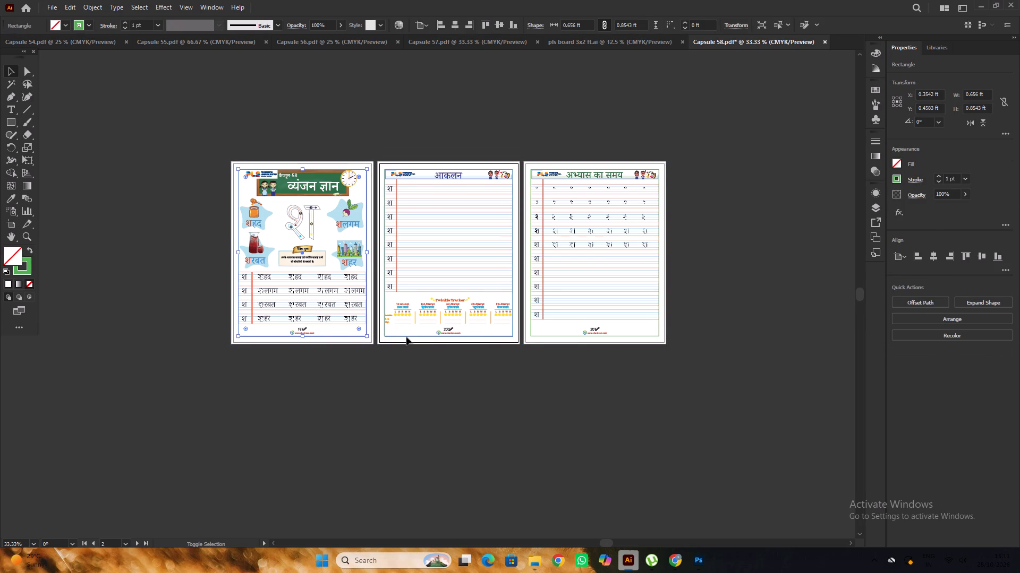
left_click(533, 337, "shift")
key("Delete")
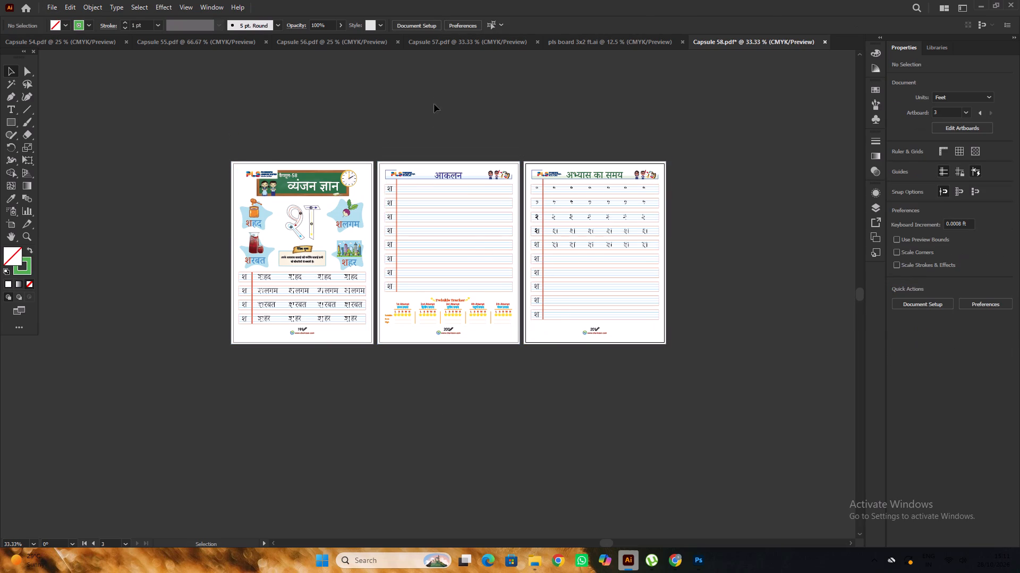
Check the last page number in Capsule 57.pdf and renumber the first page of Capsule 58.pdf as 198.
left_click(491, 39)
scroll(635, 336, "up", 3, "alt")
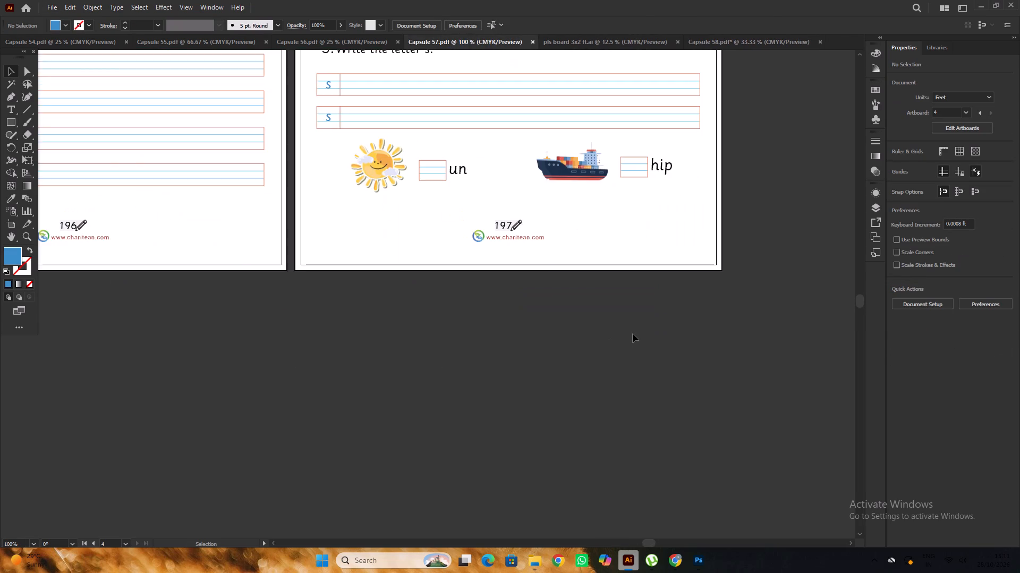
scroll(564, 286, "down", 2, "alt")
left_click(737, 47)
scroll(273, 350, "up", 2, "alt")
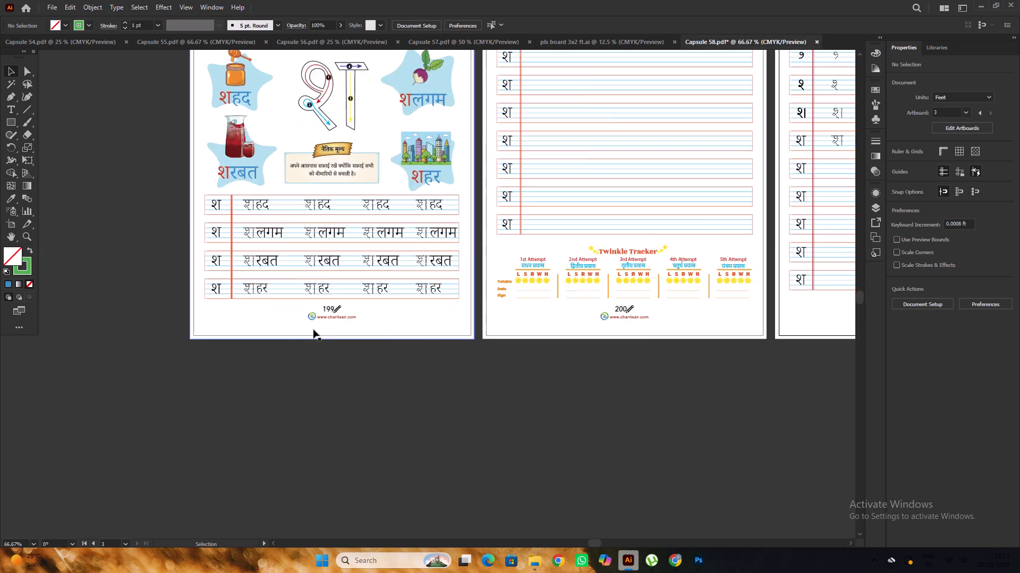
scroll(313, 329, "up", 4, "alt")
key("t")
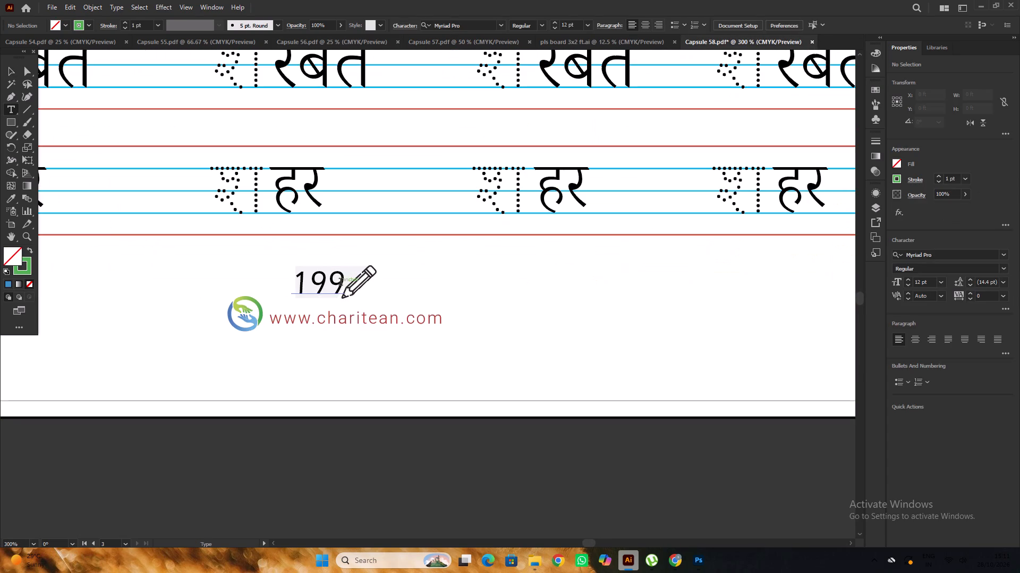
left_click_drag(341, 283, 329, 297)
key("8")
Change the page number in the second page's footer to 199.
scroll(222, 276, "down", 4, "alt")
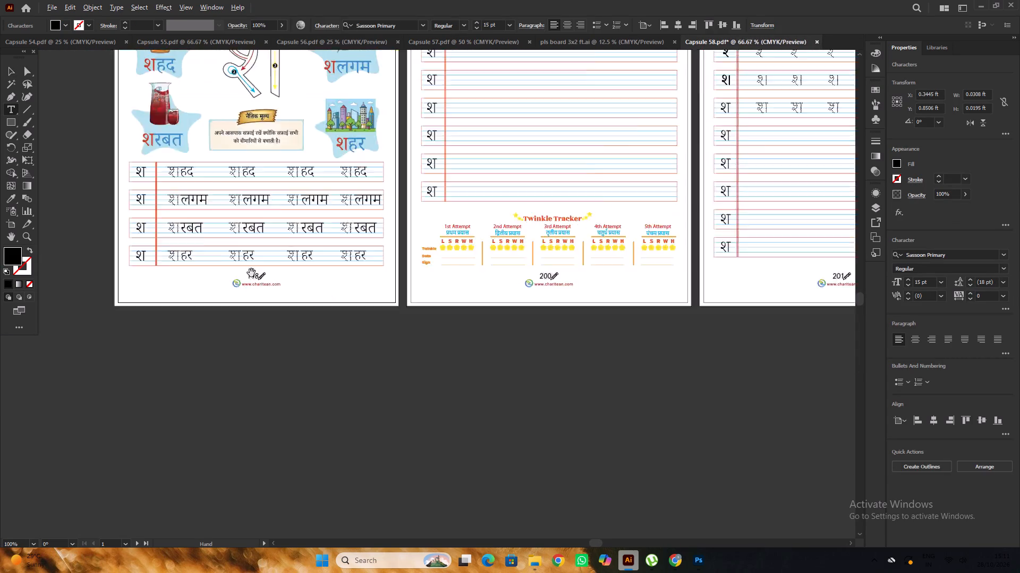
scroll(251, 273, "down", 2, "alt")
scroll(412, 276, "up", 6, "alt")
scroll(427, 293, "down", 2, "alt")
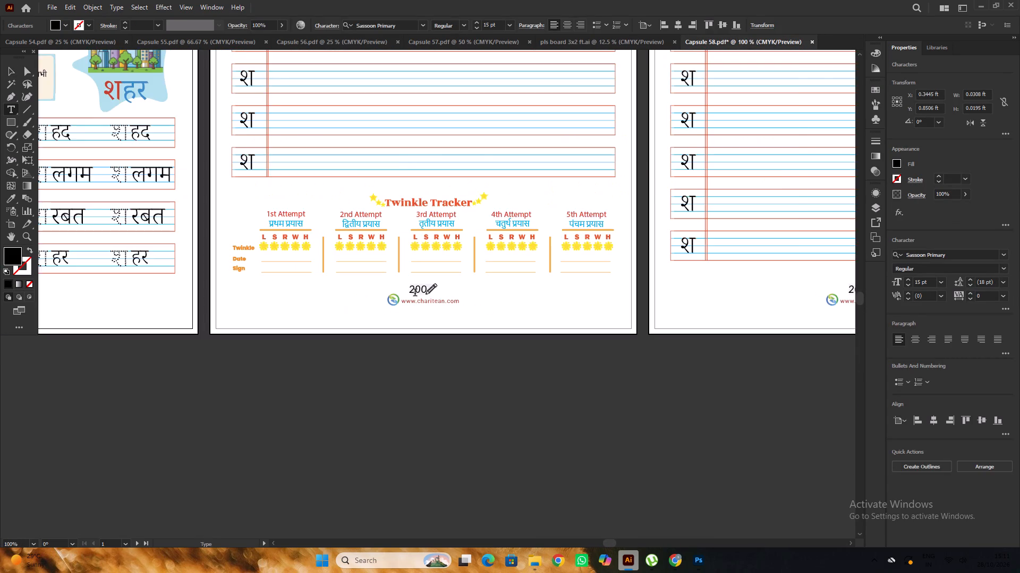
scroll(415, 293, "up", 4, "alt")
left_click_drag(437, 286, 385, 300)
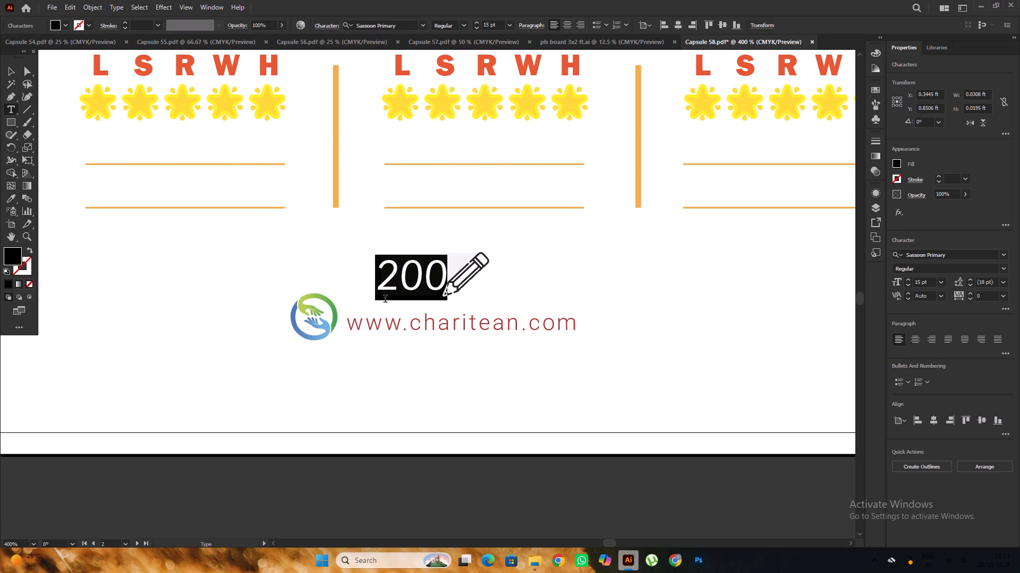
type("199")
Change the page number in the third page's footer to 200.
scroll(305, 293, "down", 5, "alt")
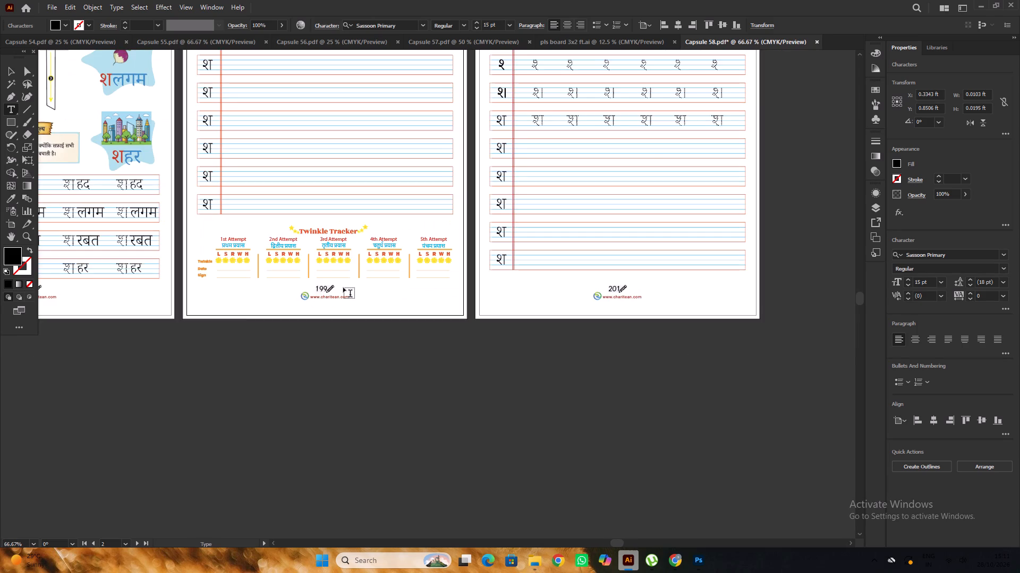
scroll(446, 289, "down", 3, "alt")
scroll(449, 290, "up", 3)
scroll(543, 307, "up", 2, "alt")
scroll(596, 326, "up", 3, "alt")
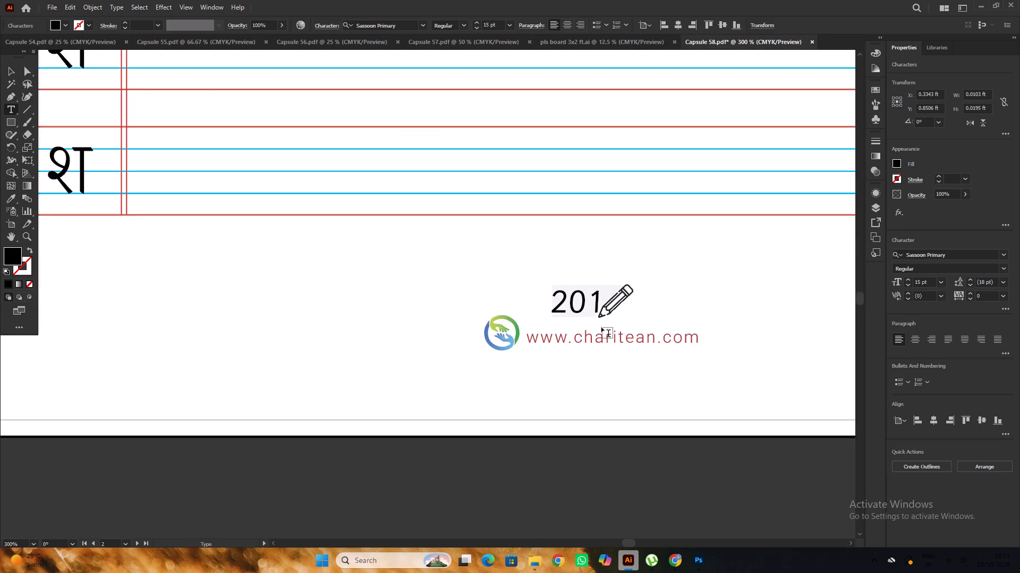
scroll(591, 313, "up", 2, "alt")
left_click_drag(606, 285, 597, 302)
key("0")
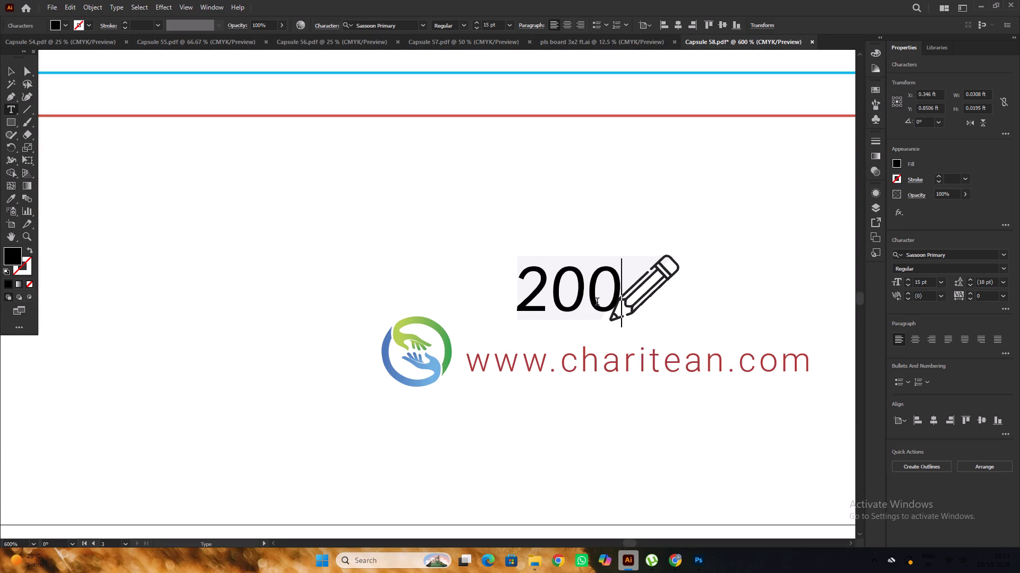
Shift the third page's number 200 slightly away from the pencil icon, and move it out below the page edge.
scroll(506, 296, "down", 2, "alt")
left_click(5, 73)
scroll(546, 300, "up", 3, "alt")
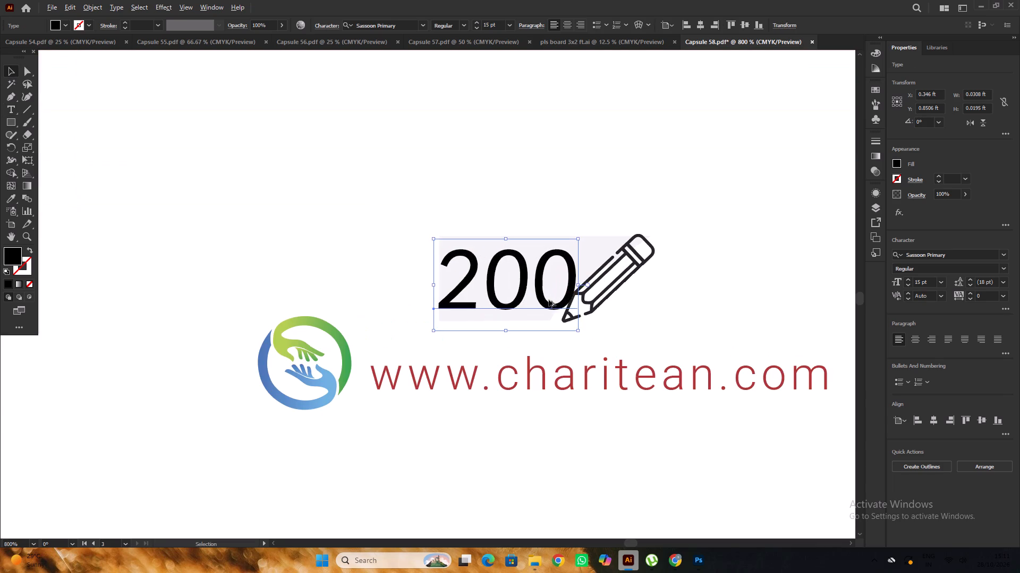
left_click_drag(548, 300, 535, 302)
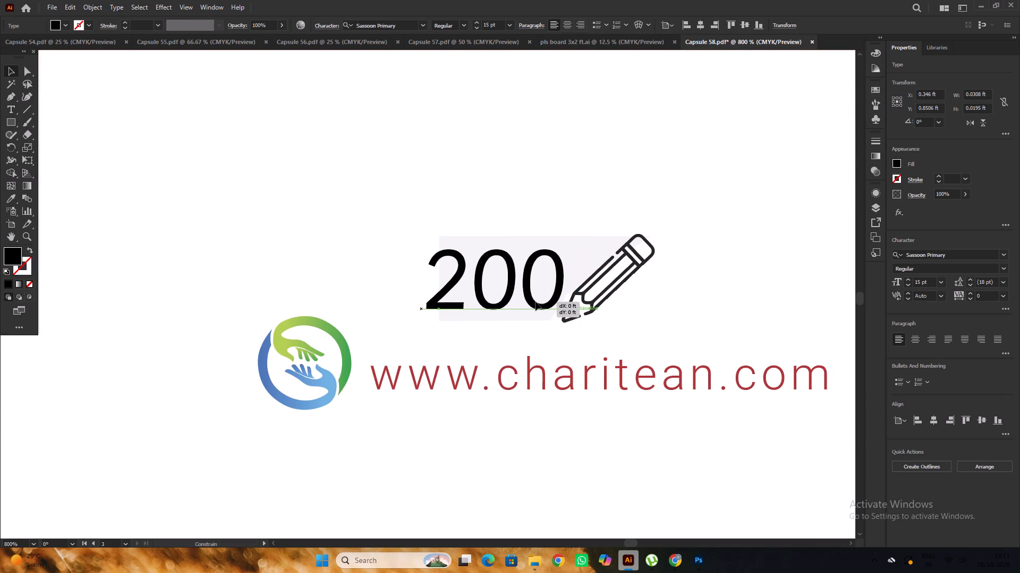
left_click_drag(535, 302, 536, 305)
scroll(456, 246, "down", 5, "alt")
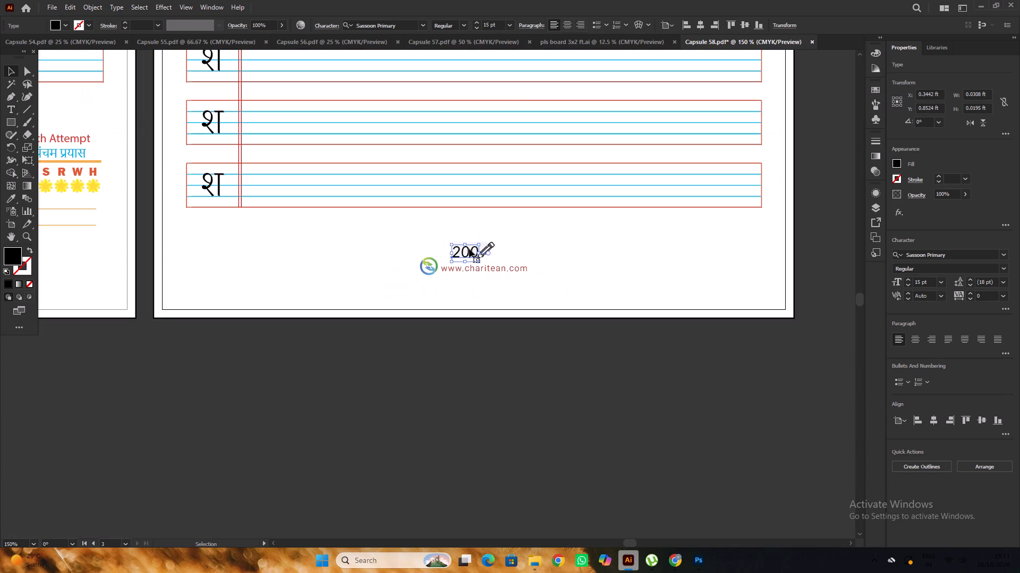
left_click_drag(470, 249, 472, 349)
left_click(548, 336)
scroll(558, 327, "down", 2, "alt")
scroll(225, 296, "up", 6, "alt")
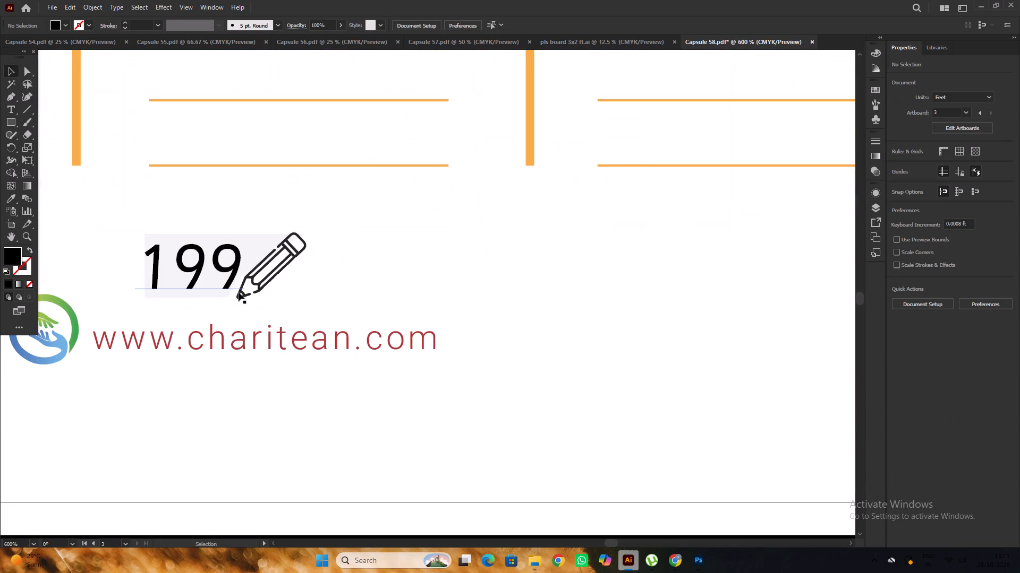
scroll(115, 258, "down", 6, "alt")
Replace the third page's footer group with an in-place copy of the second page's footer group.
left_click(422, 267)
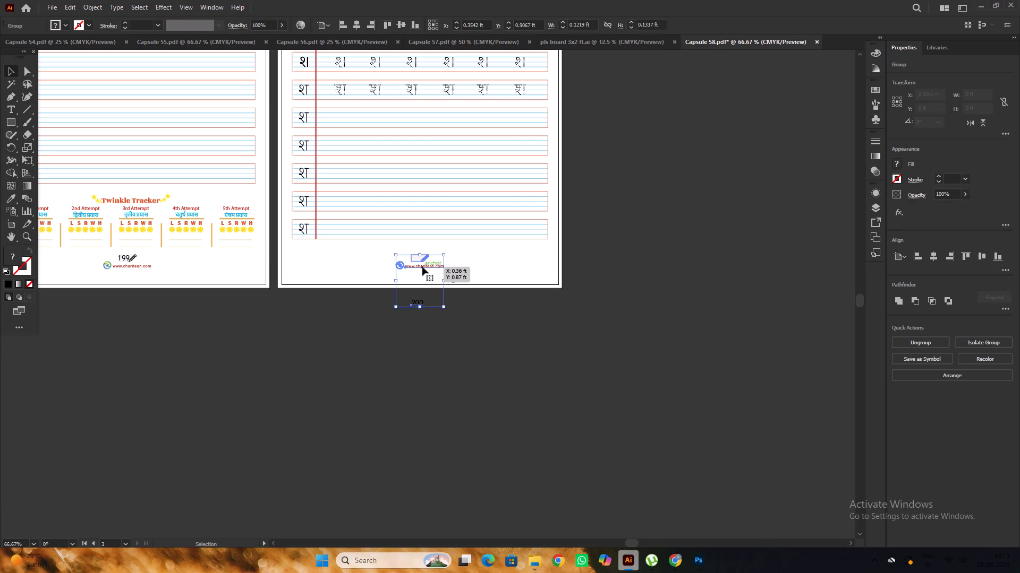
key("Delete")
left_click(470, 368)
left_click(134, 263)
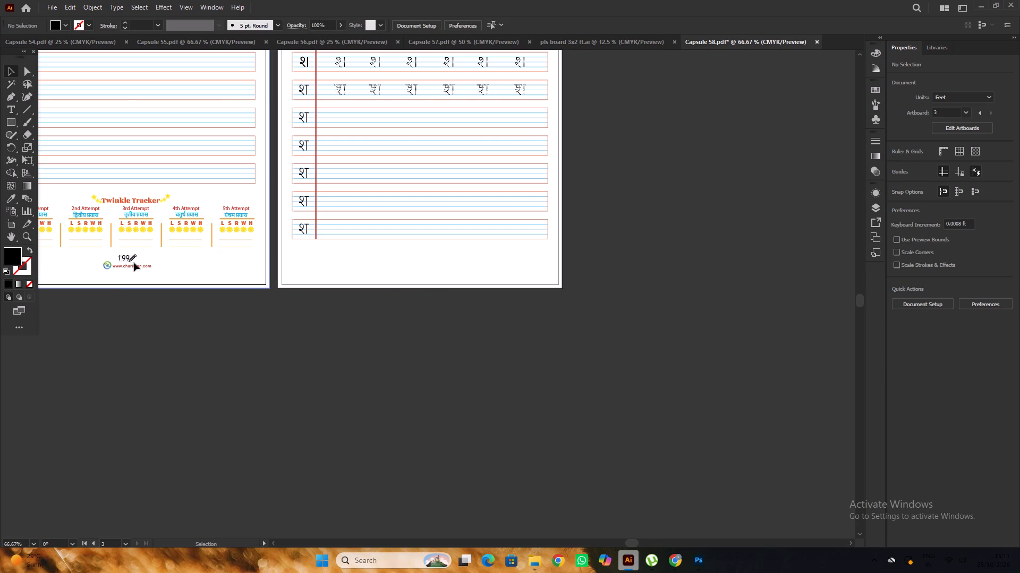
left_click(377, 368)
left_click(126, 267)
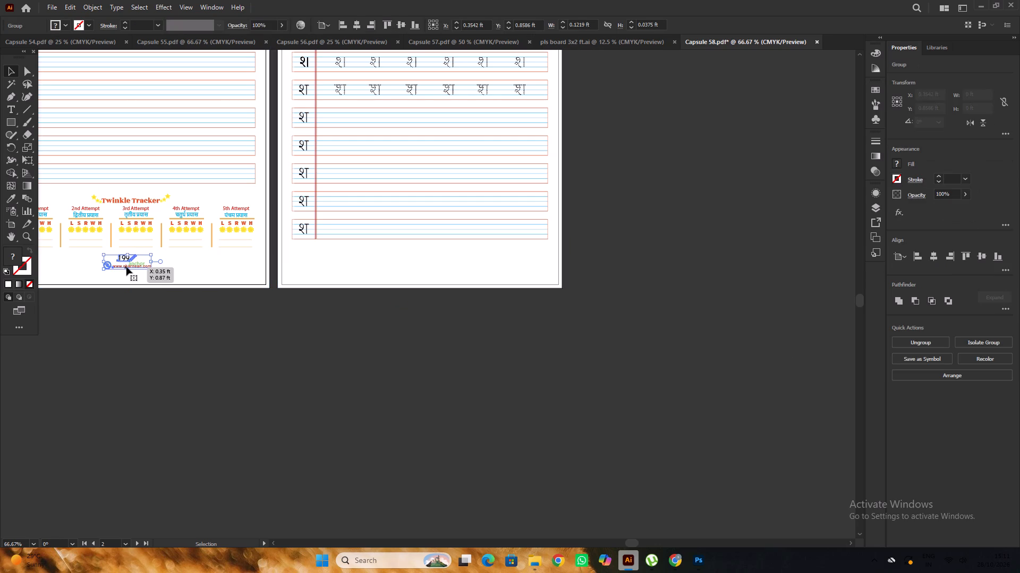
key("ctrl+c")
scroll(472, 275, "up", 1, "alt")
left_click(436, 259)
key("ctrl+f")
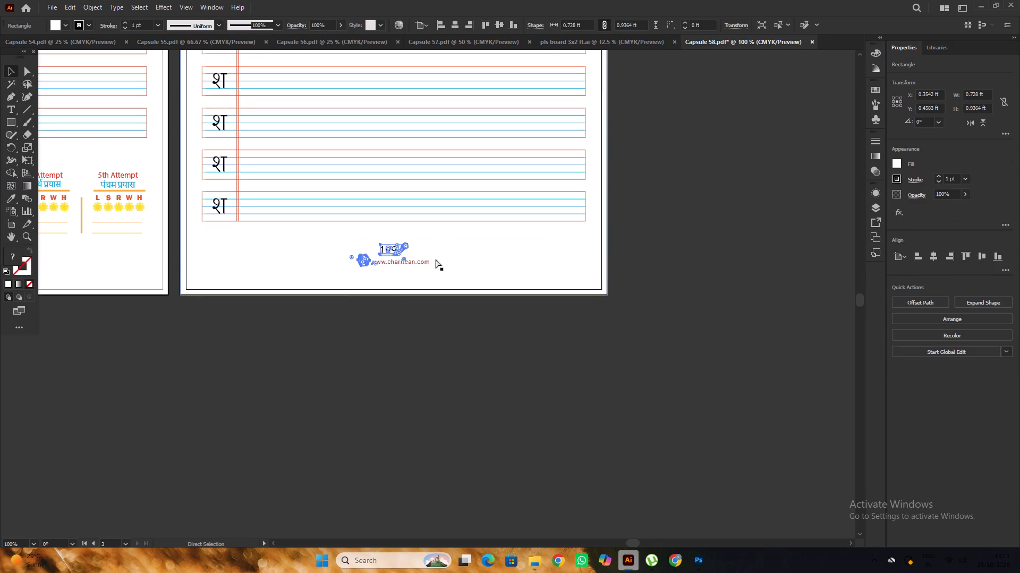
left_click(503, 342)
Change the page number in the third page's copied footer to 200.
scroll(412, 267, "up", 5, "alt")
key("t")
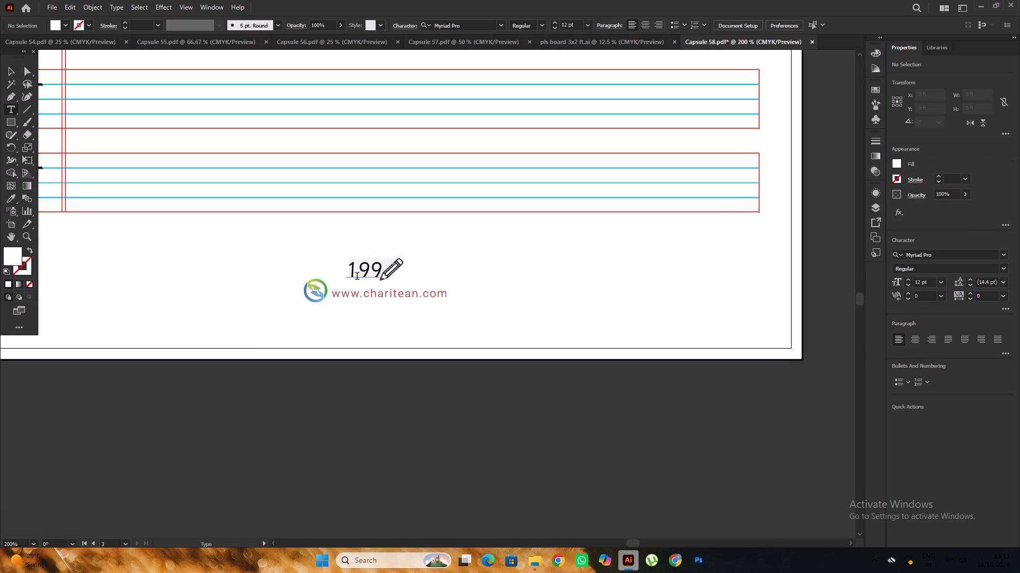
scroll(359, 277, "up", 2, "alt")
left_click_drag(396, 263, 342, 272)
type("200")
scroll(511, 294, "down", 5, "alt")
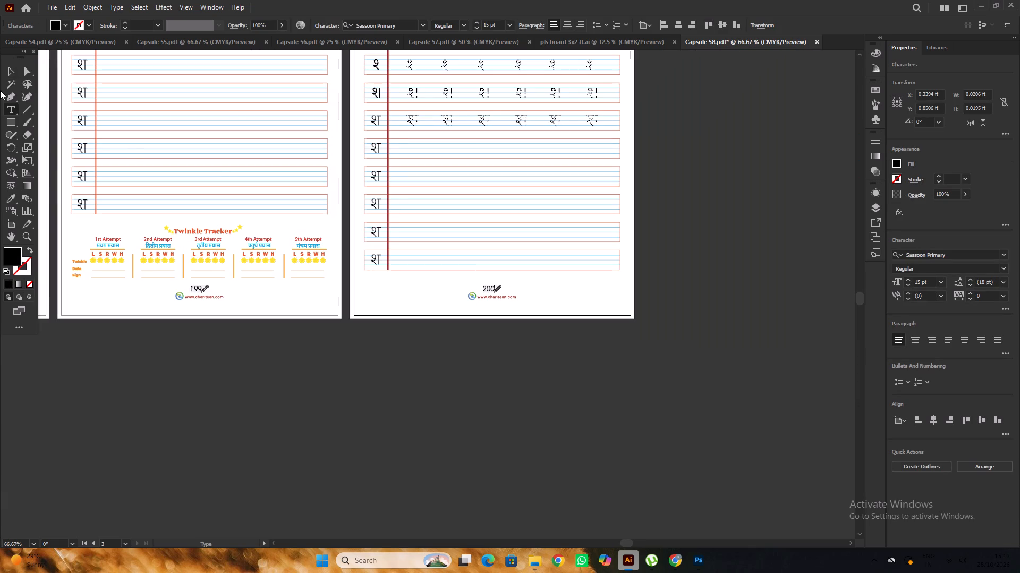
left_click(9, 77)
left_click(557, 392)
scroll(556, 379, "down", 2, "alt")
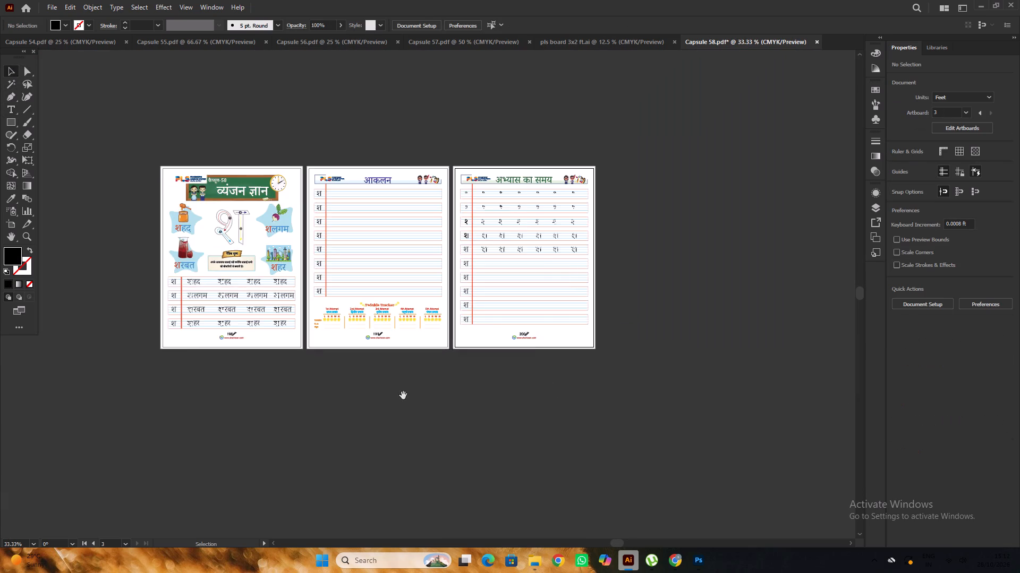
Place a spare copy of the first page's Hindi moral-value text beside the page, outside the artboard.
key("space")
left_click_drag(411, 395, 474, 383)
scroll(333, 286, "up", 3, "alt")
left_click(318, 273)
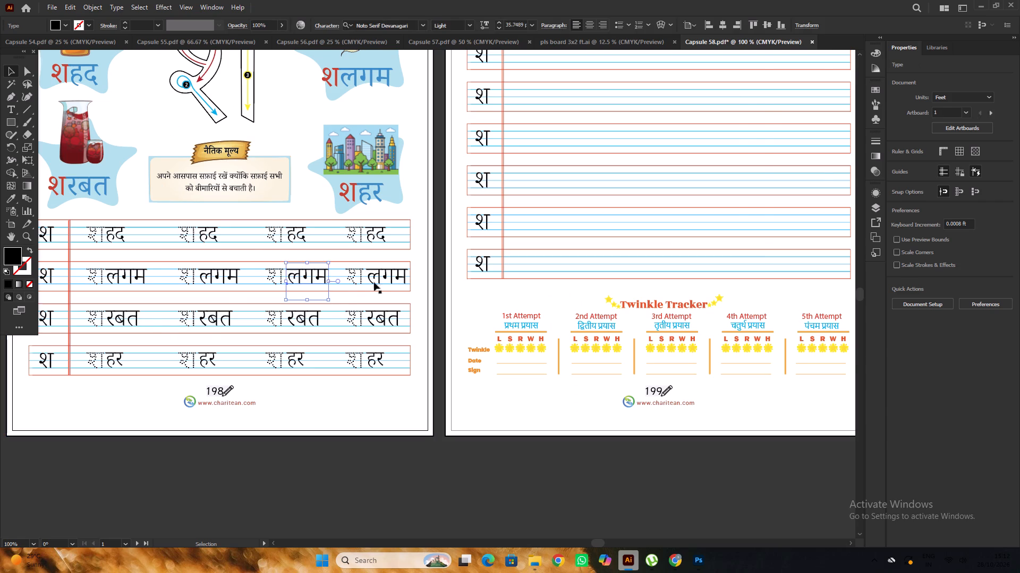
scroll(409, 288, "down", 3, "alt")
left_click(422, 383)
scroll(362, 277, "up", 2, "alt")
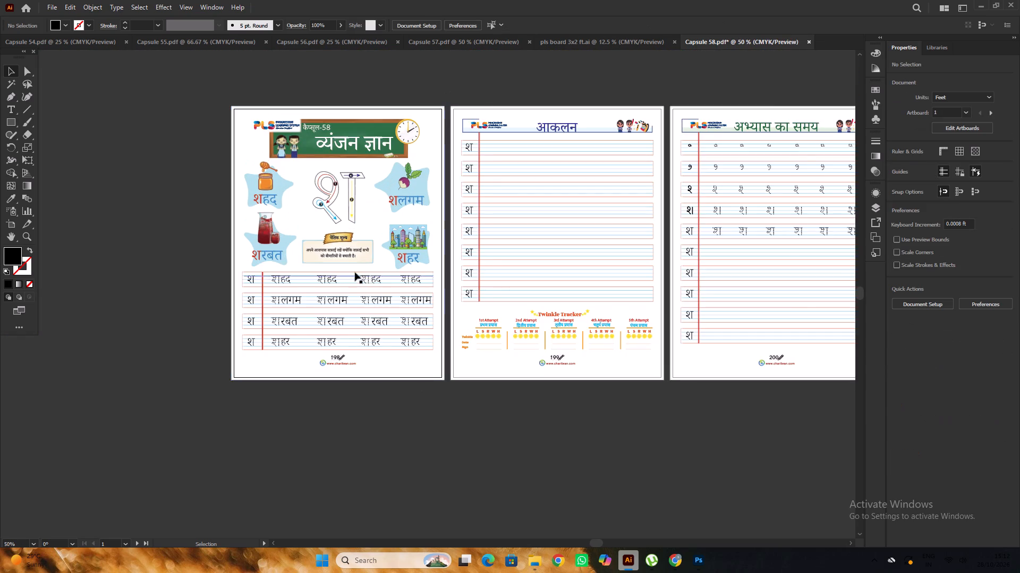
scroll(344, 260, "up", 2, "alt")
left_click(347, 254)
left_click_drag(349, 254, 40, 405, "alt")
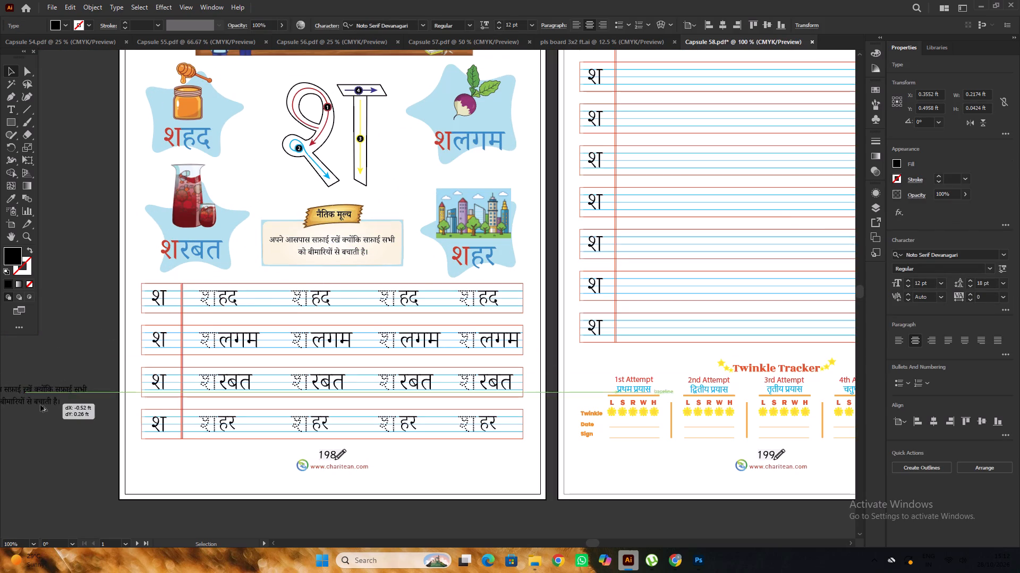
left_click_drag(40, 405, 38, 402, "alt")
left_click(76, 303)
Convert the original moral-value text in the first page's box to outlines.
left_click(339, 252)
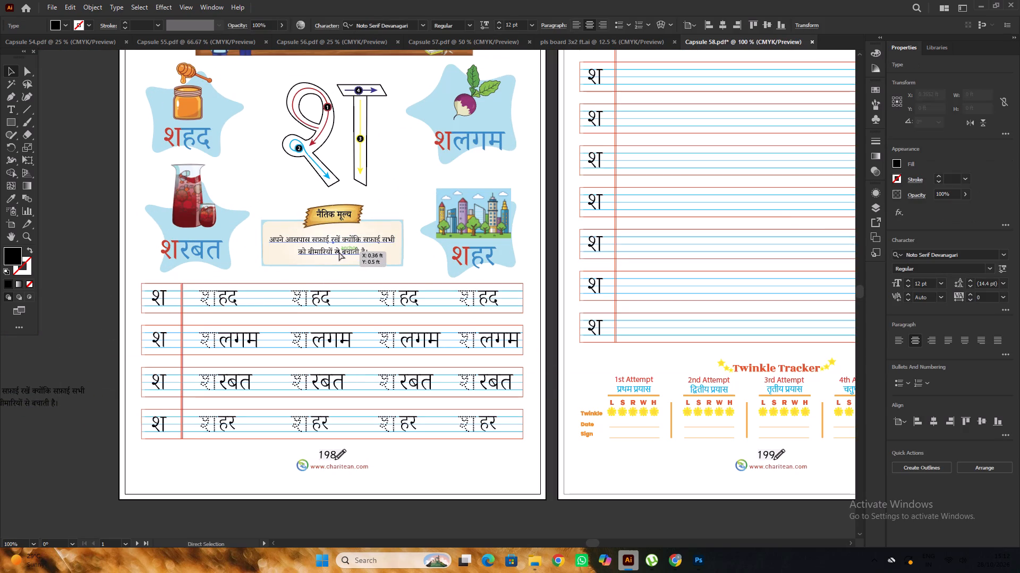
key("ctrl+shift+o")
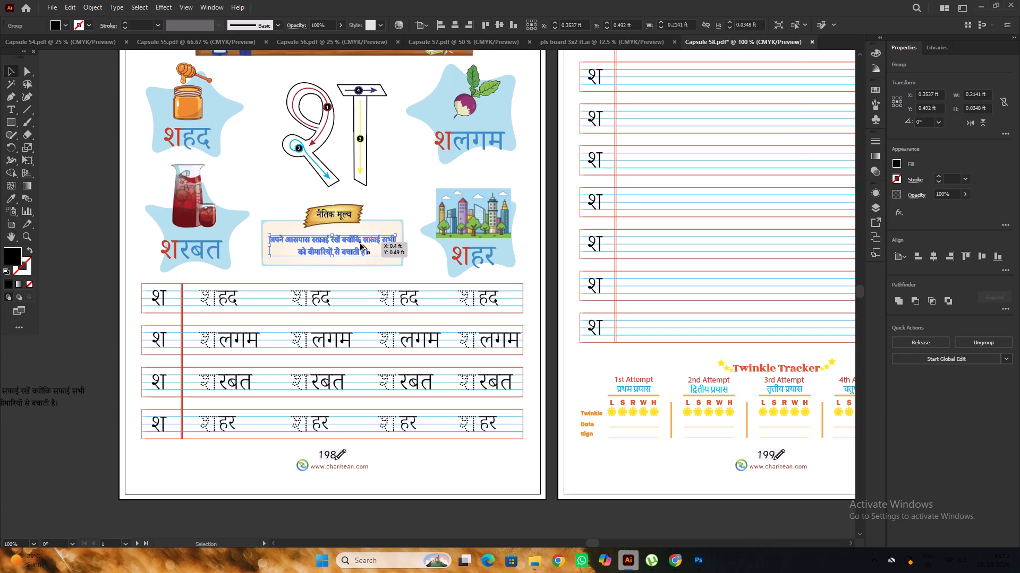
scroll(360, 244, "down", 3, "alt")
left_click(145, 204)
Save the document as the Adobe PDF Capsule 58 in PRINT FINAL with all artboards, replacing the existing file.
scroll(379, 280, "up", 2, "alt")
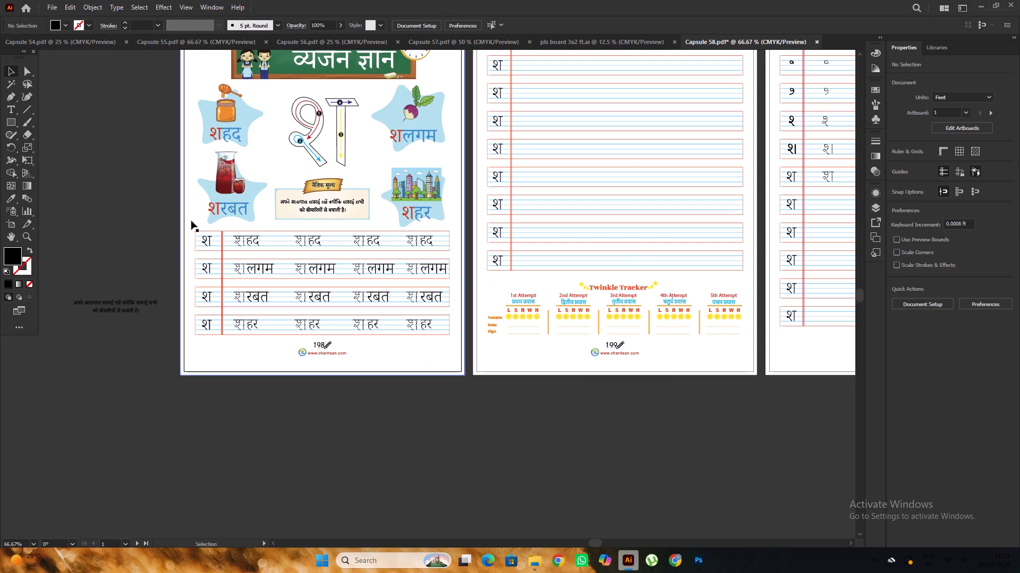
scroll(211, 224, "down", 2, "alt")
left_click(459, 379)
scroll(456, 375, "up", 4)
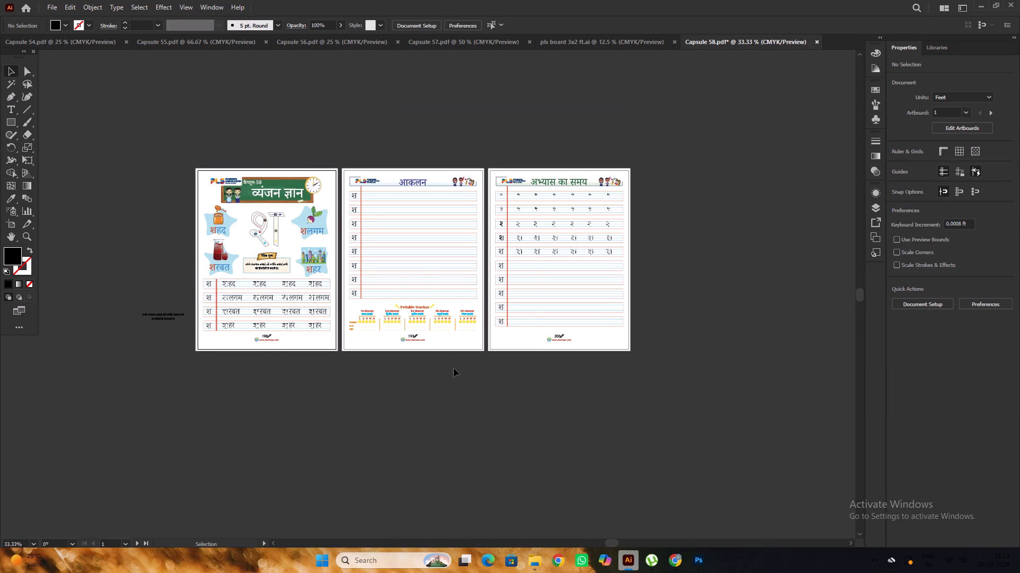
scroll(454, 368, "up", 1)
scroll(454, 366, "down", 1, "alt")
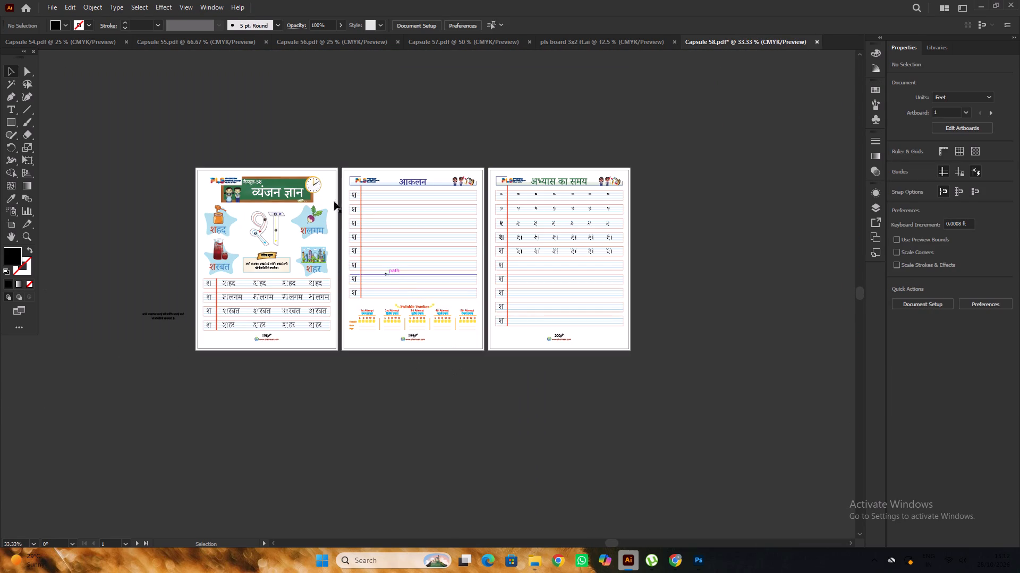
left_click(53, 9)
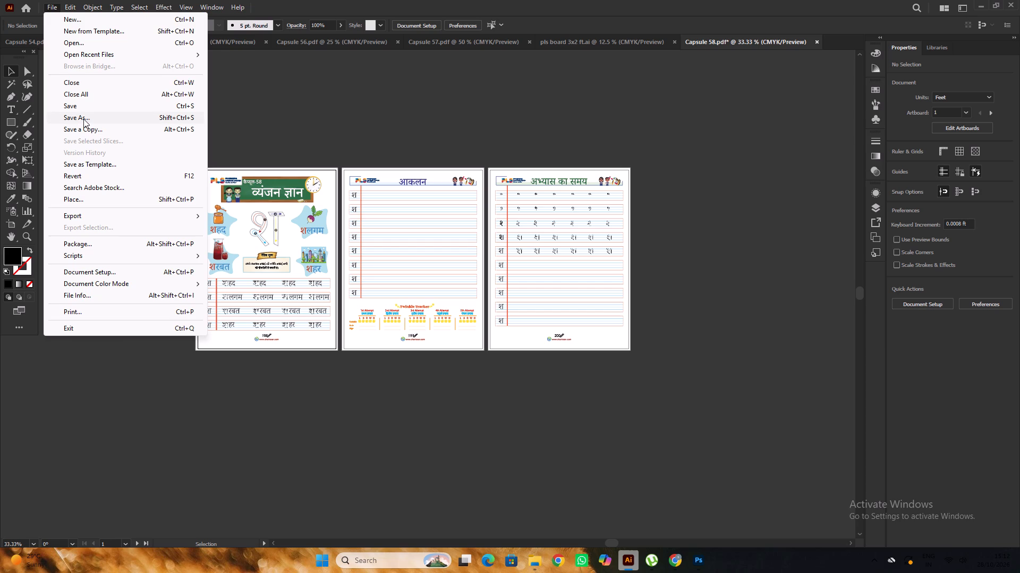
left_click(83, 119)
left_click(101, 466)
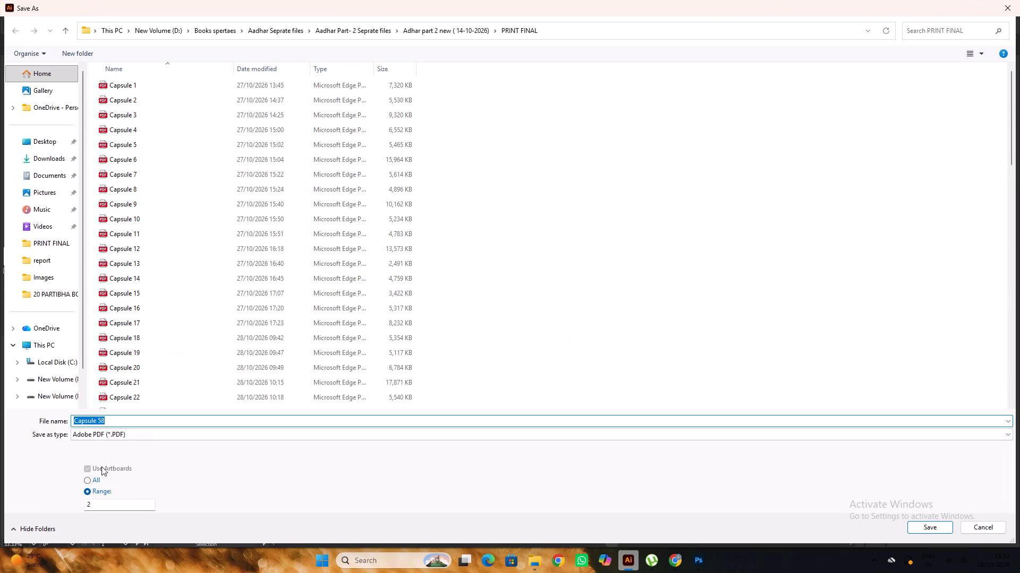
left_click(92, 481)
scroll(215, 312, "down", 4)
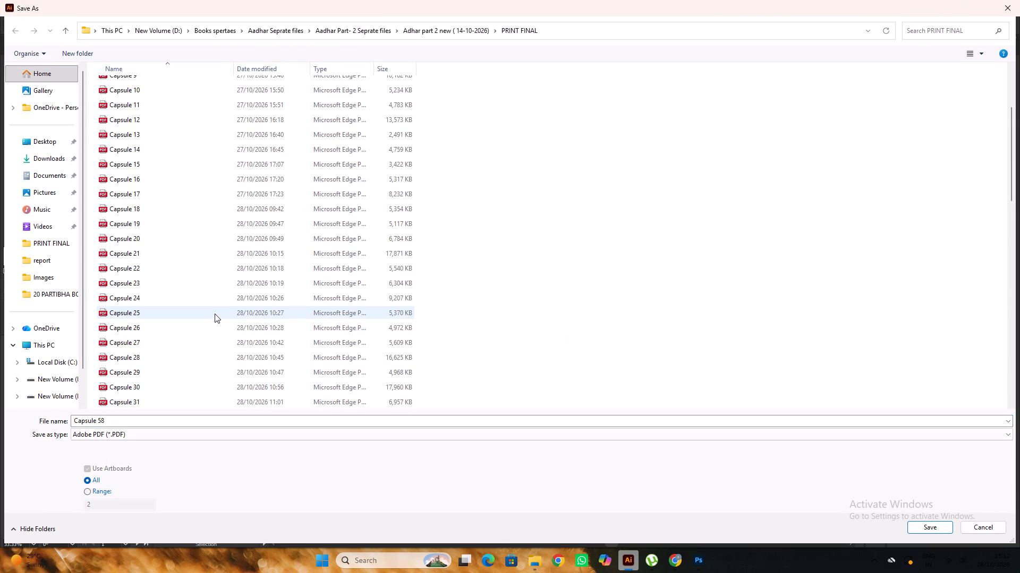
scroll(215, 314, "up", 10)
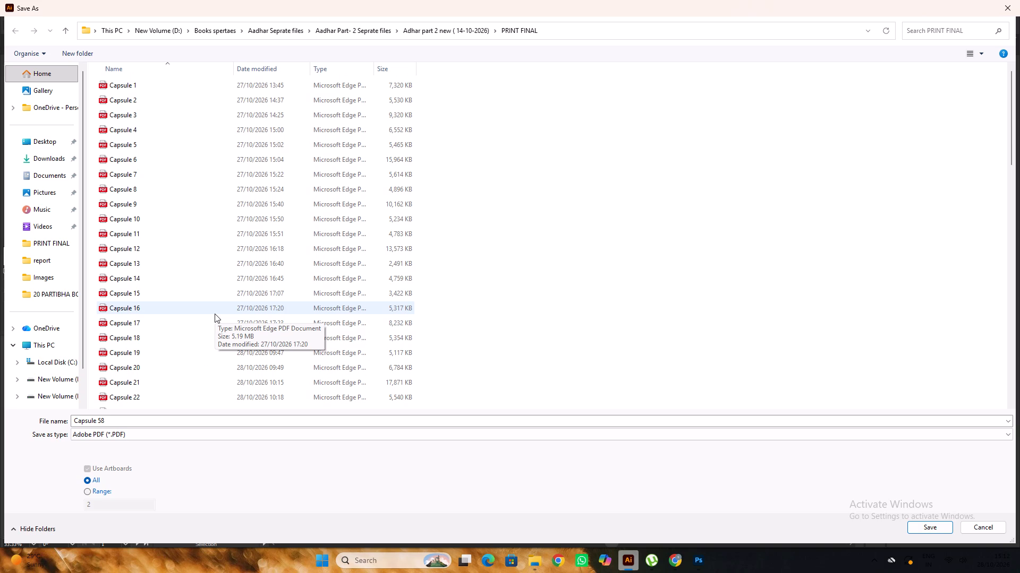
scroll(215, 314, "up", 13)
left_click(924, 523)
left_click(556, 324)
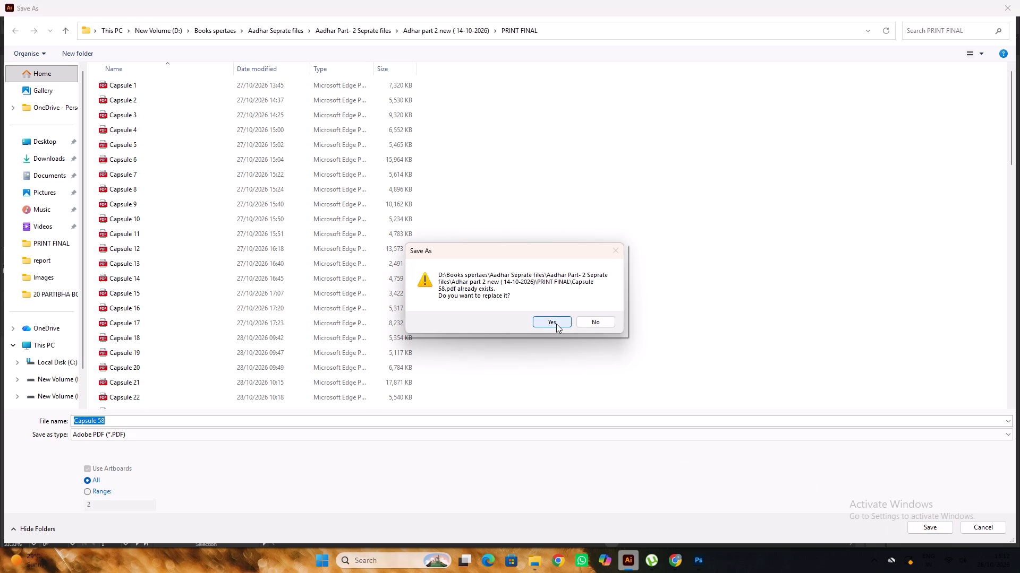
left_click(627, 420)
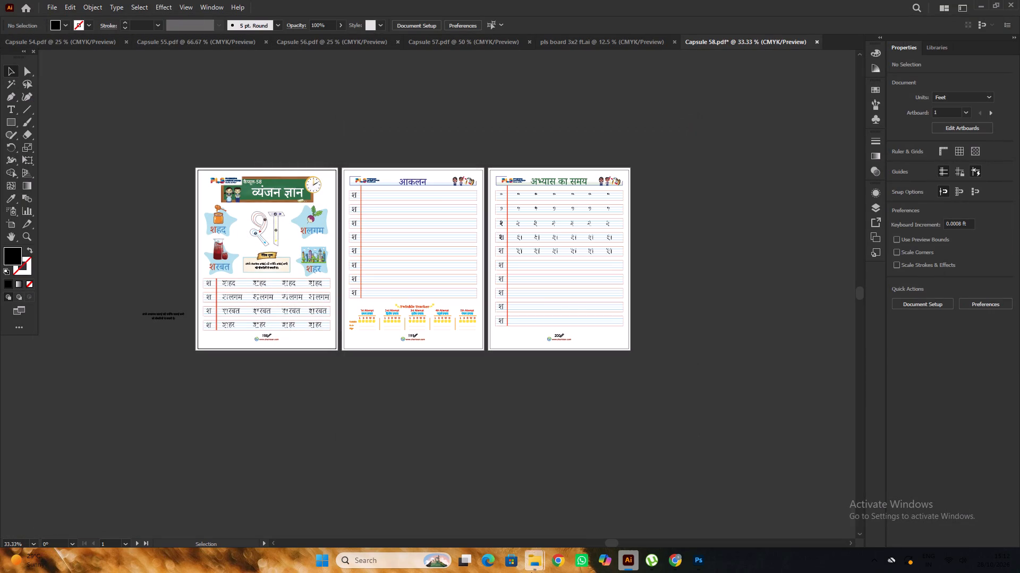
Open the saved Capsule 58 PDF from the PRINT FINAL folder in Edge and check all its pages.
left_click(368, 510)
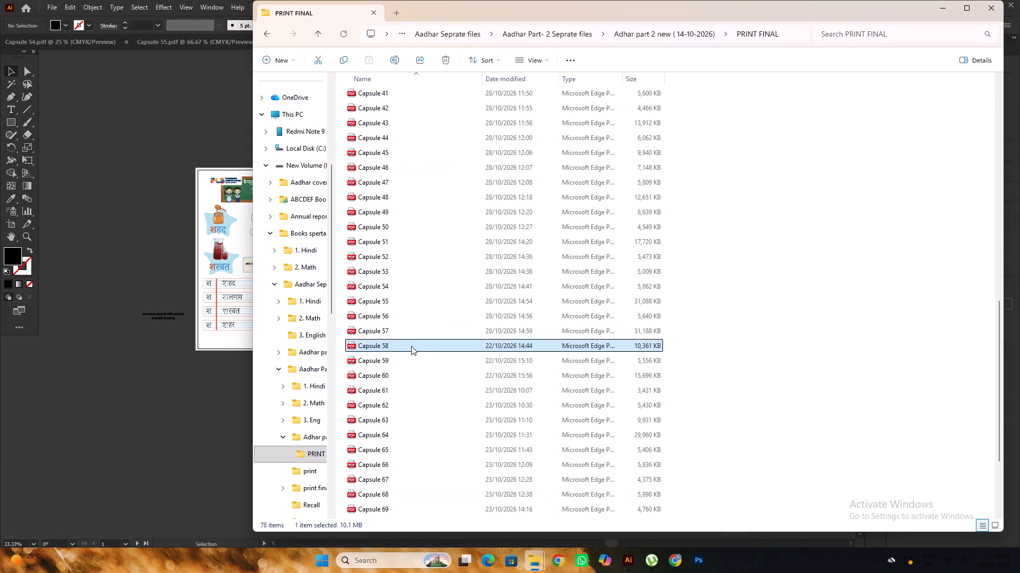
double_click(411, 346)
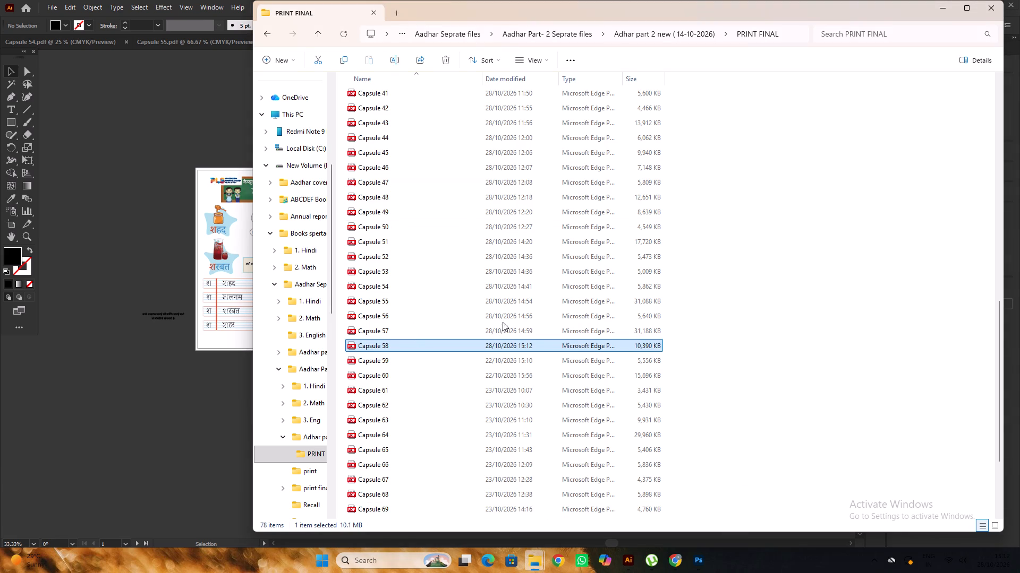
double_click(489, 346)
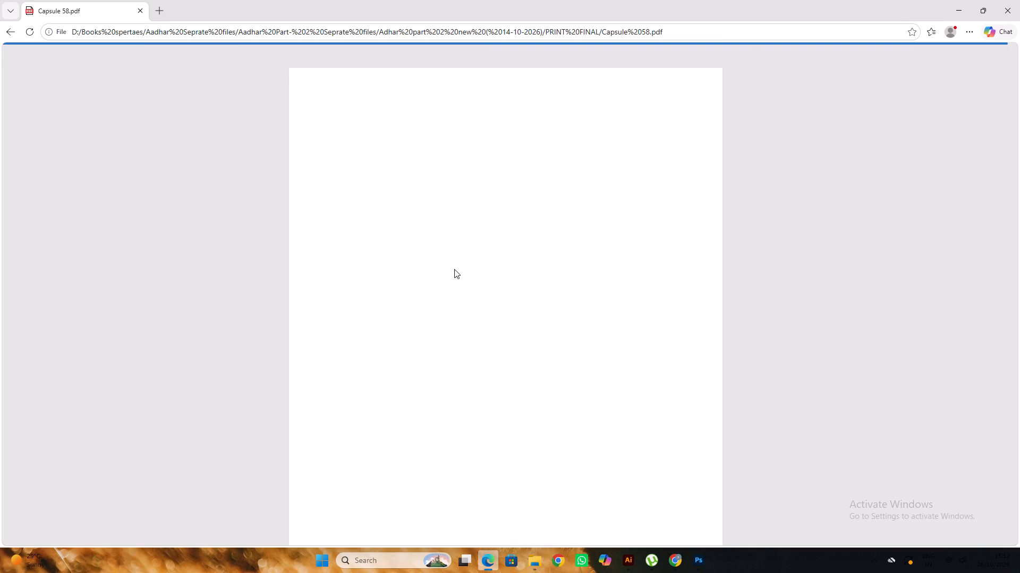
scroll(454, 269, "down", 10)
scroll(455, 267, "up", 2)
scroll(455, 267, "down", 8)
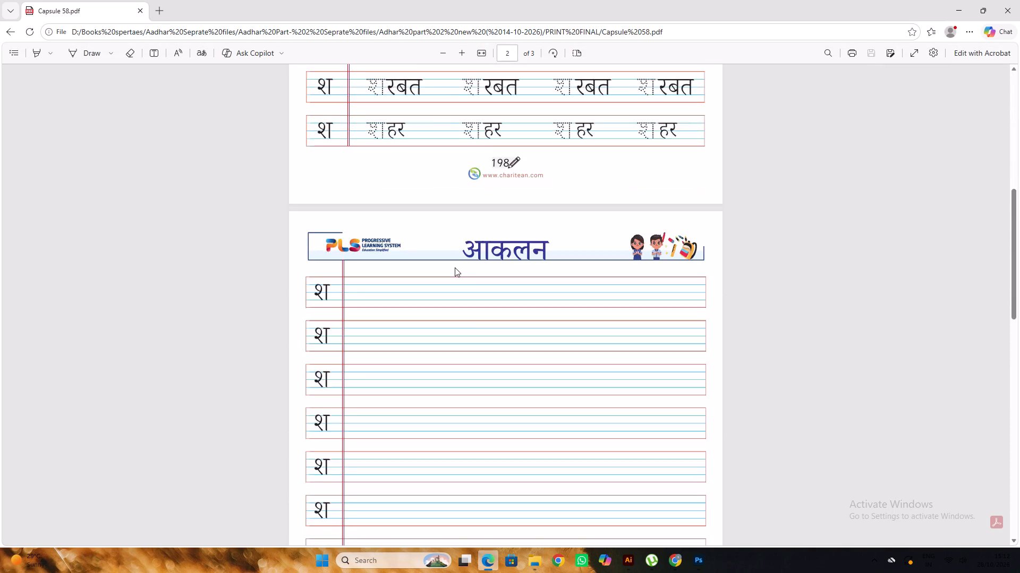
scroll(455, 267, "up", 9)
scroll(455, 267, "down", 19)
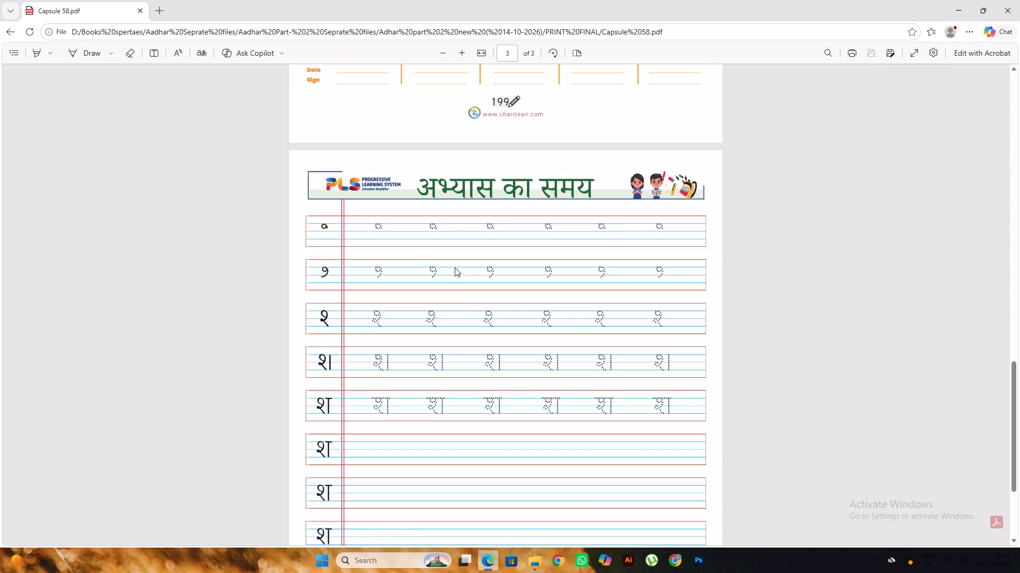
scroll(455, 267, "down", 18)
scroll(455, 267, "up", 12)
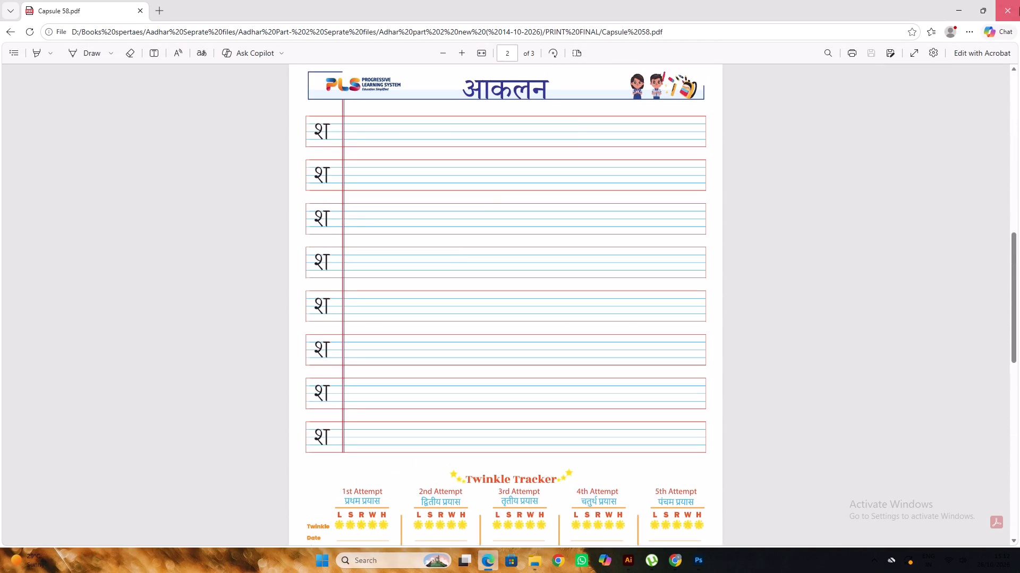
left_click(1019, 7)
Open the Capsule 59 PDF from the PRINT FINAL folder in Illustrator.
left_click(452, 360)
right_click(452, 360)
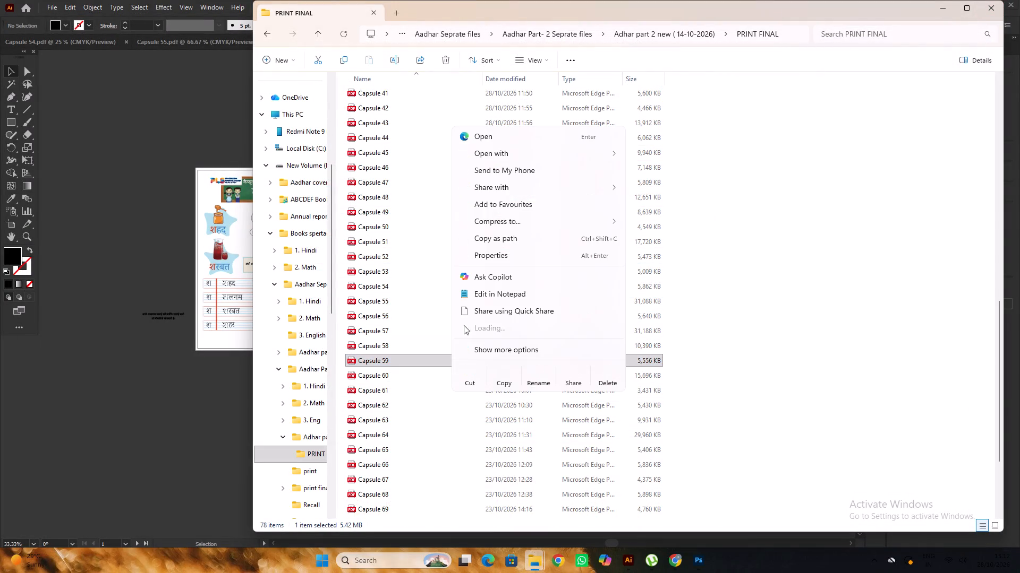
left_click(650, 151)
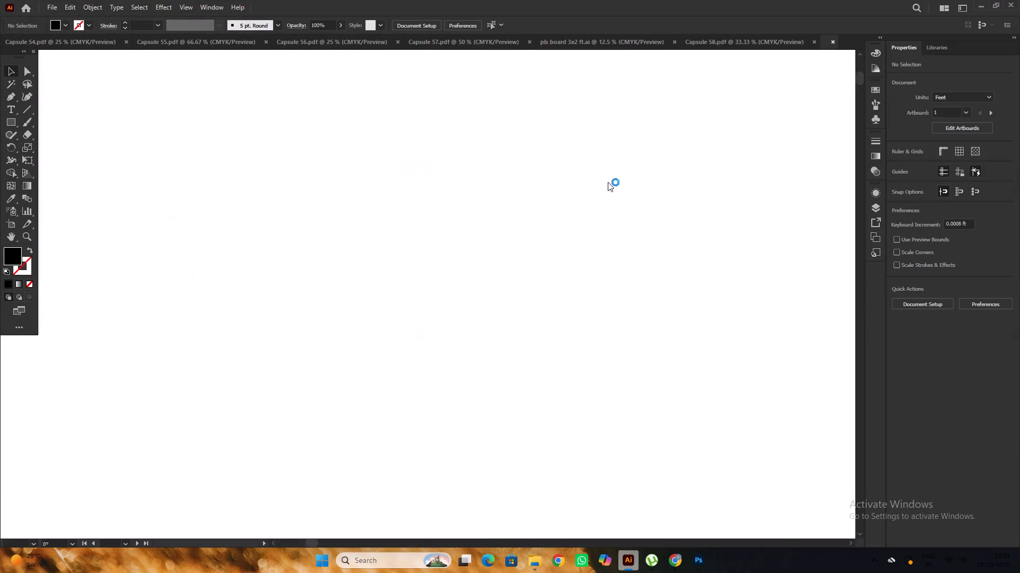
Hyphenate the red number name on Capsule 59's first page so it reads Forty-five.
scroll(484, 211, "down", 3)
scroll(371, 296, "up", 1, "alt")
scroll(285, 151, "up", 1)
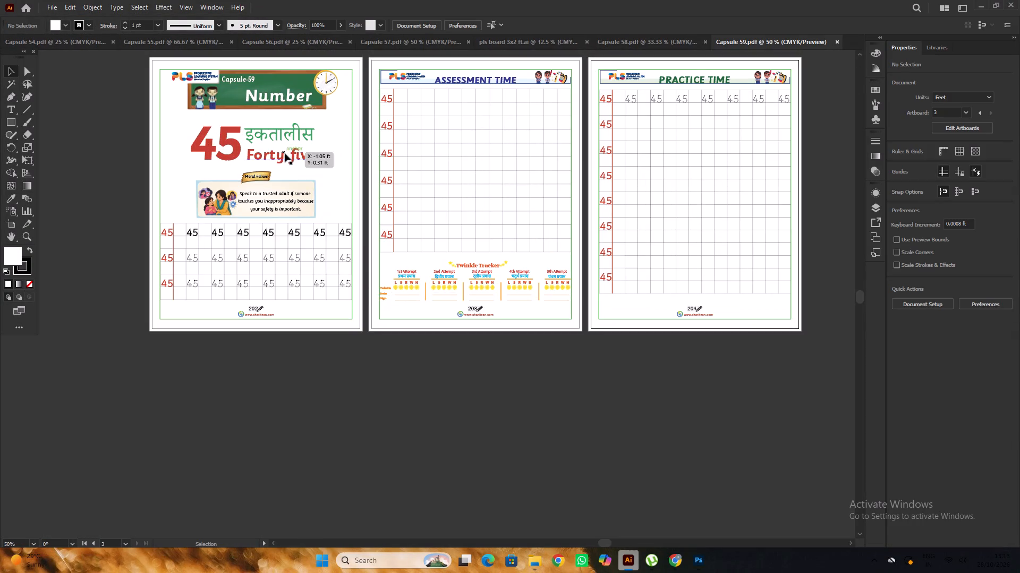
scroll(285, 153, "up", 2)
left_click(310, 157)
triple_click(309, 155)
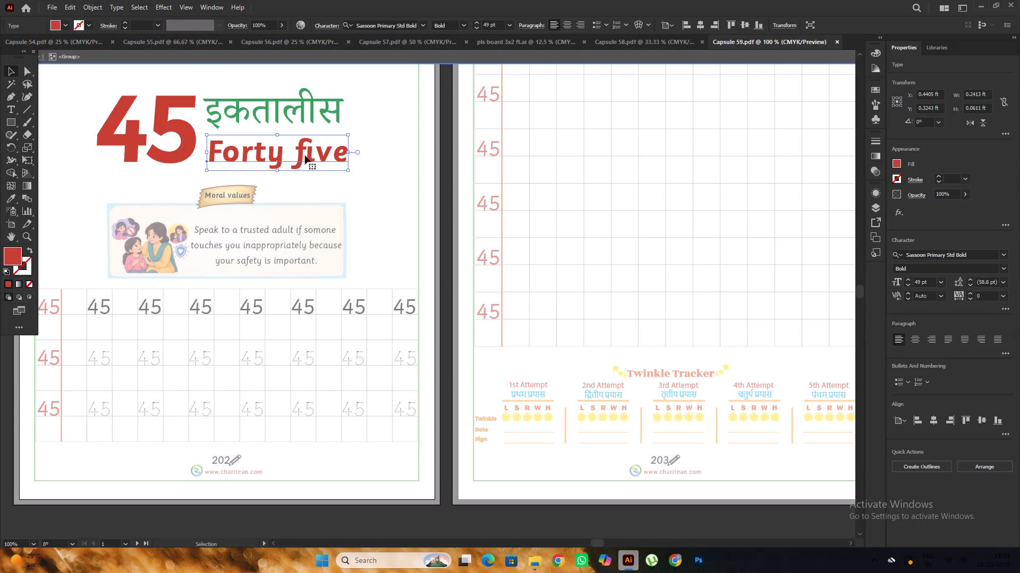
double_click(291, 153)
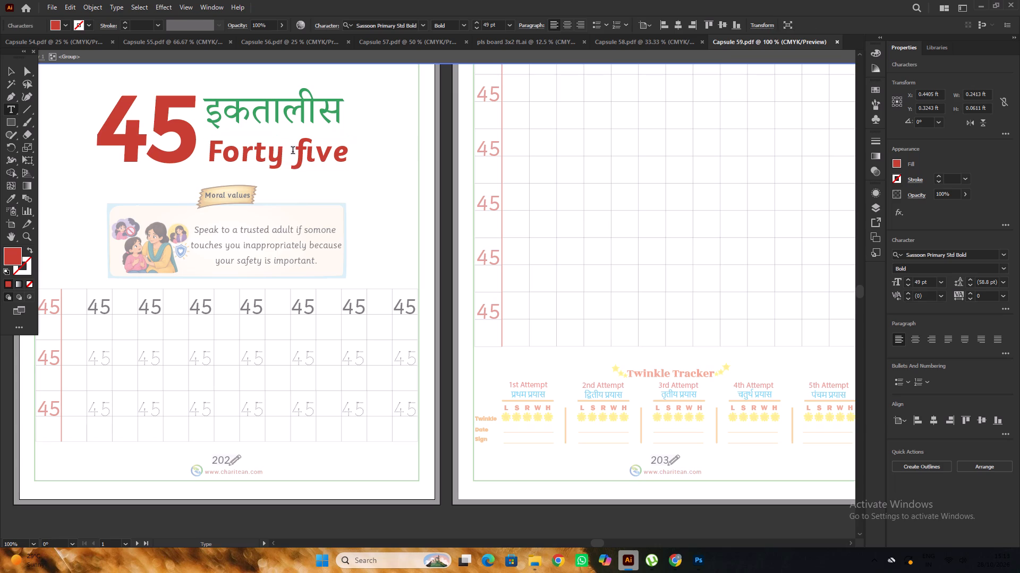
key("minus")
left_click(292, 152)
key("BackSpace")
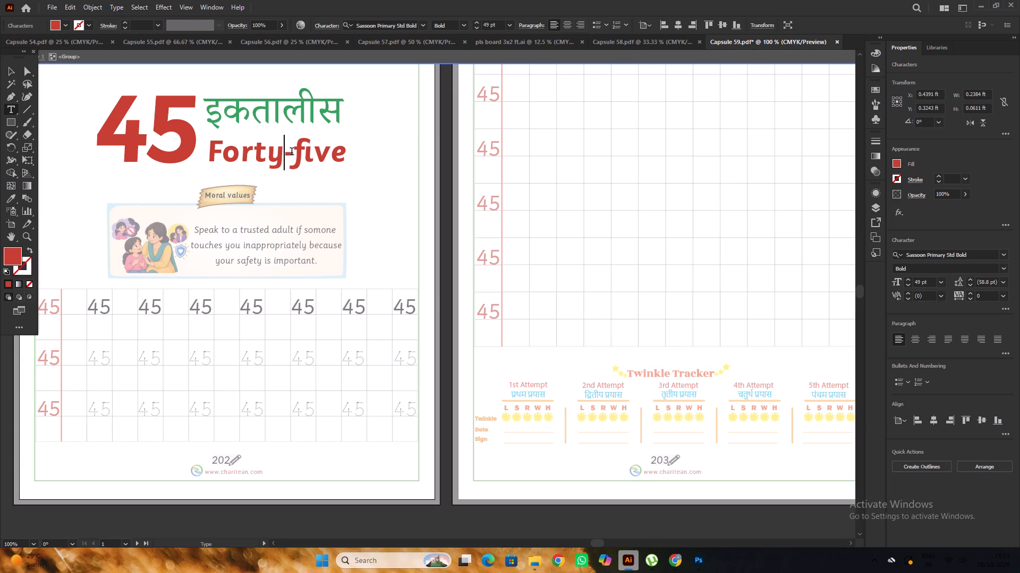
scroll(344, 177, "down", 3, "alt")
left_click(7, 70)
triple_click(174, 153)
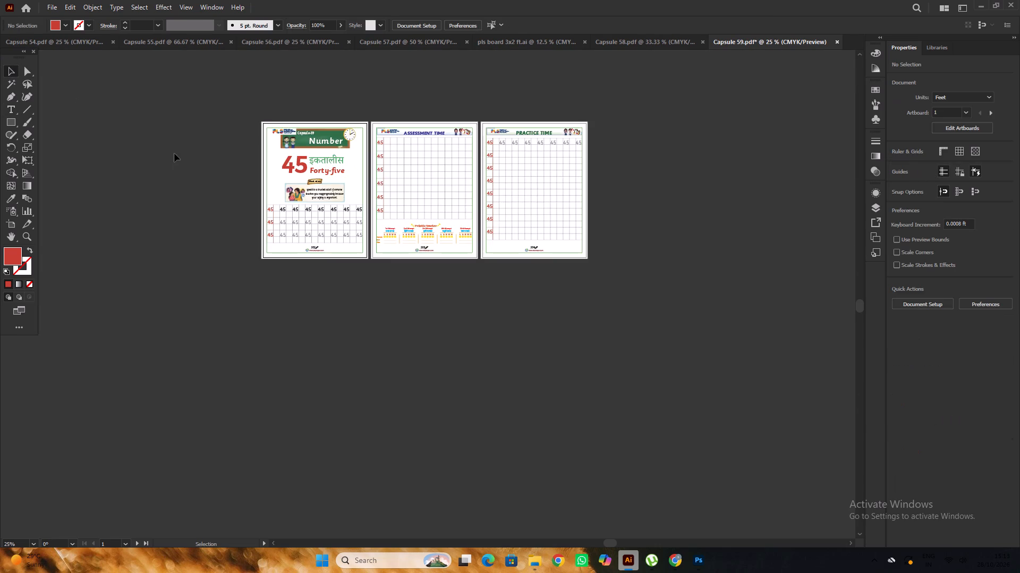
Delete the green border rectangles from all three Capsule 59 pages.
scroll(371, 265, "up", 2, "alt")
left_click(348, 238)
left_click(348, 240)
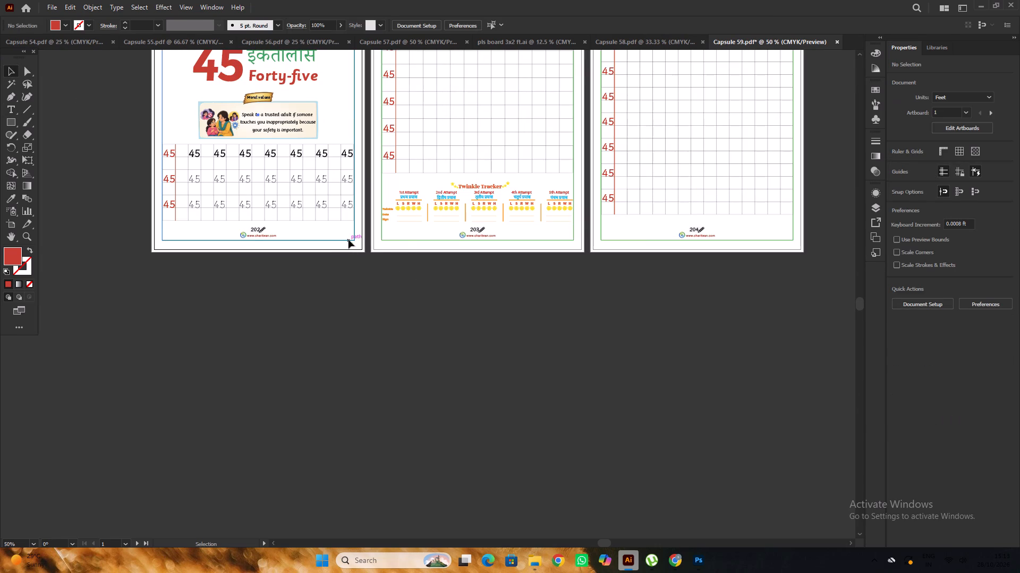
left_click(408, 240, "shift")
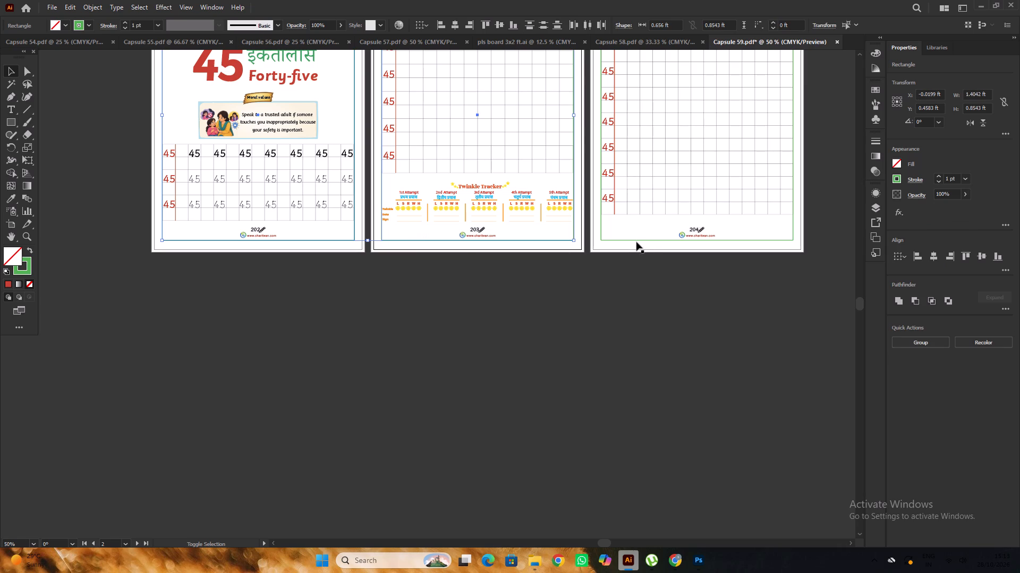
left_click(636, 241, "shift")
key("Delete")
left_click(624, 281)
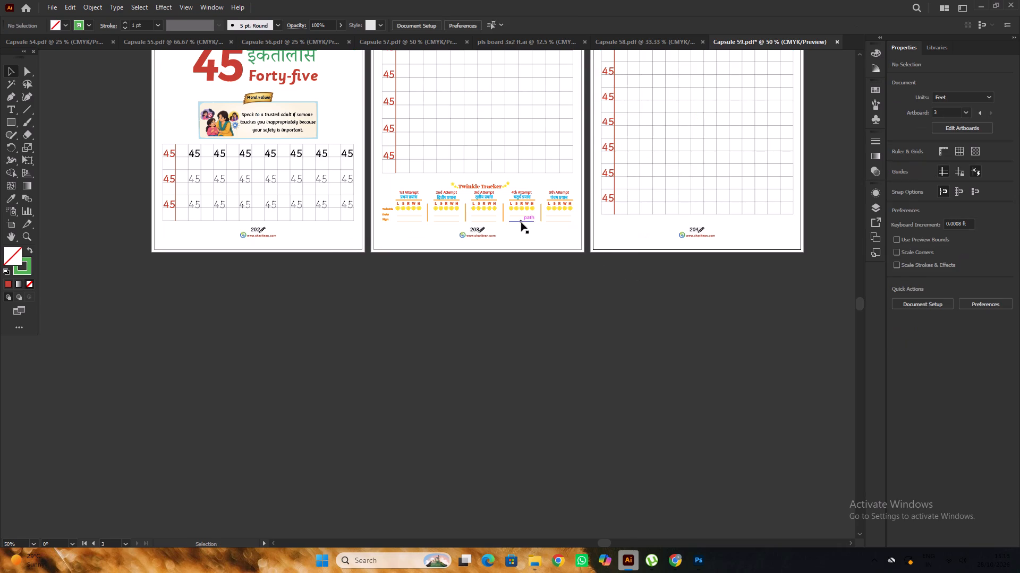
Change the page number in the first page's footer to 201.
scroll(322, 248, "up", 7)
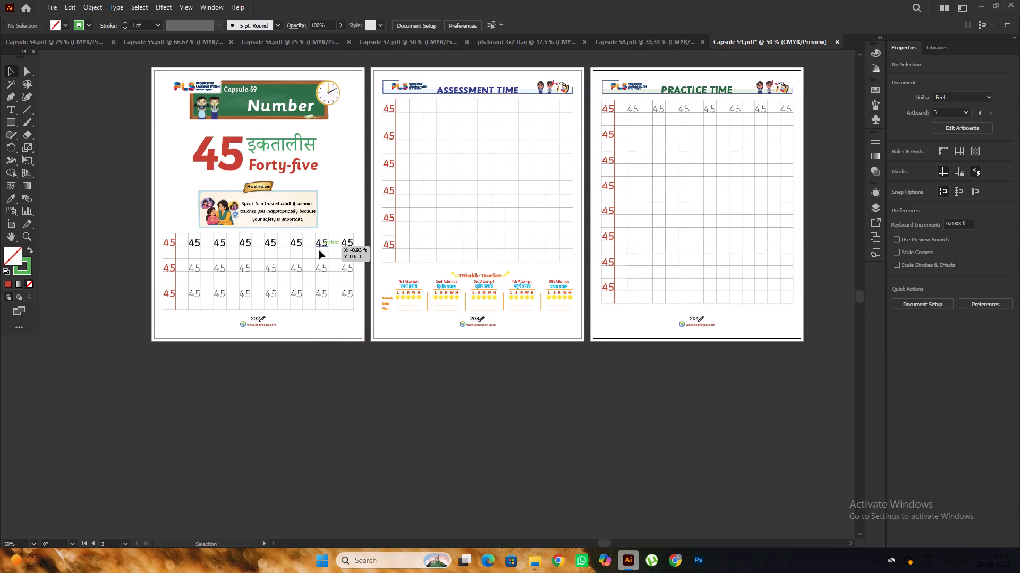
scroll(317, 257, "down", 3)
scroll(255, 288, "up", 2, "alt")
scroll(302, 244, "up", 1, "alt")
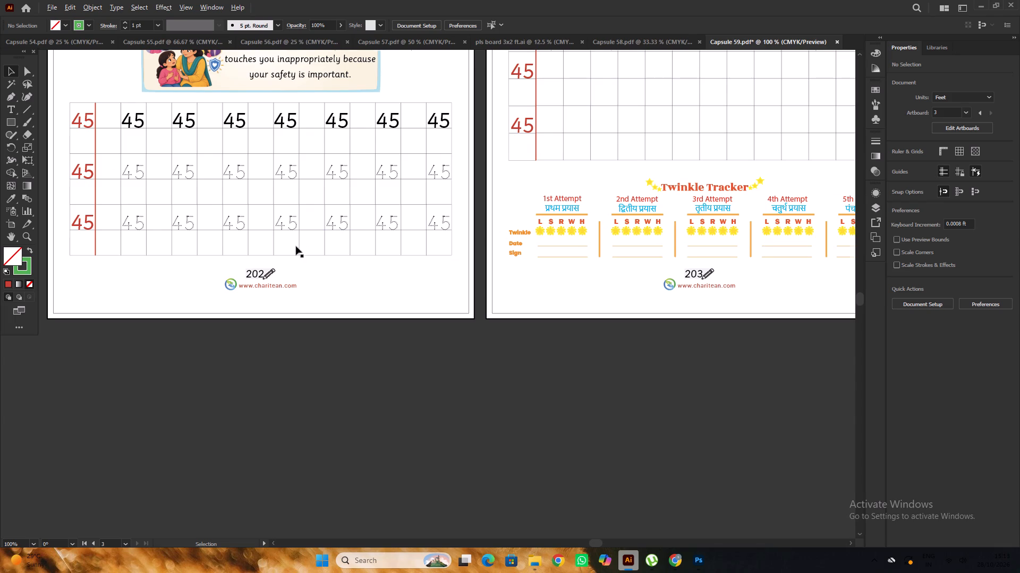
scroll(227, 298, "up", 2, "alt")
key("t")
left_click_drag(256, 279, 244, 292)
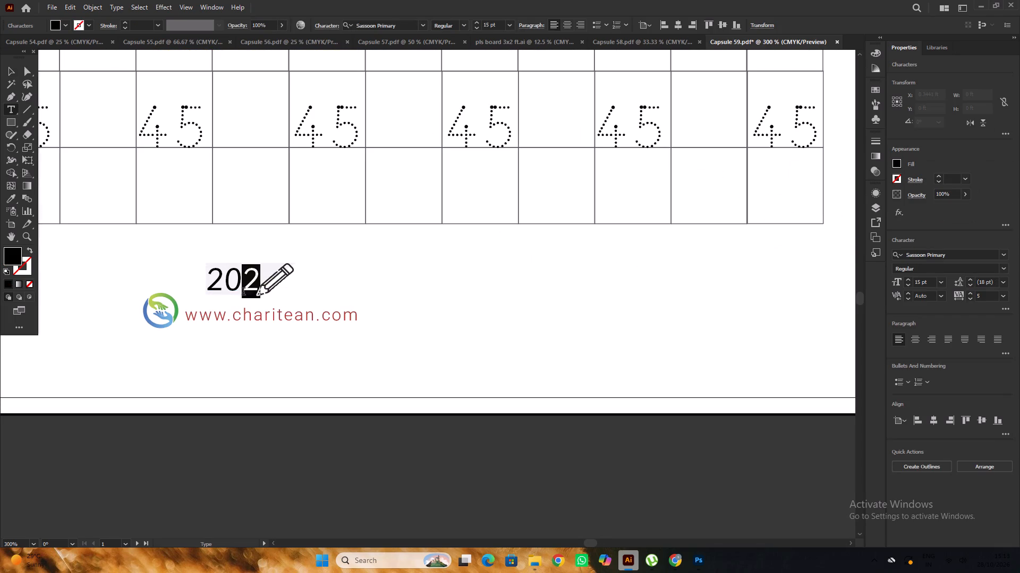
key("1")
Change the page number in the footer of Capsule 59's second page to 202.
scroll(224, 285, "down", 3, "alt")
scroll(679, 287, "up", 4, "alt")
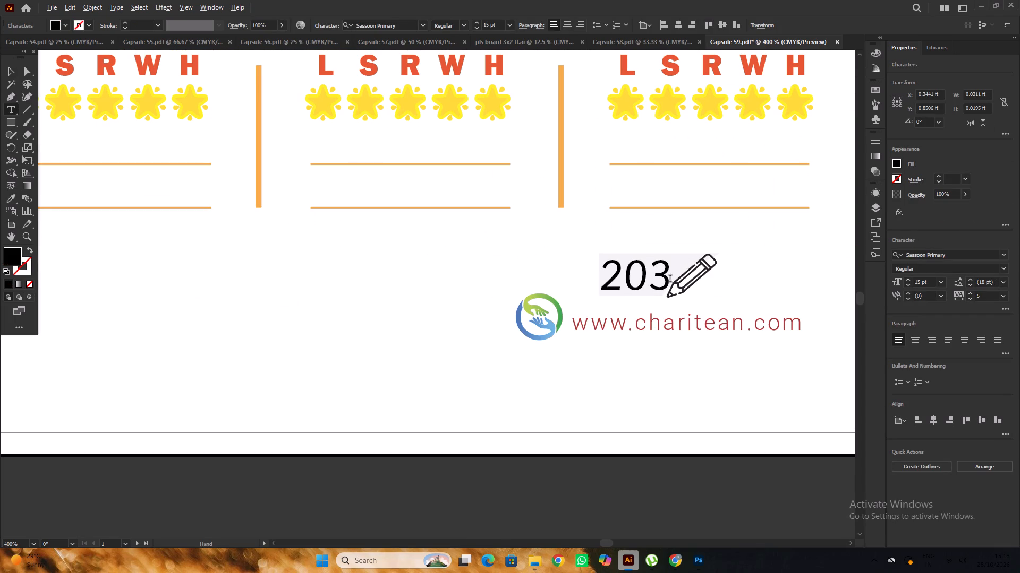
left_click(665, 277)
left_click_drag(668, 276, 656, 286)
key("2")
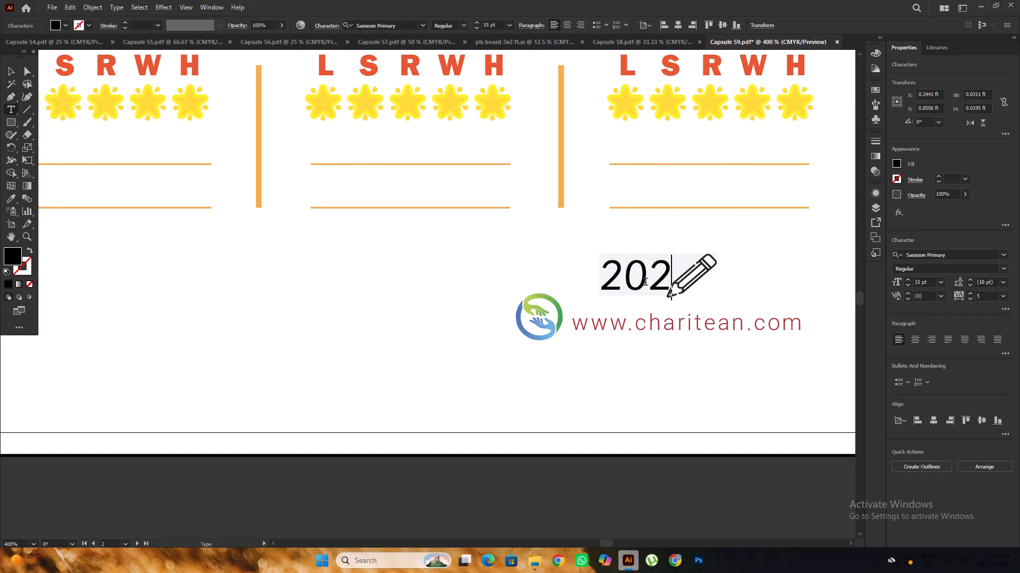
Change the page number in the footer of Capsule 59's third page to 203.
scroll(304, 286, "down", 4, "alt")
scroll(430, 262, "down", 2, "alt")
scroll(588, 270, "up", 4, "alt")
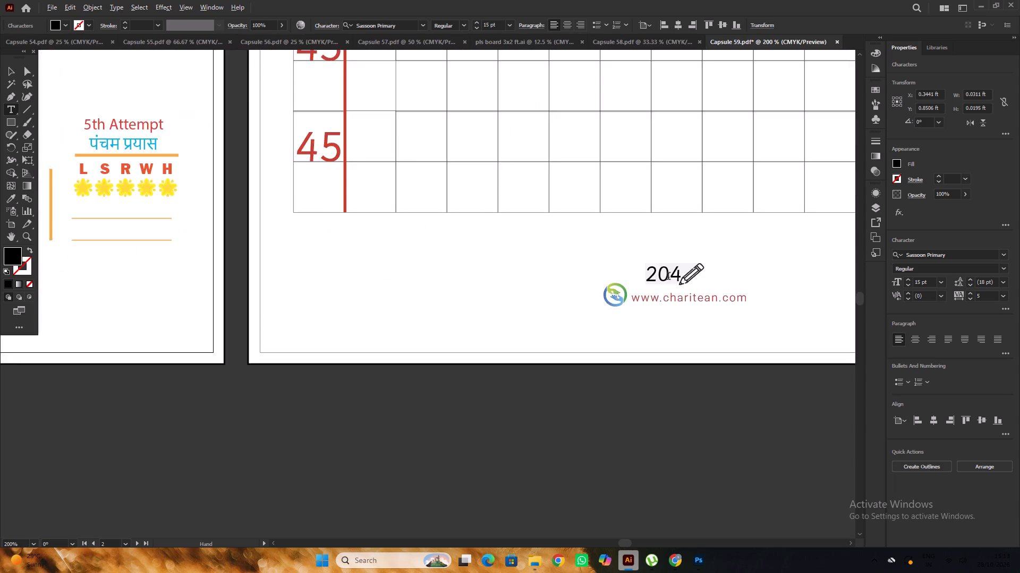
scroll(668, 277, "up", 2, "alt")
left_click_drag(687, 274, 678, 281)
key("3")
scroll(535, 284, "down", 2, "alt")
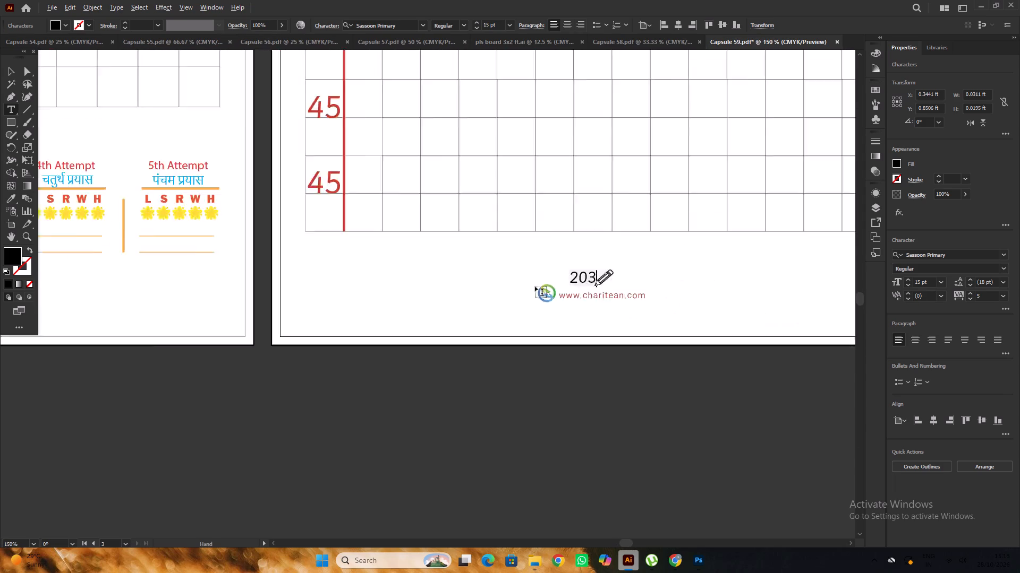
scroll(535, 286, "down", 5, "alt")
left_click(10, 69)
left_click(132, 143)
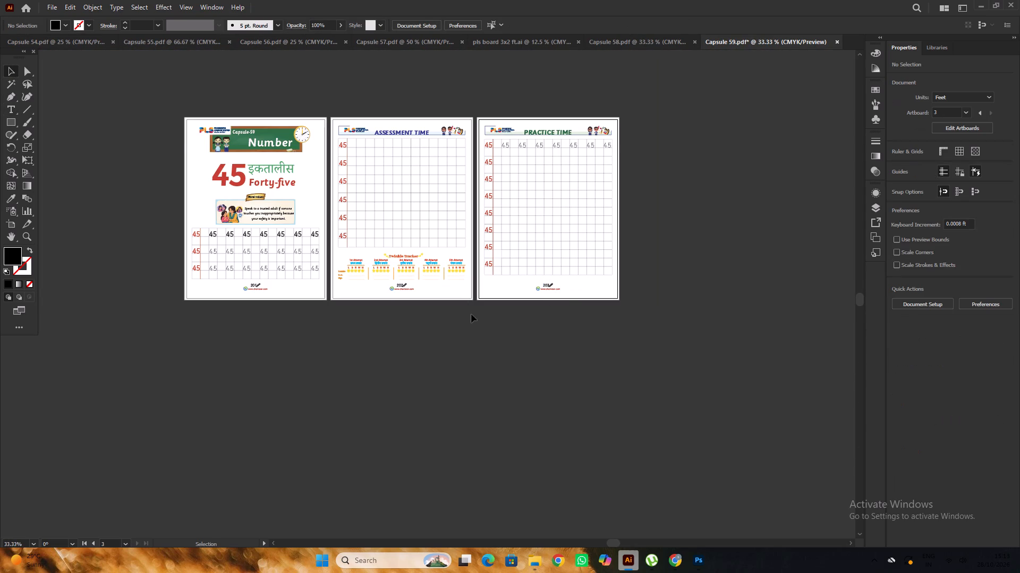
Look over all three Capsule 59 pages and save the PDF.
scroll(473, 313, "up", 5)
scroll(482, 292, "down", 2, "alt")
left_click(526, 372)
scroll(435, 280, "up", 2, "alt")
scroll(436, 280, "down", 3, "alt")
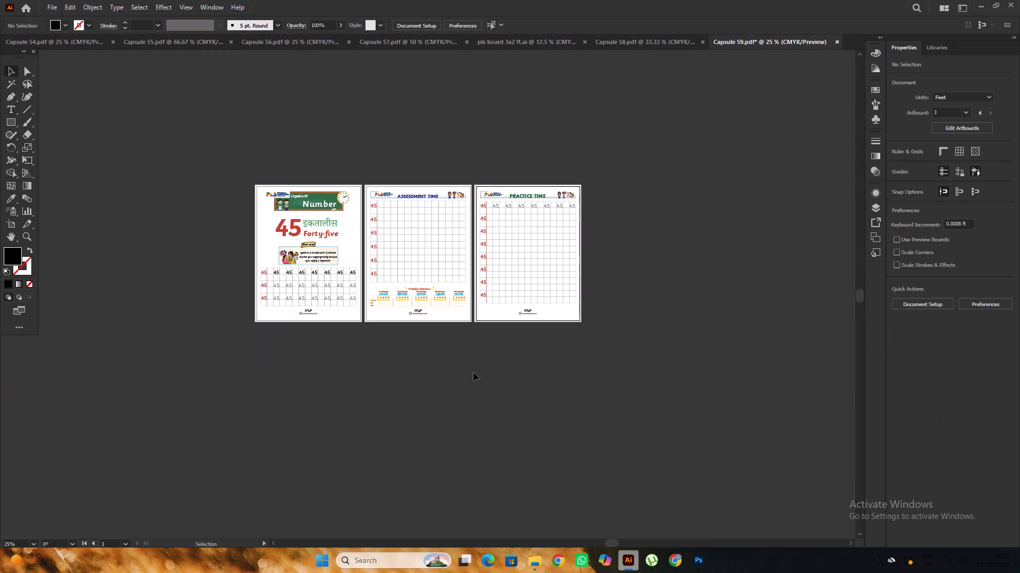
left_click(473, 372)
scroll(461, 321, "up", 3)
scroll(460, 319, "down", 1)
scroll(462, 309, "up", 1, "alt")
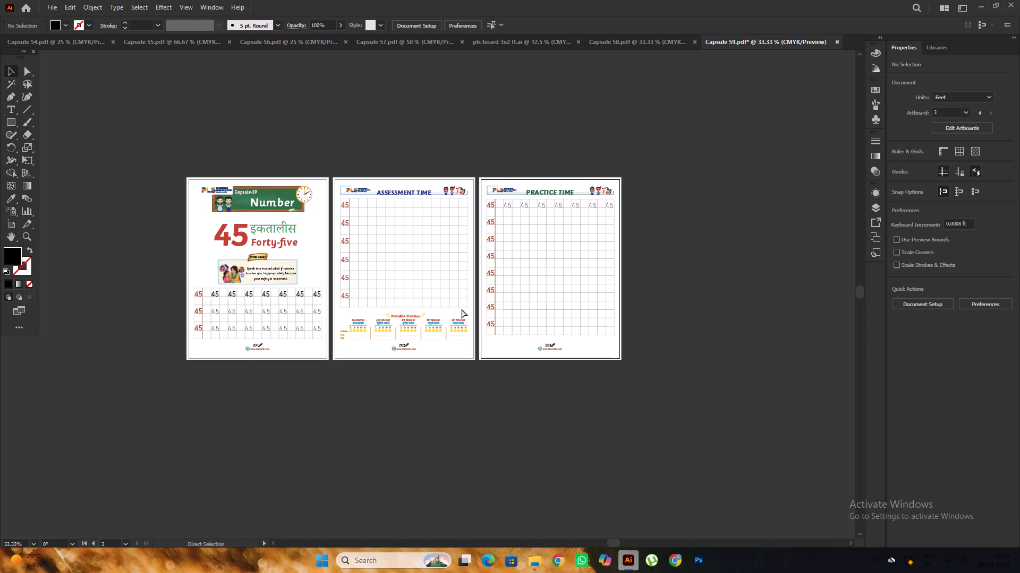
key("ctrl+s")
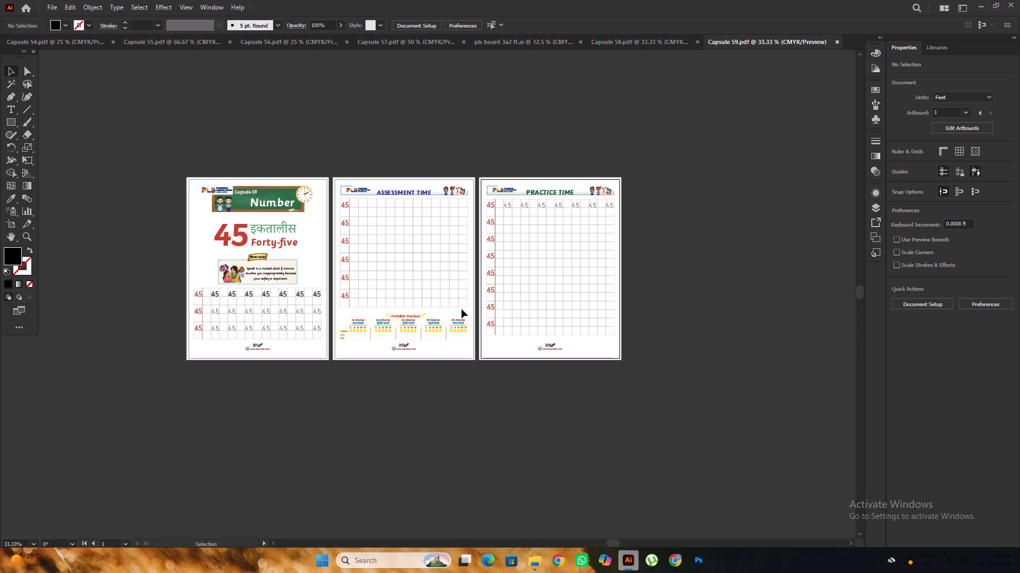
Close the Capsule 54, Capsule 55 and Capsule 56 documents.
left_click(79, 40)
left_click(126, 43)
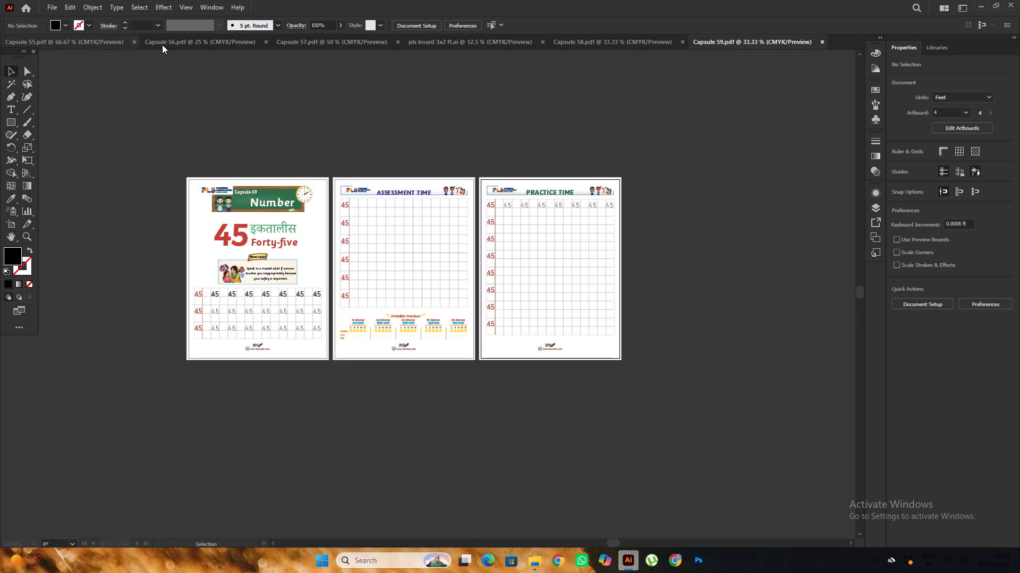
left_click(115, 42)
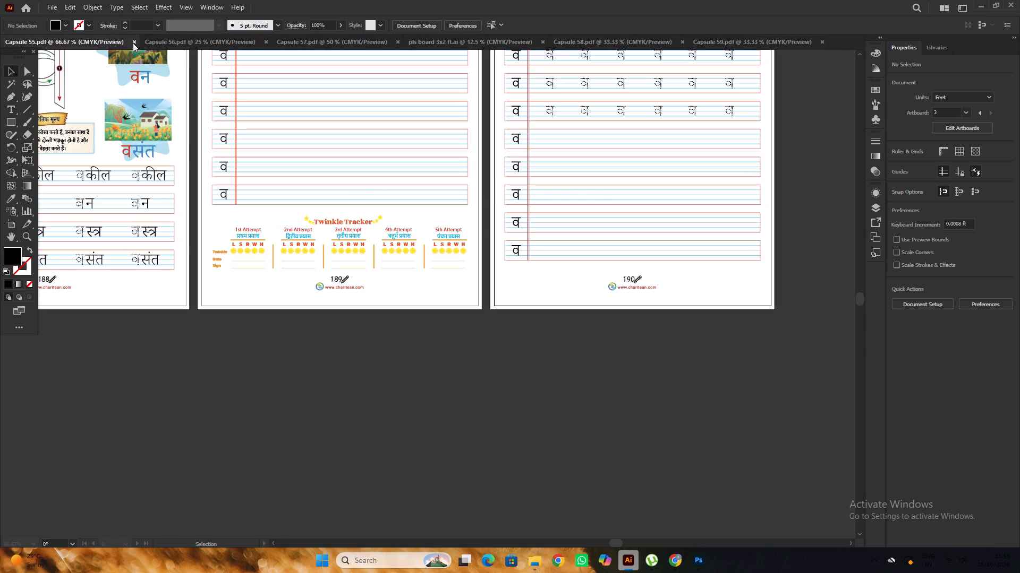
left_click(133, 43)
left_click(108, 43)
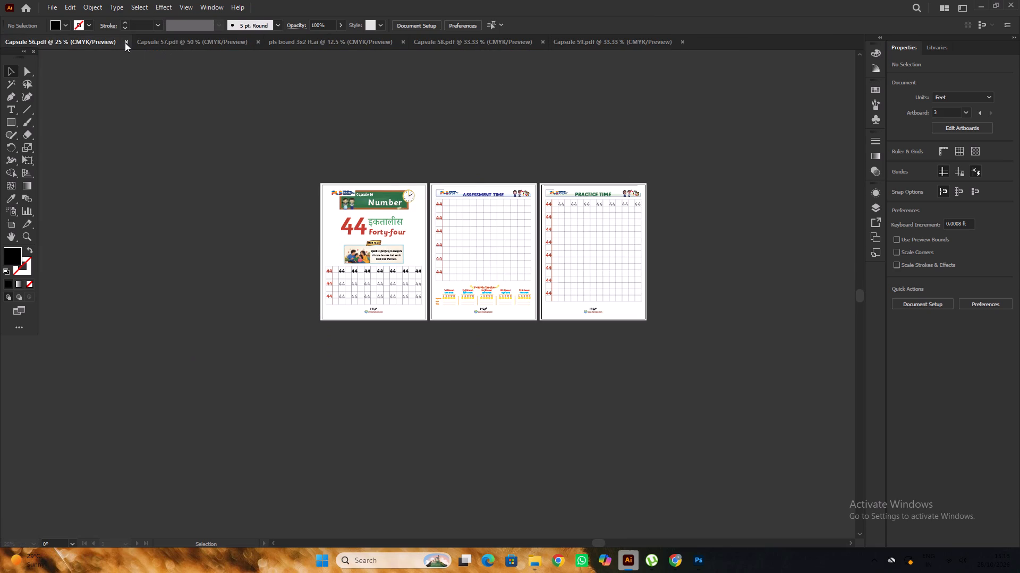
left_click(125, 42)
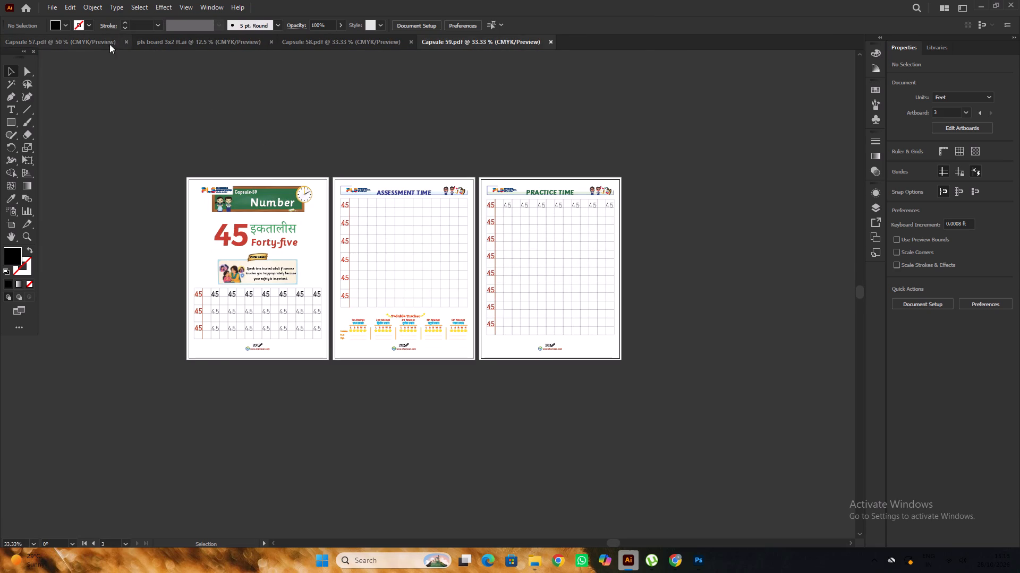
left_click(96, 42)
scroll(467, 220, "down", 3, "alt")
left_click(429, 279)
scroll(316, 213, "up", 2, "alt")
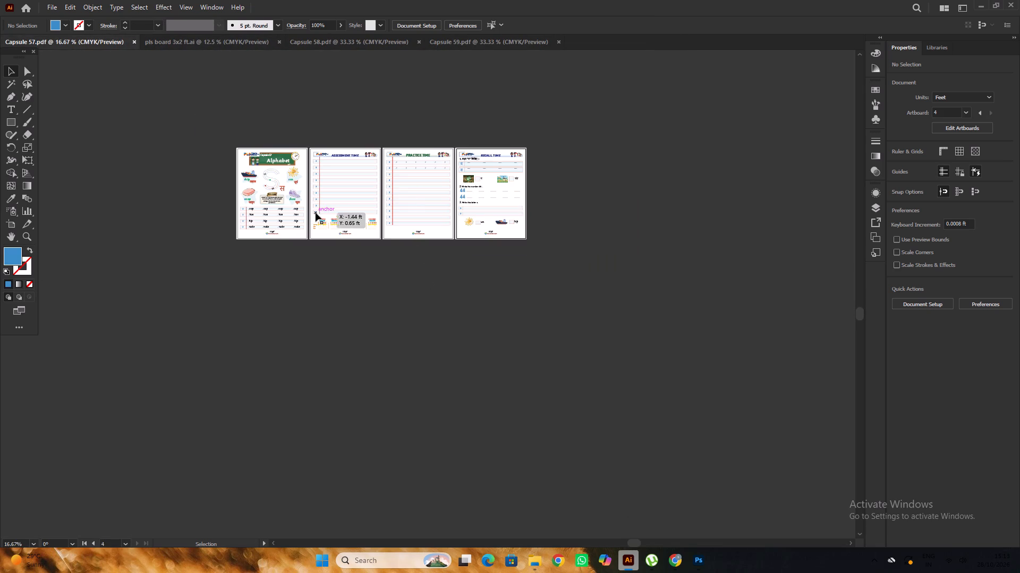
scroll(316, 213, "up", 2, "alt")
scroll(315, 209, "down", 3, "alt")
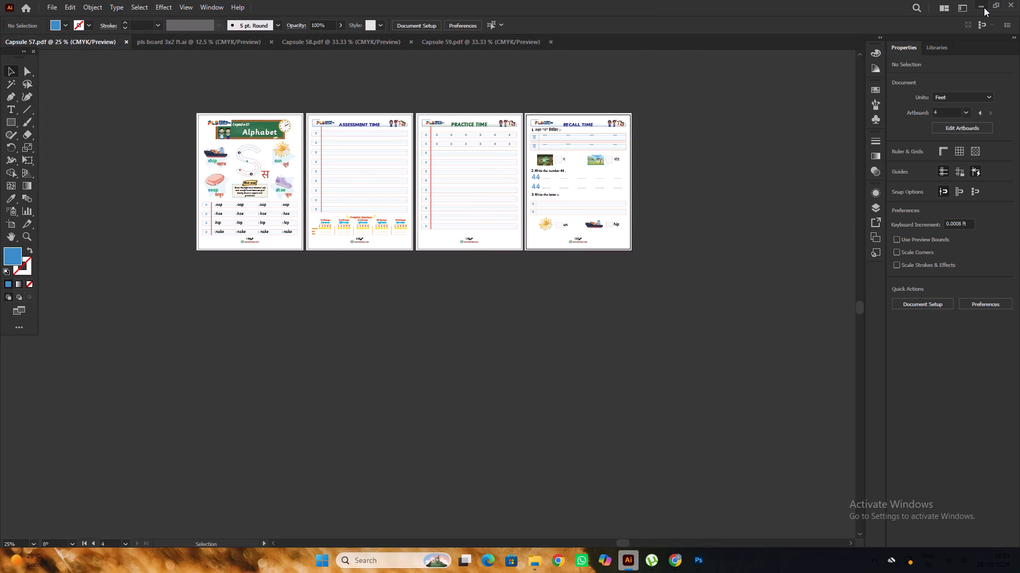
Open the Capsule 60 PDF from the PRINT FINAL folder in Illustrator.
left_click(983, 7)
left_click(478, 372)
right_click(478, 372)
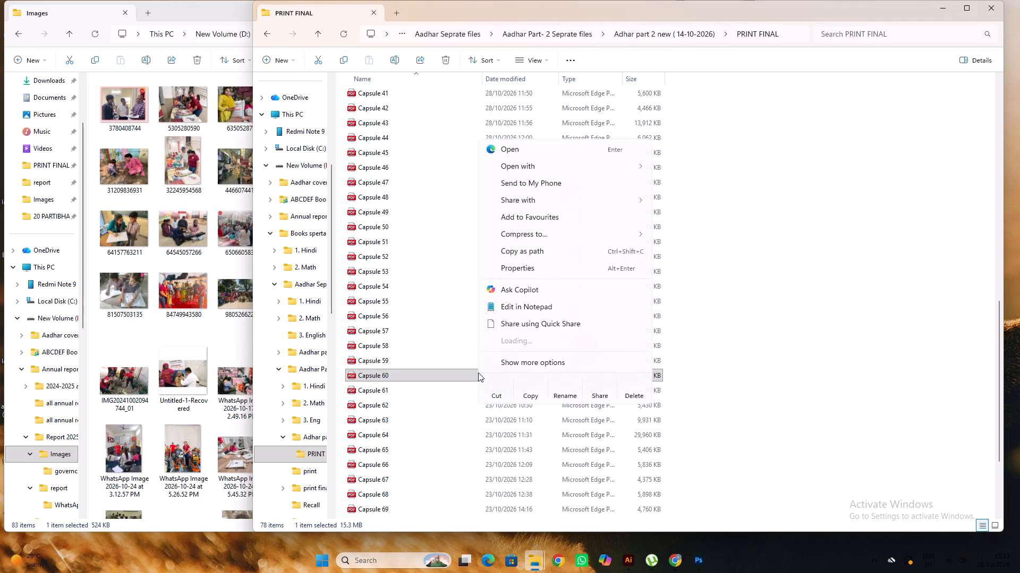
left_click(678, 167)
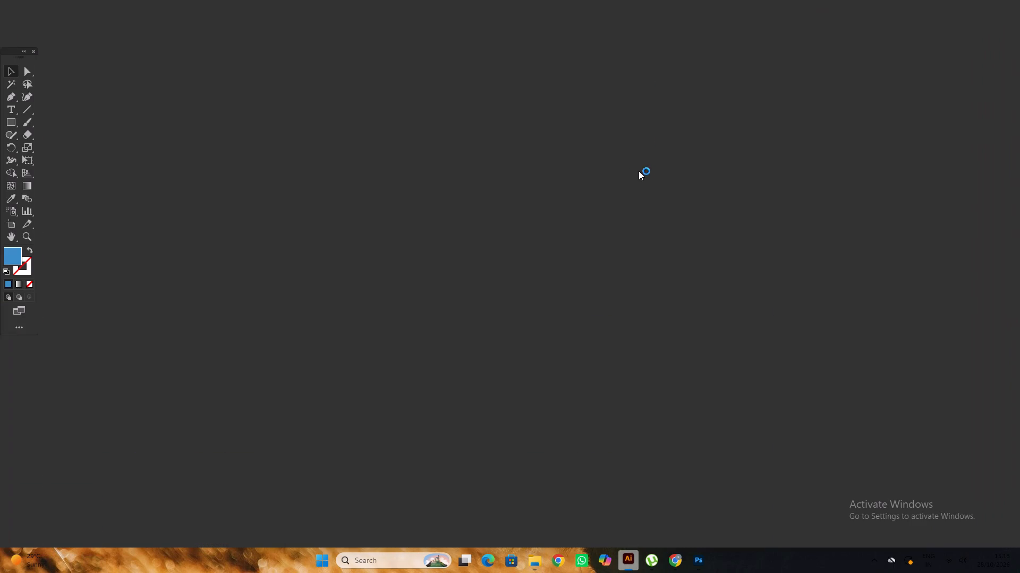
Compare the footer page numbers of Capsule 59 and Capsule 60, and examine the letters and tracing rows on Capsule 60's first page.
scroll(433, 244, "up", 1, "alt")
scroll(206, 295, "up", 3)
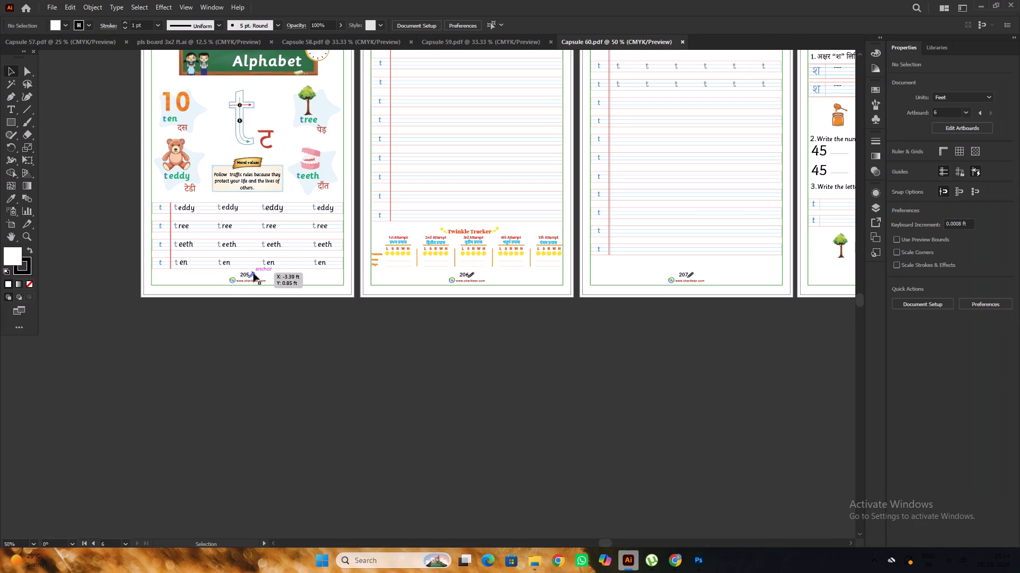
left_click(479, 40)
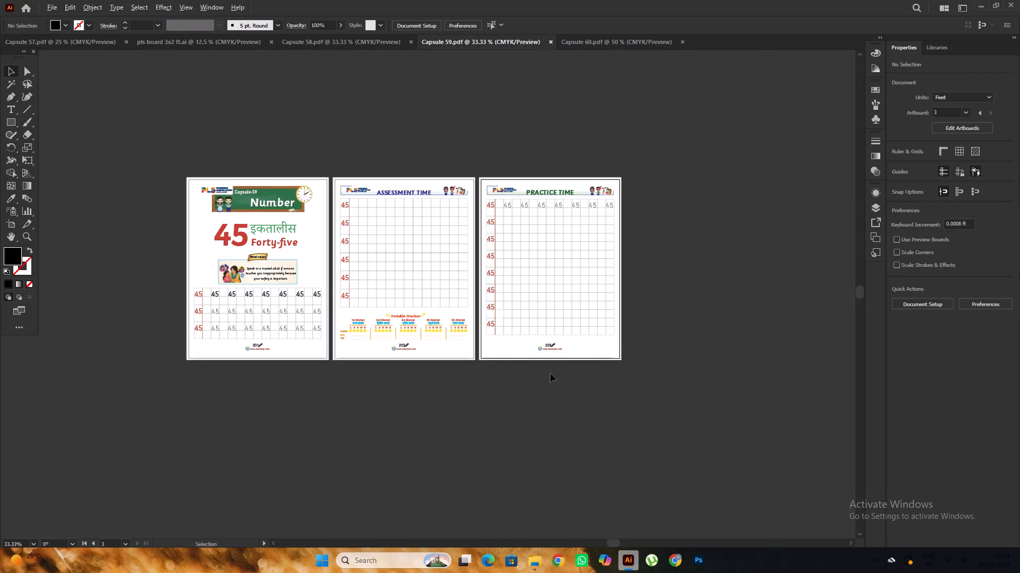
scroll(550, 373, "up", 3, "alt")
scroll(549, 343, "down", 4, "alt")
left_click(569, 43)
scroll(218, 283, "up", 2, "alt")
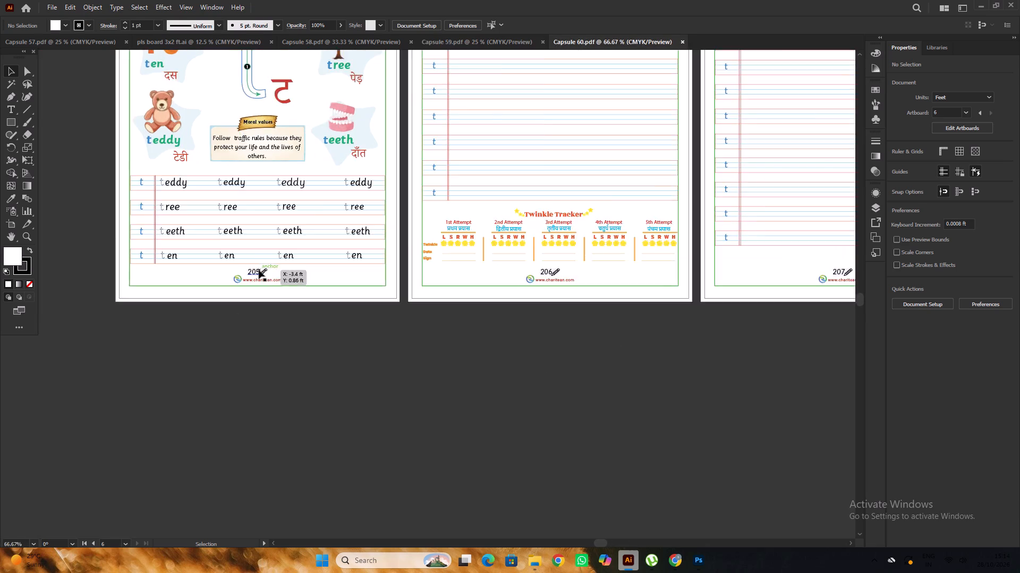
scroll(259, 270, "up", 1, "alt")
scroll(334, 281, "down", 3, "alt")
left_click(409, 340)
scroll(408, 335, "up", 4)
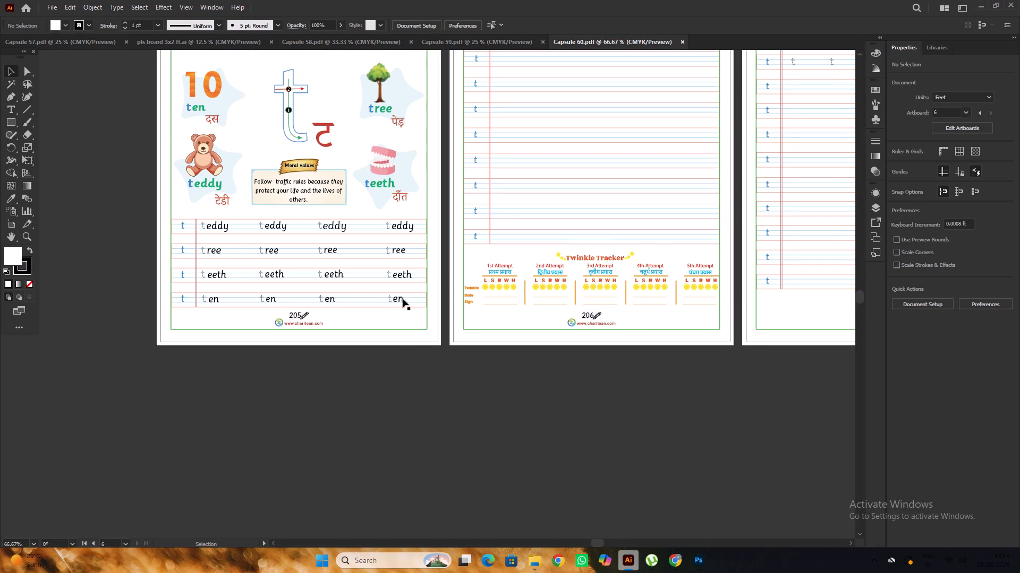
scroll(295, 214, "up", 5)
scroll(479, 188, "down", 1, "alt")
scroll(334, 220, "up", 2, "alt")
scroll(349, 193, "down", 4)
scroll(152, 268, "up", 3, "alt")
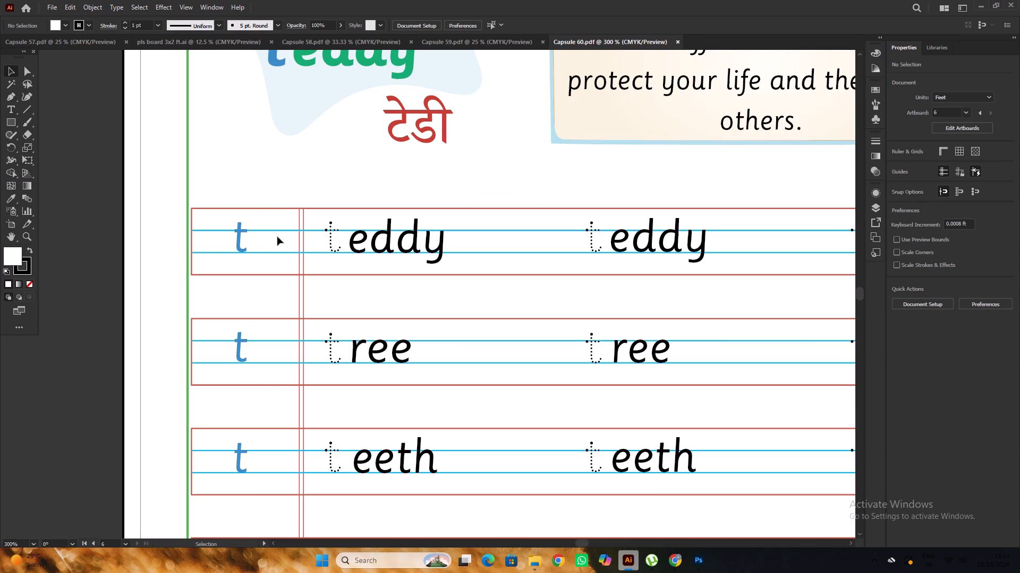
scroll(277, 236, "down", 3, "alt")
scroll(277, 236, "up", 4)
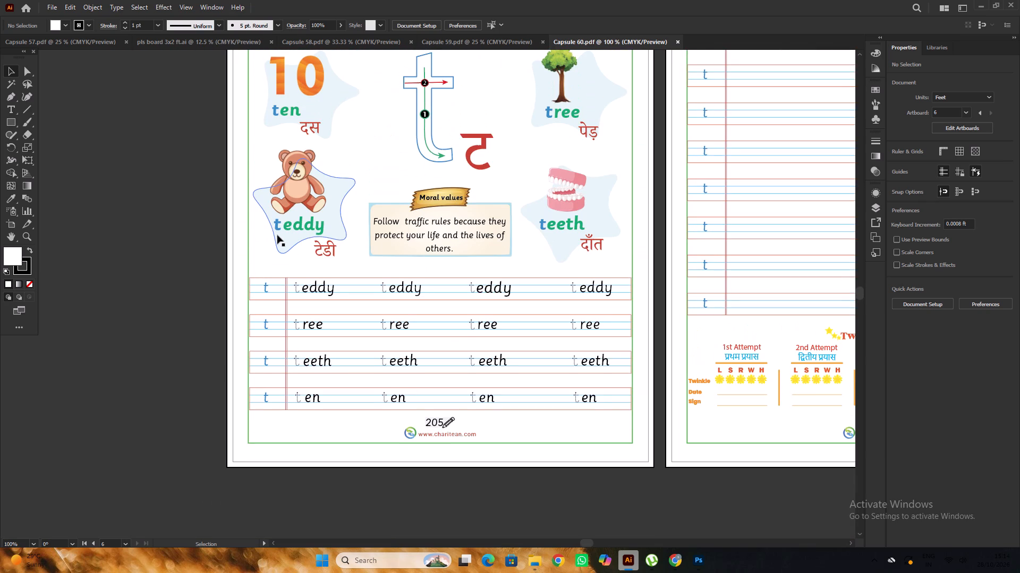
scroll(431, 134, "down", 1, "alt")
Move the group with the outlined stroke-order t and the red Hindi letter off Capsule 60's first page onto the empty canvas.
left_click(434, 132)
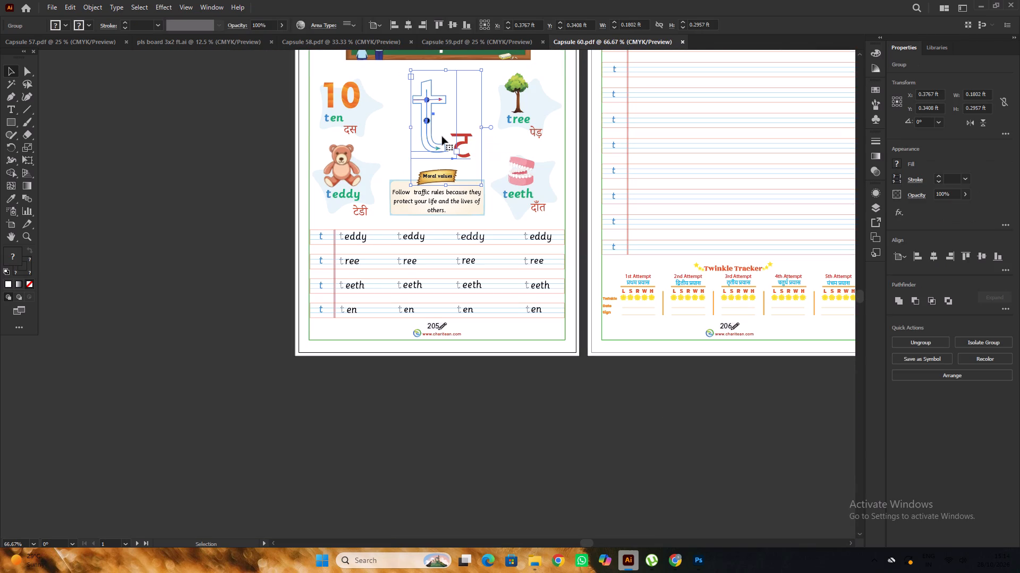
left_click_drag(432, 137, 158, 314)
left_click(205, 224)
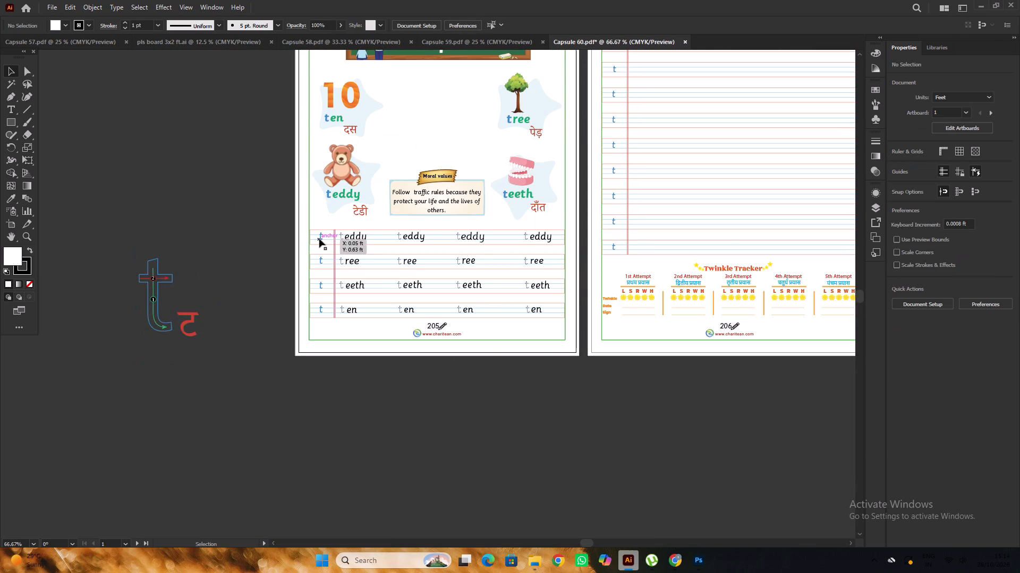
Copy the blue t from the first tracing row, enlarge it to about 269.6 pt, and place it in the gap above the Moral values box.
left_click_drag(321, 237, 228, 176)
left_click_drag(234, 181, 234, 181, "alt+shift")
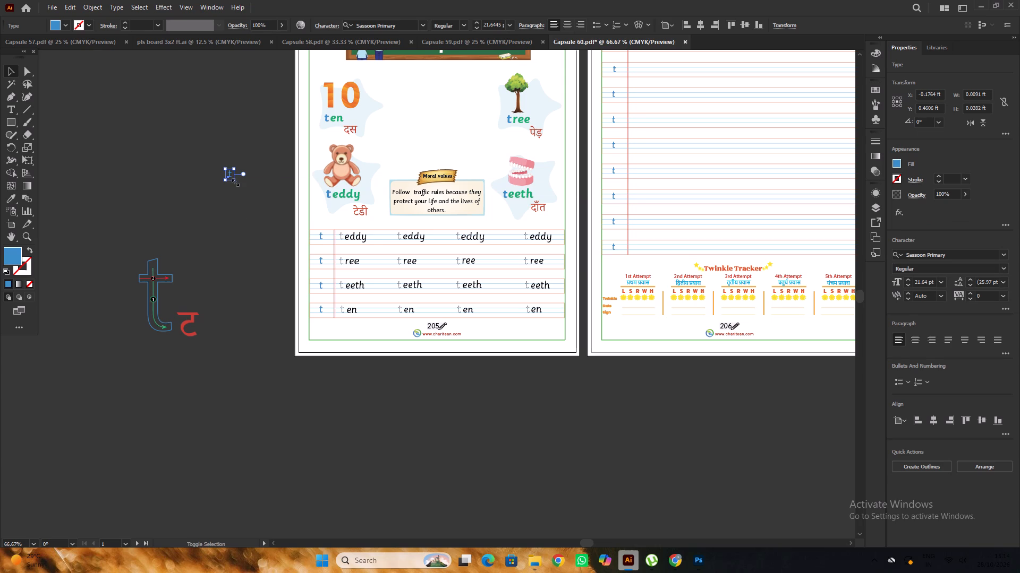
left_click_drag(234, 181, 283, 397, "alt+shift")
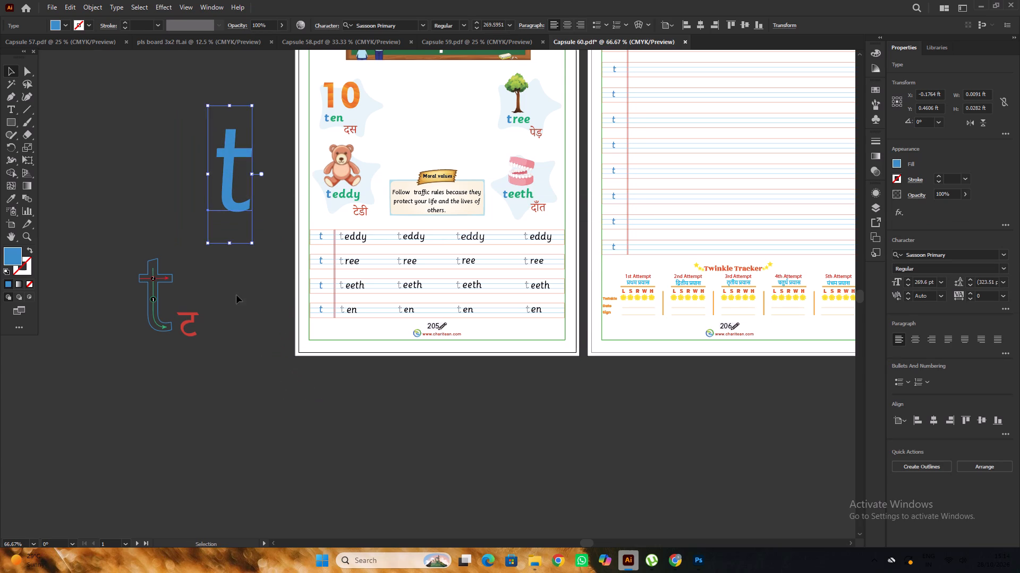
left_click(236, 295)
left_click_drag(229, 171, 151, 297)
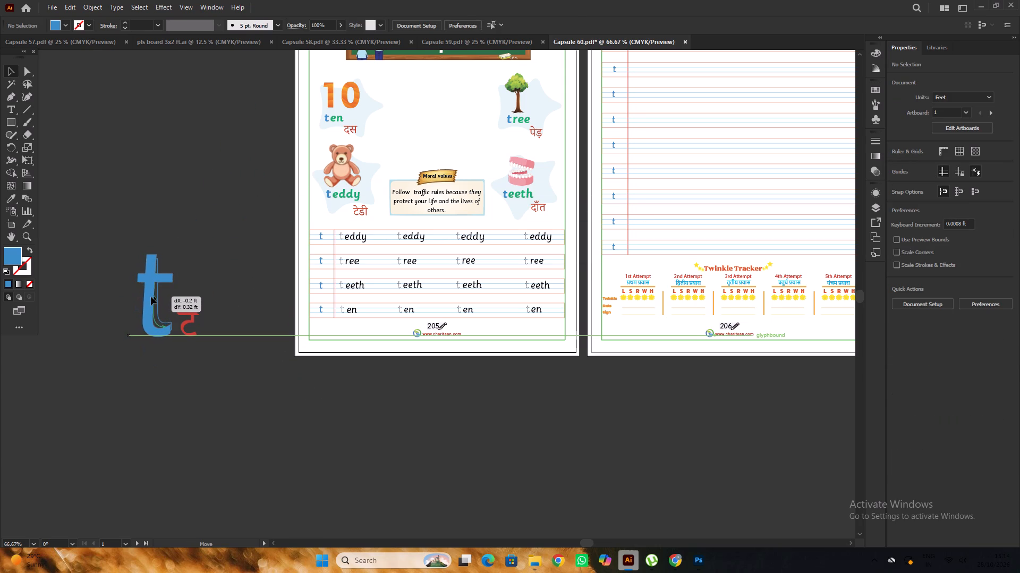
left_click_drag(151, 297, 414, 118)
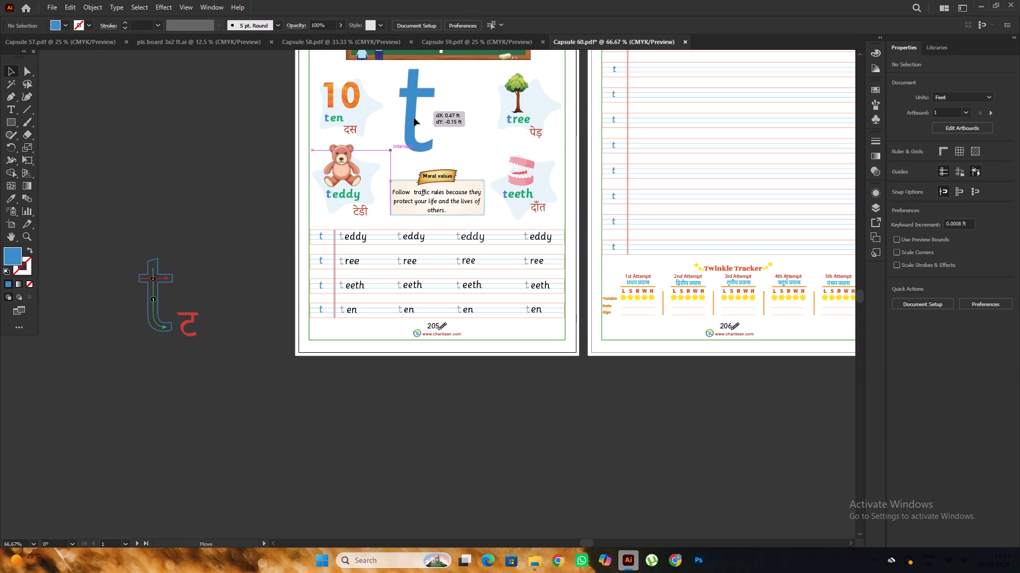
left_click_drag(414, 118, 426, 120)
left_click(209, 157)
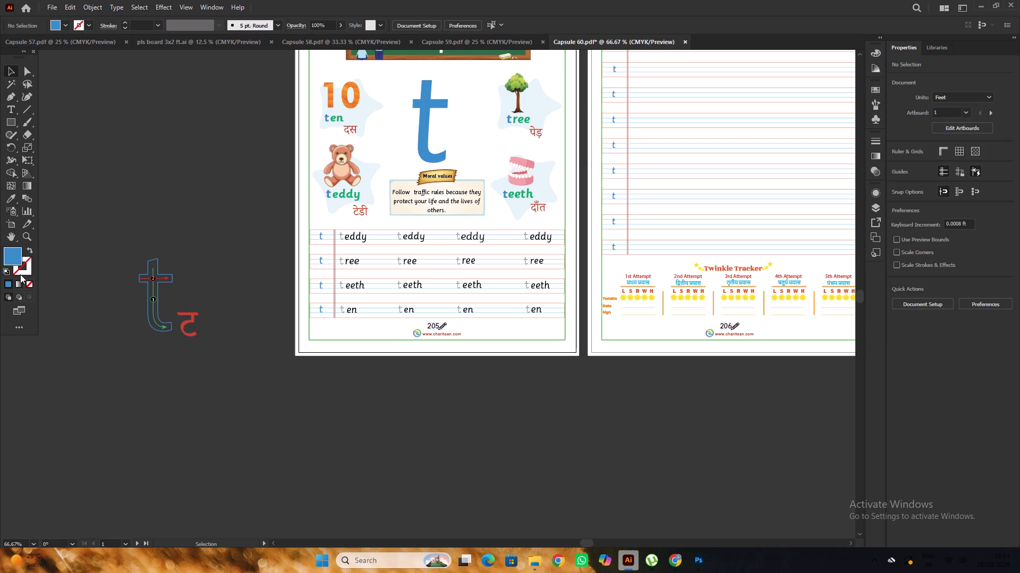
Remove the fill from the enlarged t on the first page.
left_click(31, 285)
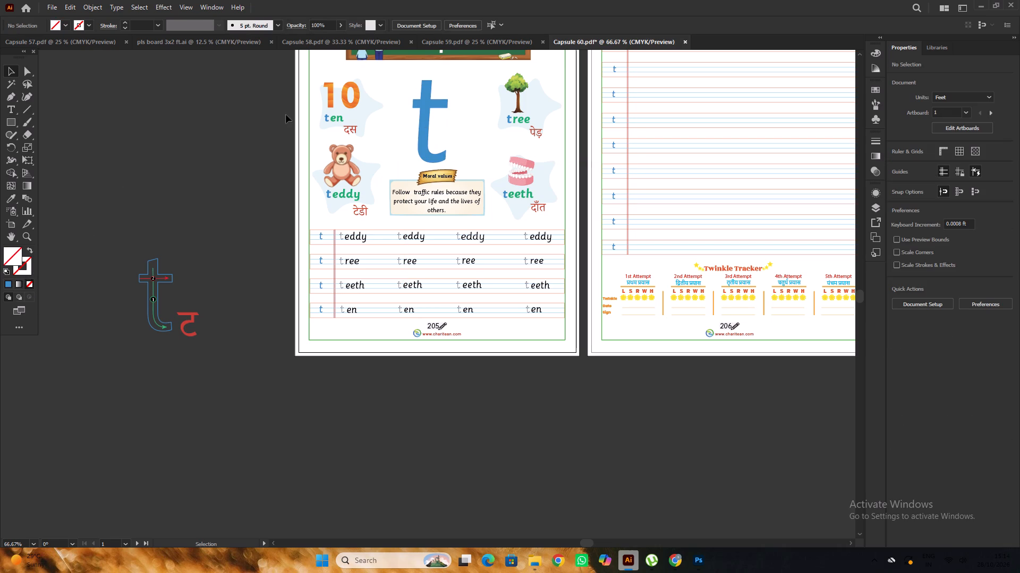
left_click(423, 107)
left_click(29, 284)
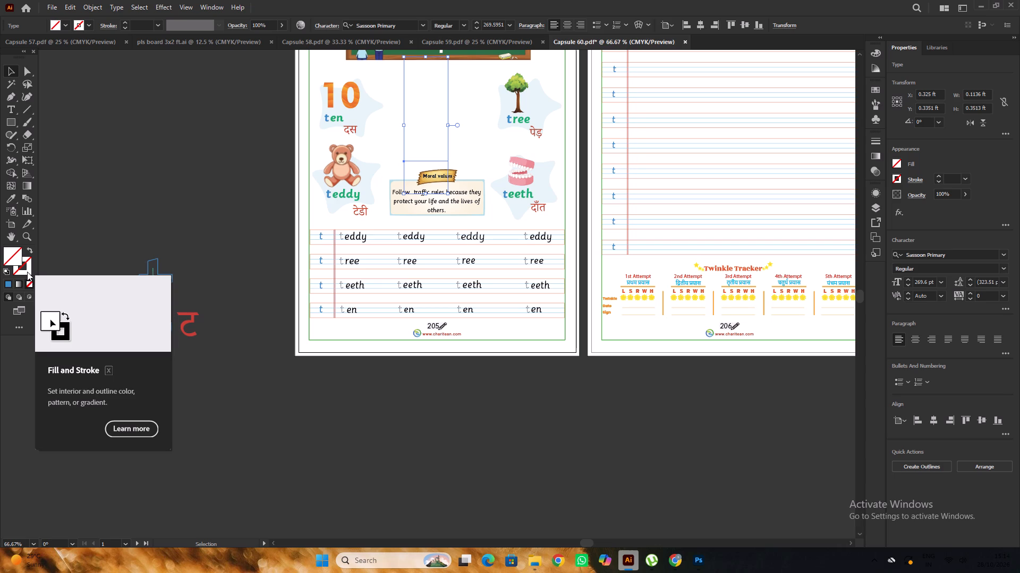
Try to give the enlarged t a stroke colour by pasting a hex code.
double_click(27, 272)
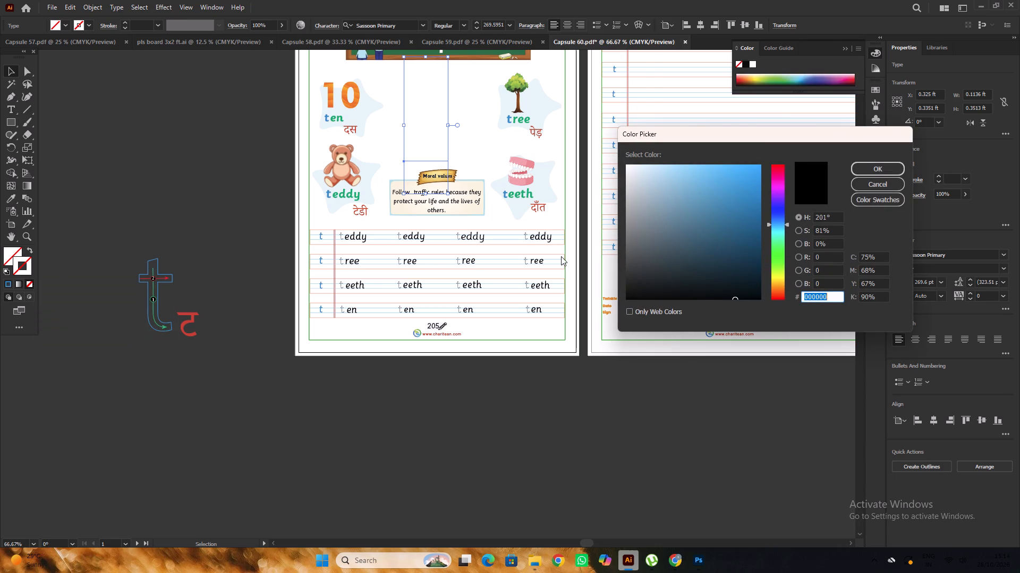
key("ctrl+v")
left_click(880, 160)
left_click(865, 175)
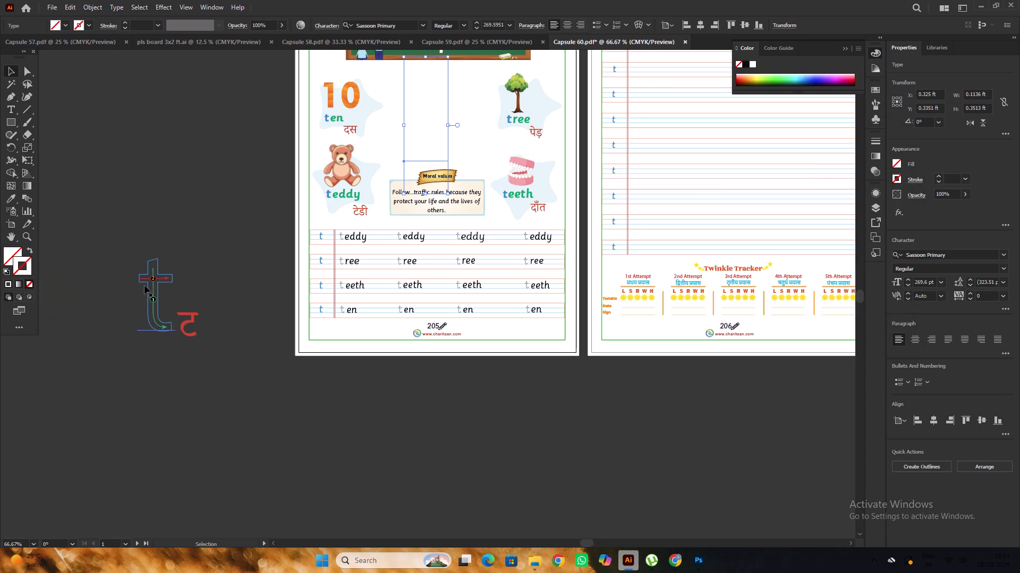
Copy the stroke hex code 278acb from the old outlined t and apply it as the enlarged t's stroke colour.
triple_click(146, 284)
left_click(24, 270)
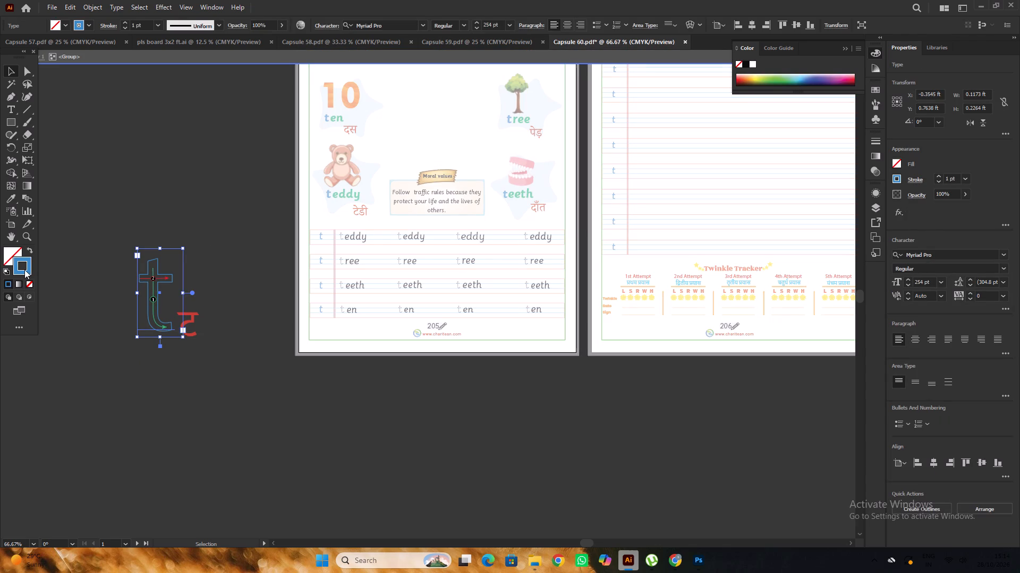
double_click(24, 270)
key("ctrl+c")
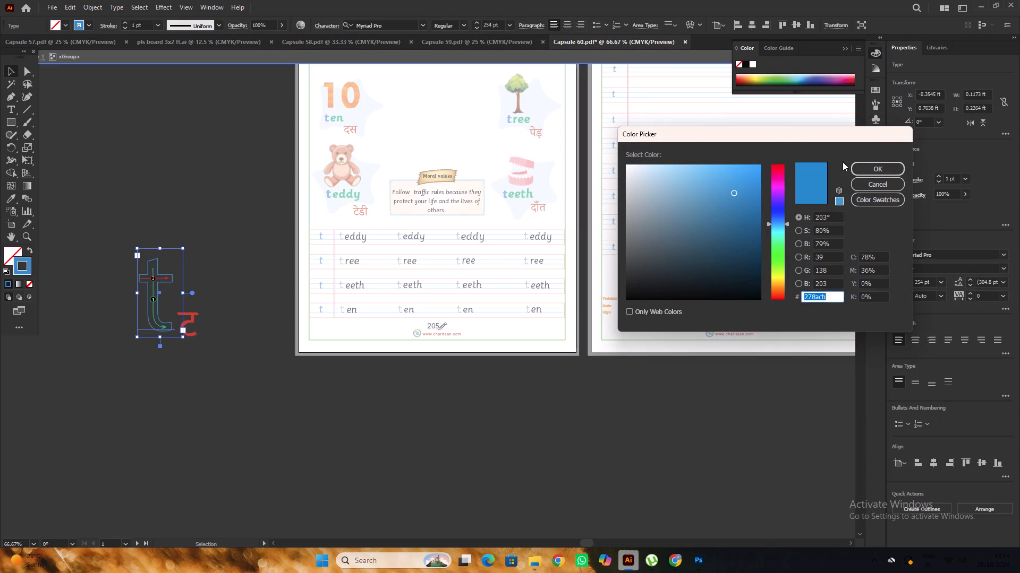
left_click(859, 168)
triple_click(194, 142)
scroll(194, 142, "up", 4)
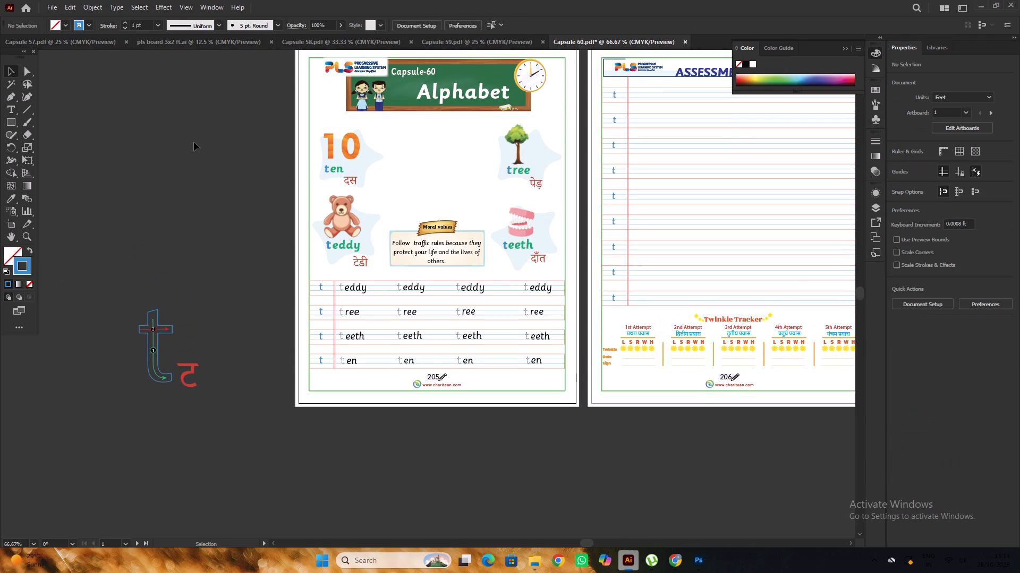
scroll(194, 142, "up", 3)
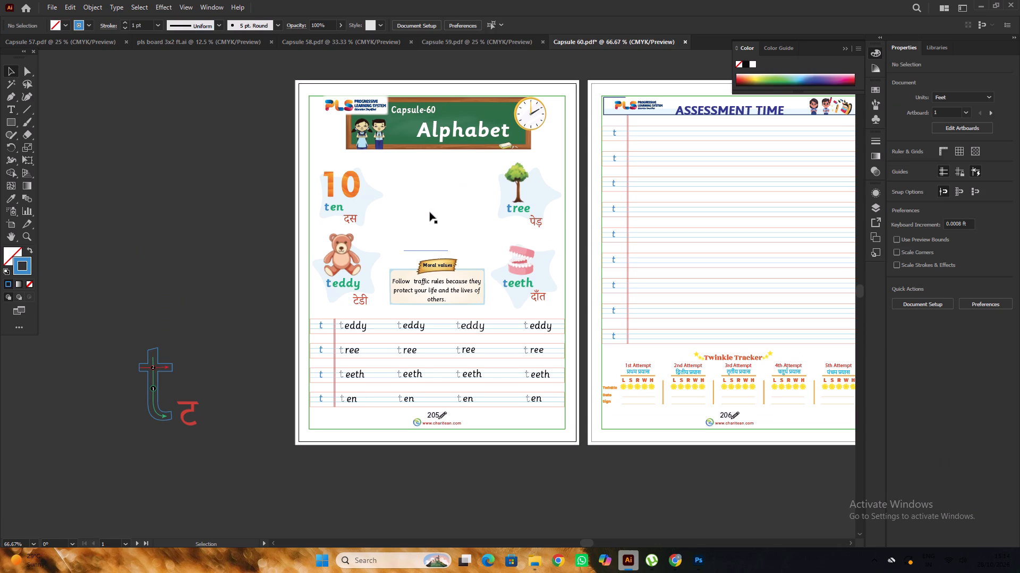
left_click(430, 212)
double_click(24, 276)
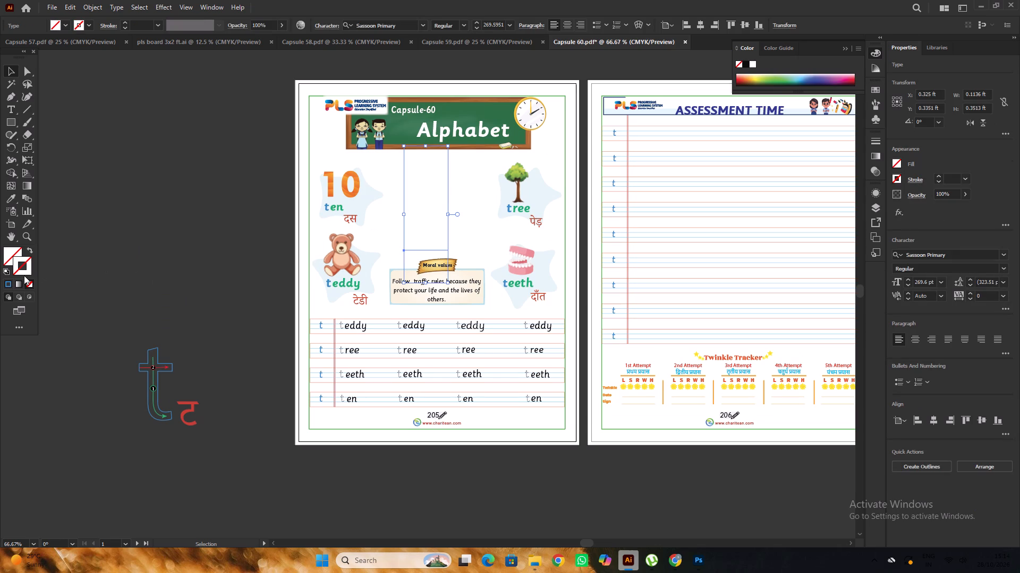
double_click(25, 272)
double_click(21, 272)
key("ctrl+v")
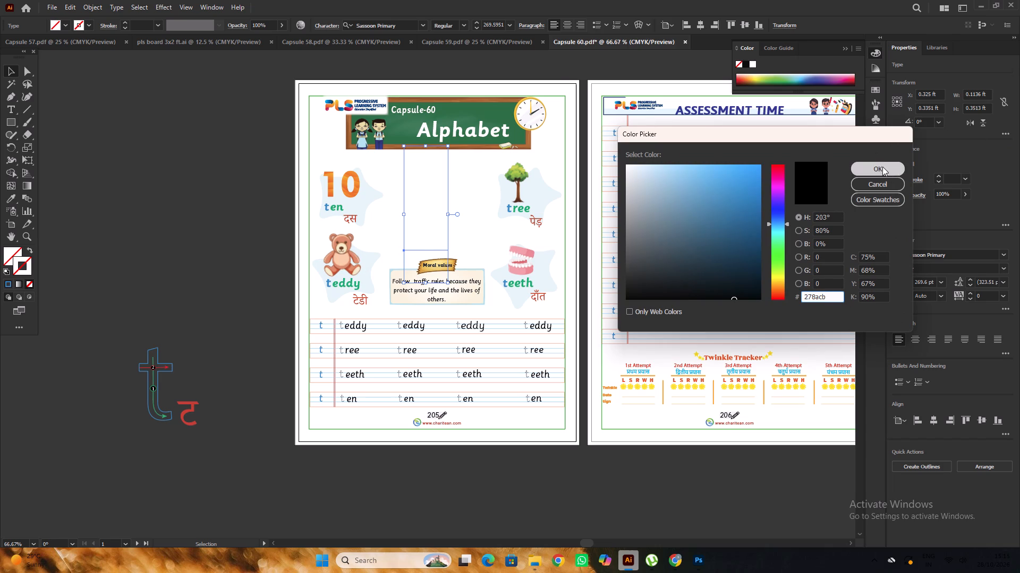
left_click(882, 165)
double_click(152, 209)
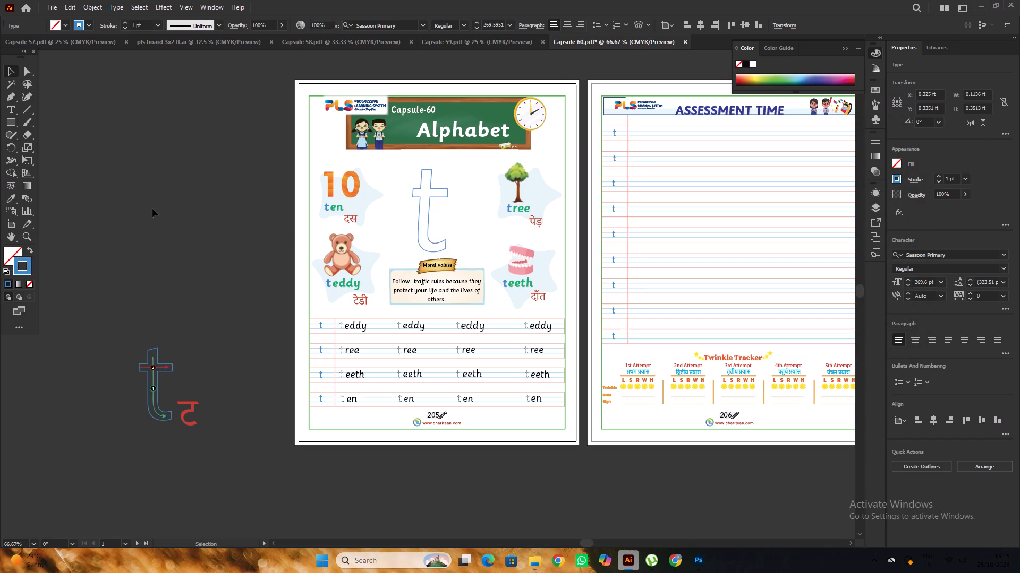
Open Capsule 54 from the PRINT FINAL folder in Adobe Illustrator.
scroll(409, 230, "up", 1, "alt")
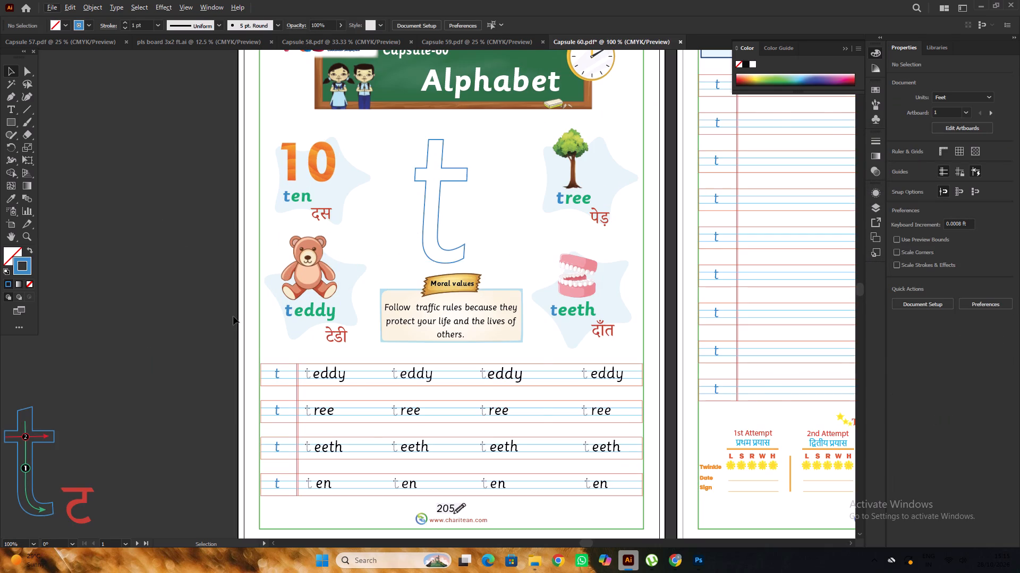
scroll(233, 316, "down", 1, "alt")
left_click(975, 8)
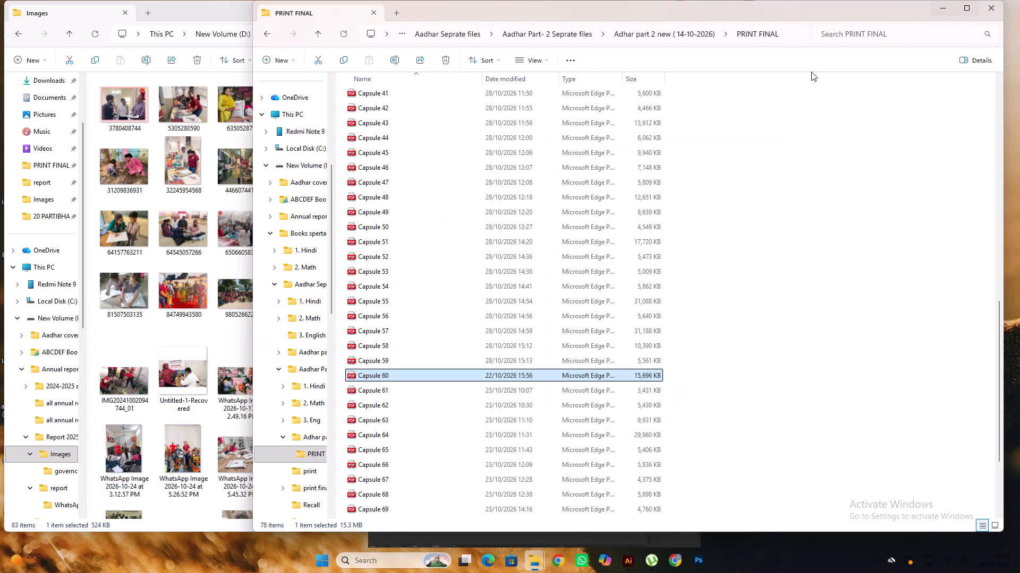
left_click(398, 287)
right_click(398, 287)
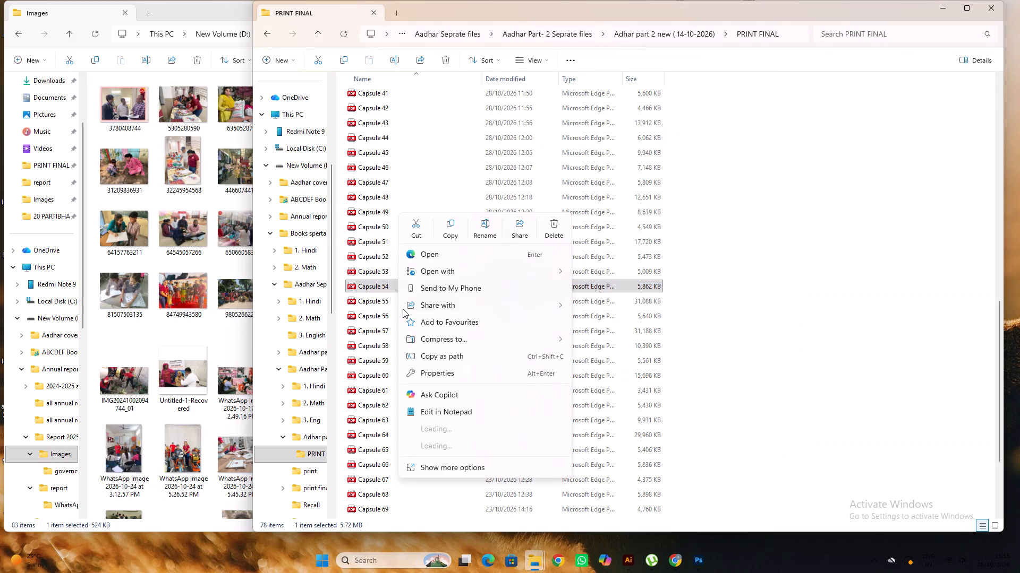
left_click(618, 268)
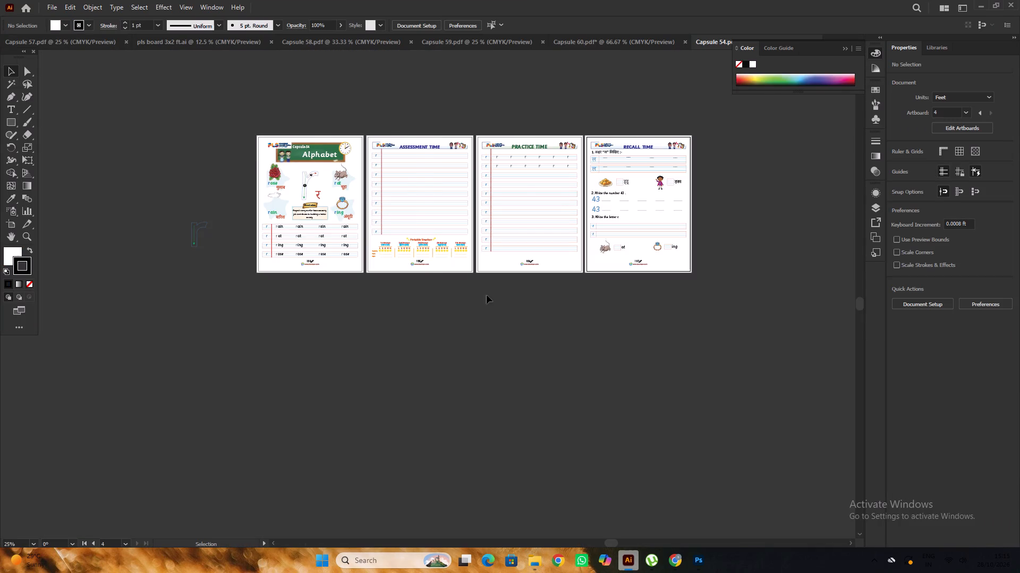
Copy the outlined stroke-order r from Capsule 54's first page into Capsule 60 and place it on the empty canvas beside page 205.
scroll(354, 230, "up", 6)
left_click(290, 203)
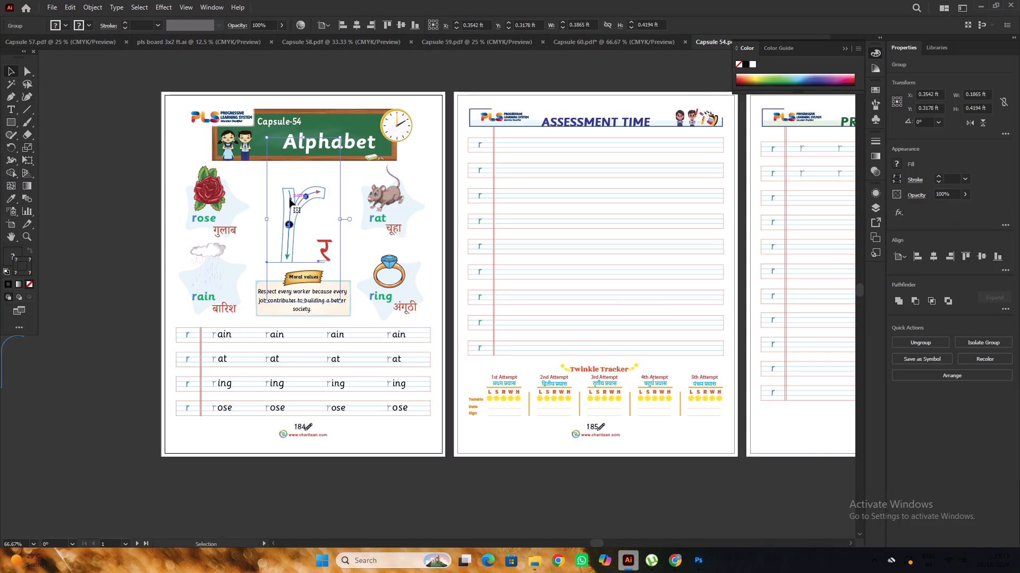
triple_click(290, 199)
key("ctrl+c")
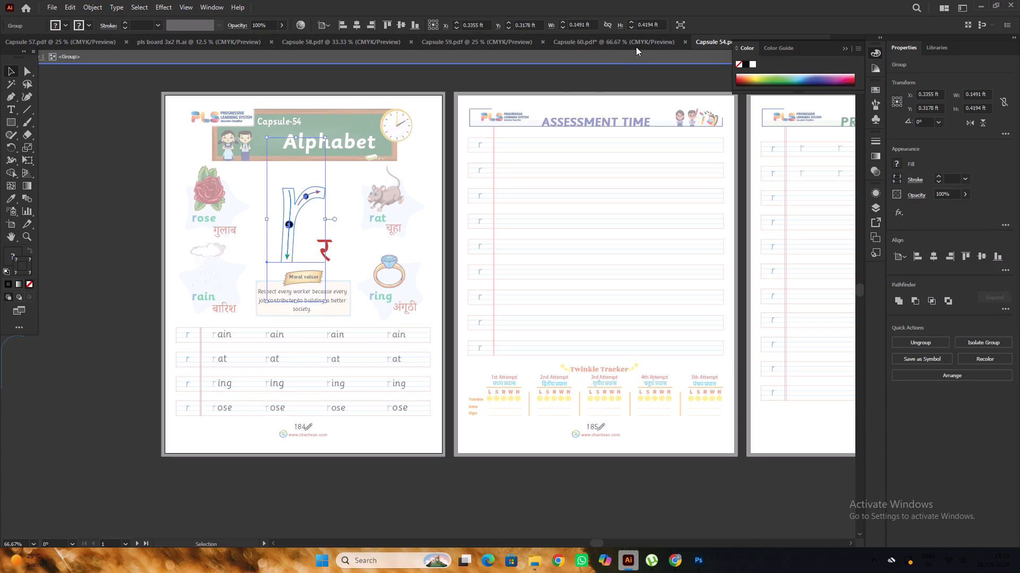
left_click(632, 48)
key("ctrl+f")
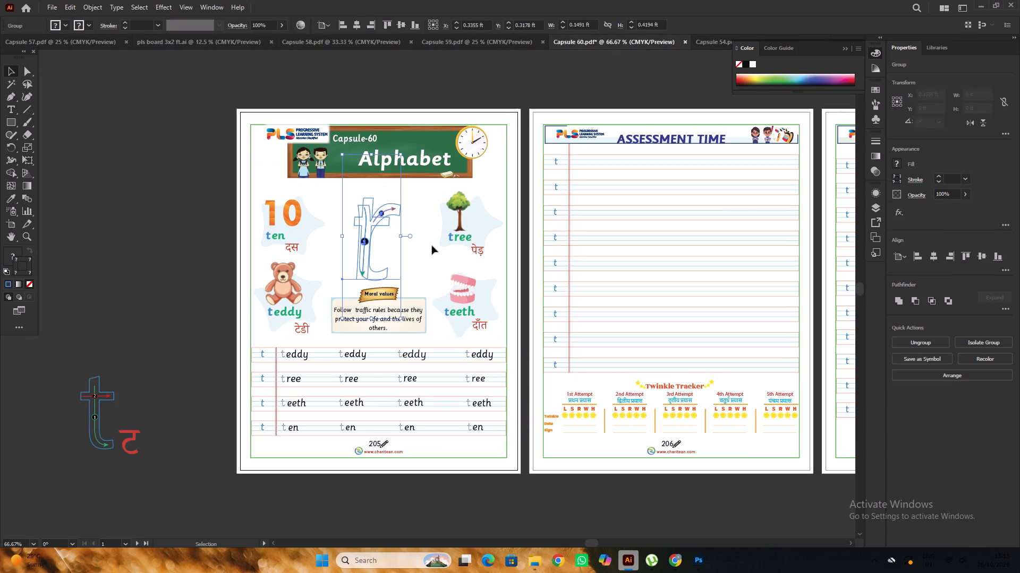
scroll(365, 240, "down", 1, "alt")
left_click_drag(365, 240, 149, 241)
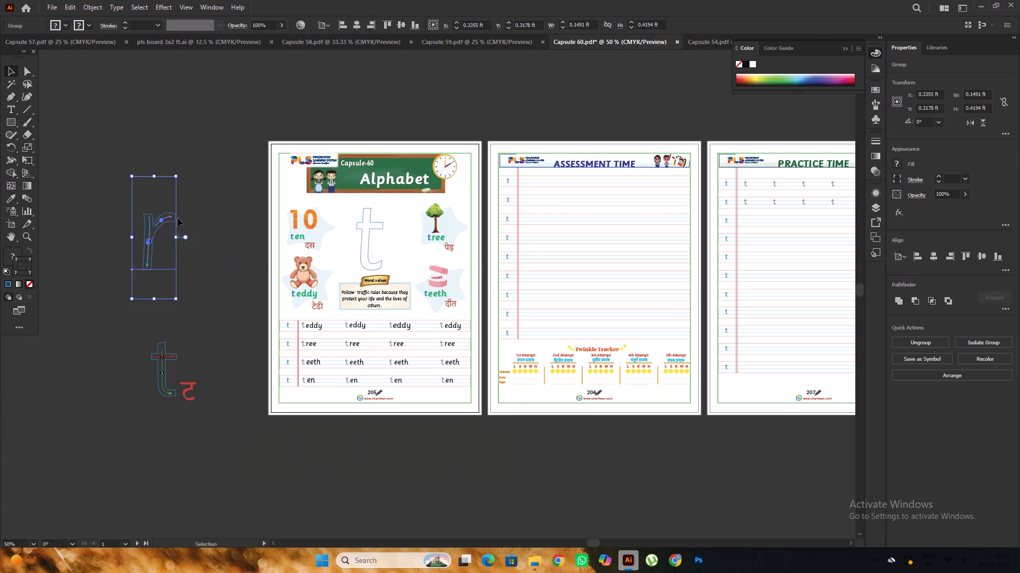
Ungroup the pasted stroke-order r and move its number 1 badge off the stem onto the empty canvas.
left_click(183, 212)
left_click(144, 240)
right_click(144, 240)
left_click(179, 383)
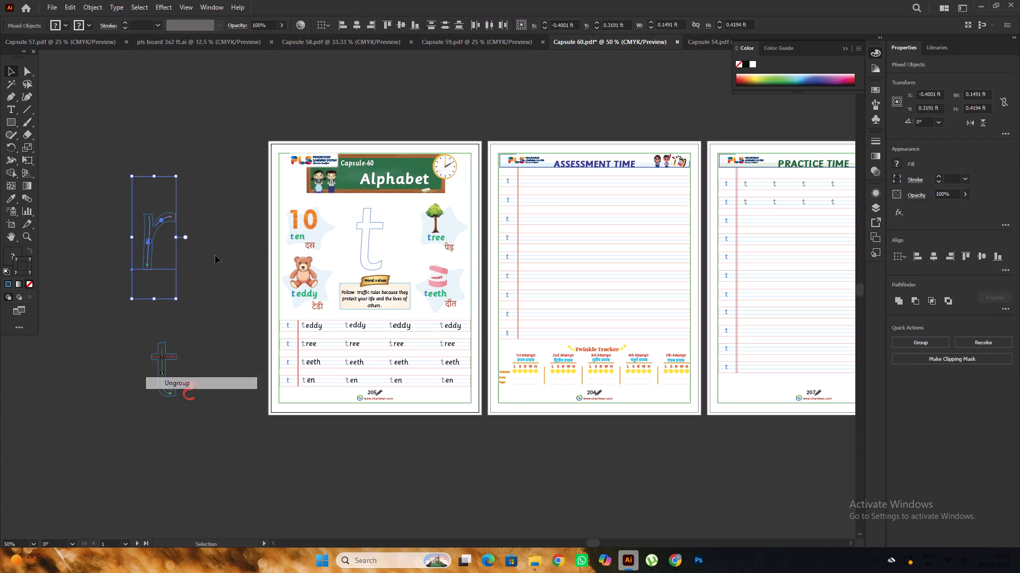
left_click(215, 253)
scroll(155, 233, "up", 2, "alt")
left_click_drag(142, 249, 215, 273)
left_click(237, 247)
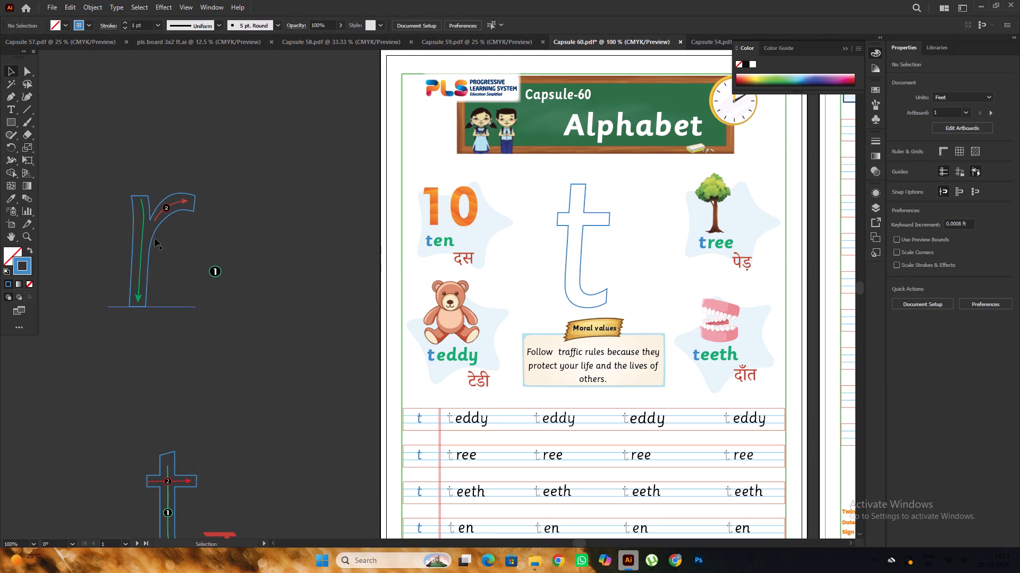
Move the r's green down arrow into the enlarged t's stem and straighten its upper end with the Curvature tool.
left_click_drag(142, 240, 571, 240)
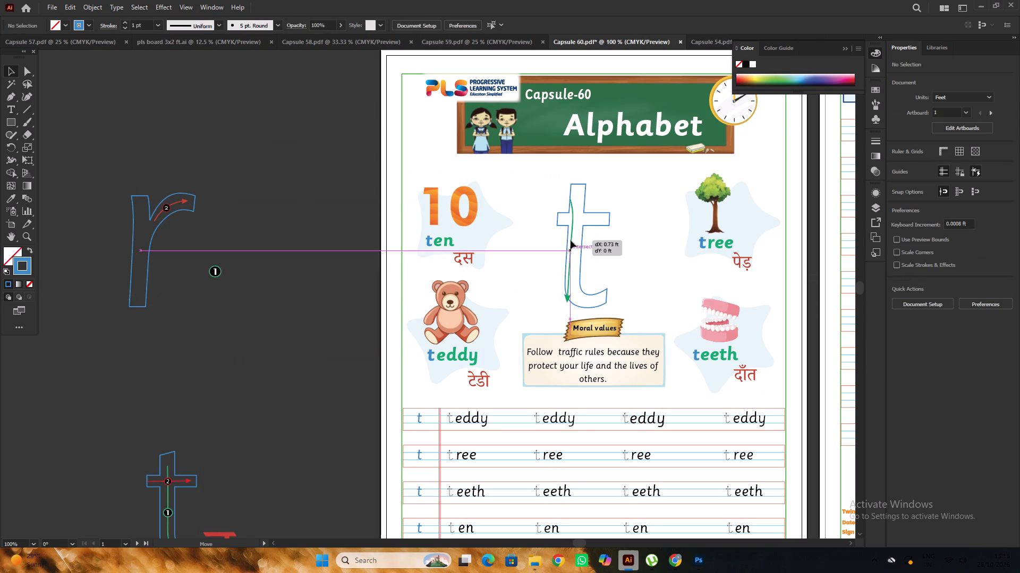
left_click_drag(571, 240, 576, 232)
scroll(613, 218, "up", 3)
scroll(387, 203, "down", 1, "alt")
scroll(510, 199, "up", 1, "alt")
left_click(30, 99)
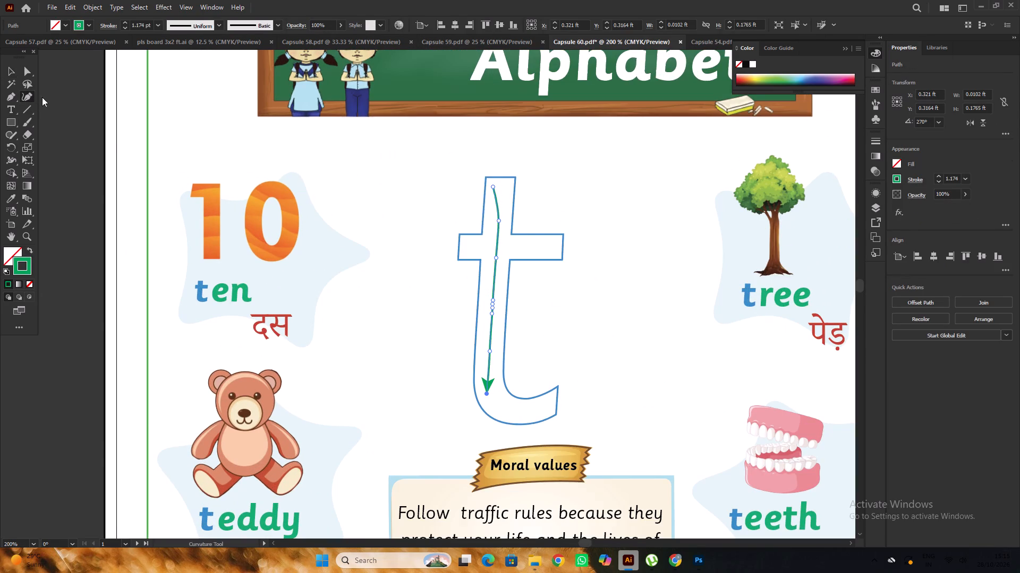
scroll(498, 168, "up", 2, "alt")
left_click_drag(490, 210, 503, 206)
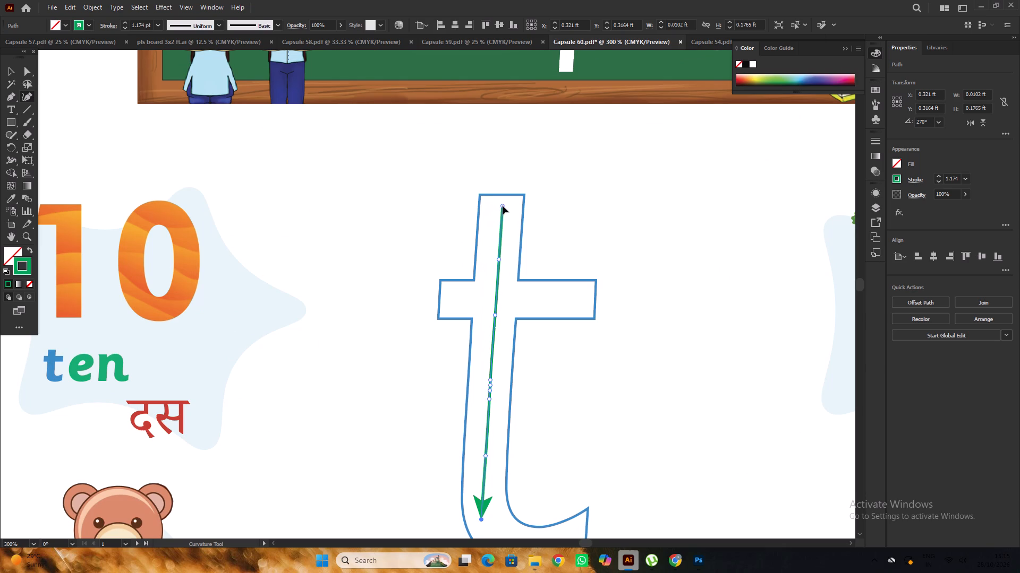
left_click_drag(503, 206, 502, 206)
Extend the green arrow's lower end and curve it along the enlarged t's bottom hook.
scroll(485, 201, "down", 6, "alt")
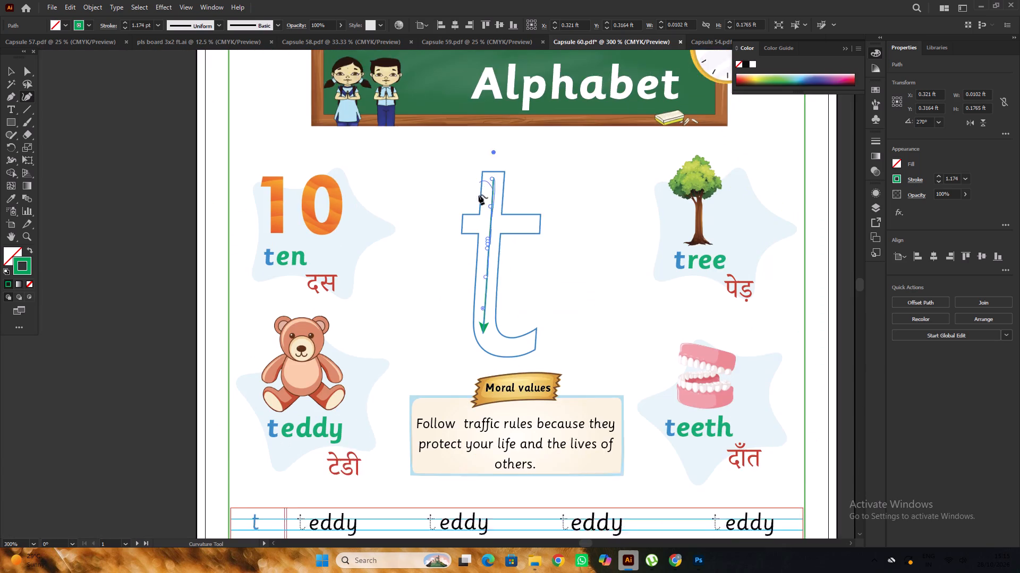
scroll(479, 195, "down", 1, "alt")
scroll(492, 300, "up", 1, "alt")
left_click_drag(480, 294, 504, 316)
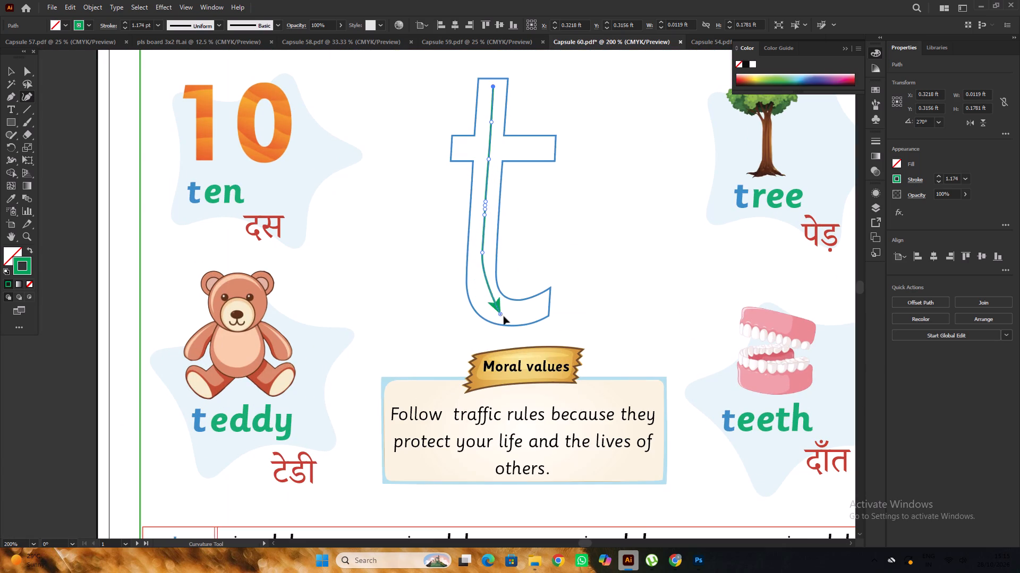
left_click_drag(504, 316, 537, 311)
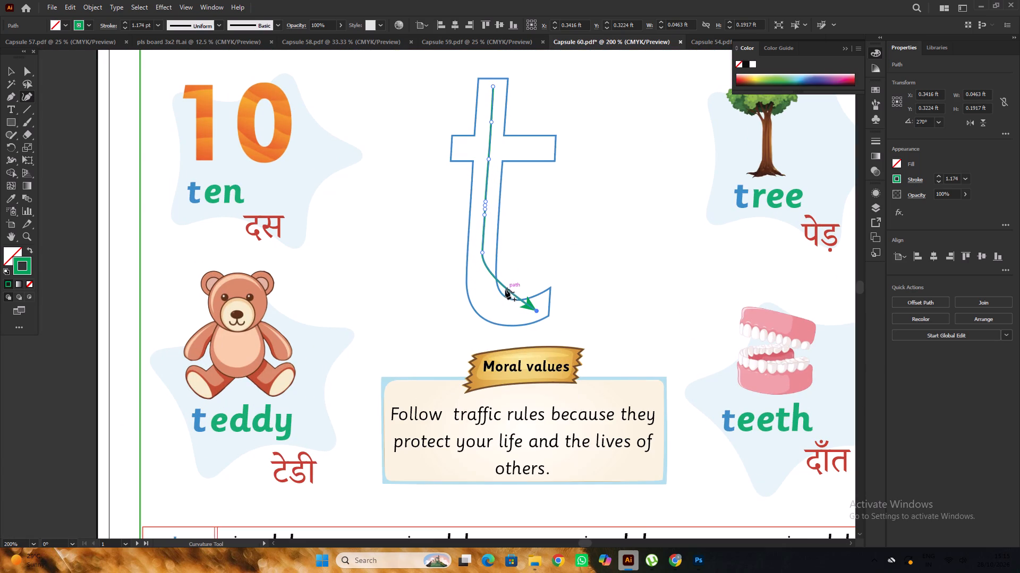
left_click_drag(505, 286, 493, 309)
scroll(539, 309, "up", 3, "alt")
left_click_drag(534, 310, 535, 302)
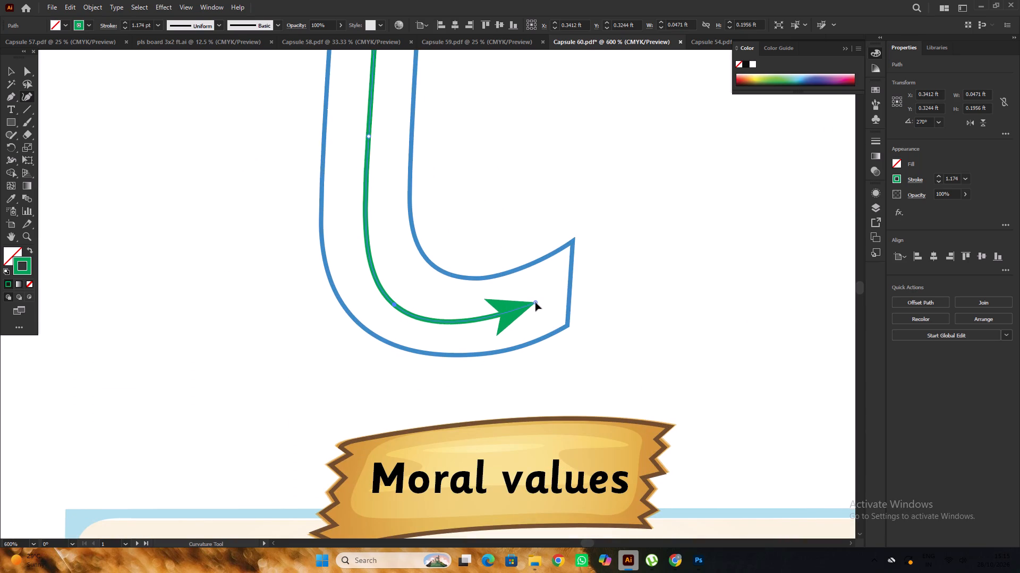
left_click_drag(535, 302, 536, 305)
scroll(534, 301, "down", 3, "alt")
scroll(533, 300, "up", 3)
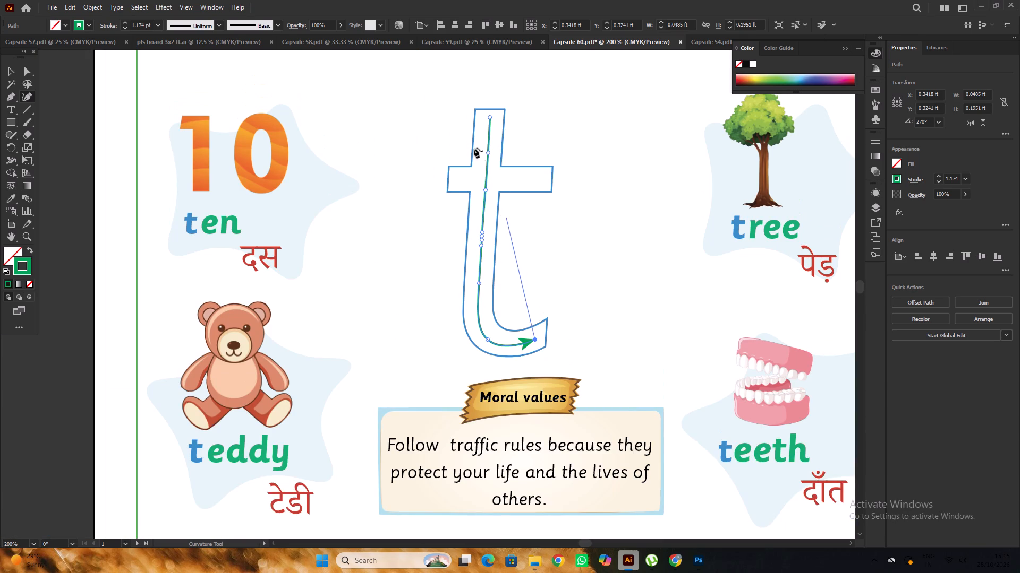
scroll(486, 143, "down", 2, "alt")
left_click(7, 74)
left_click(134, 111)
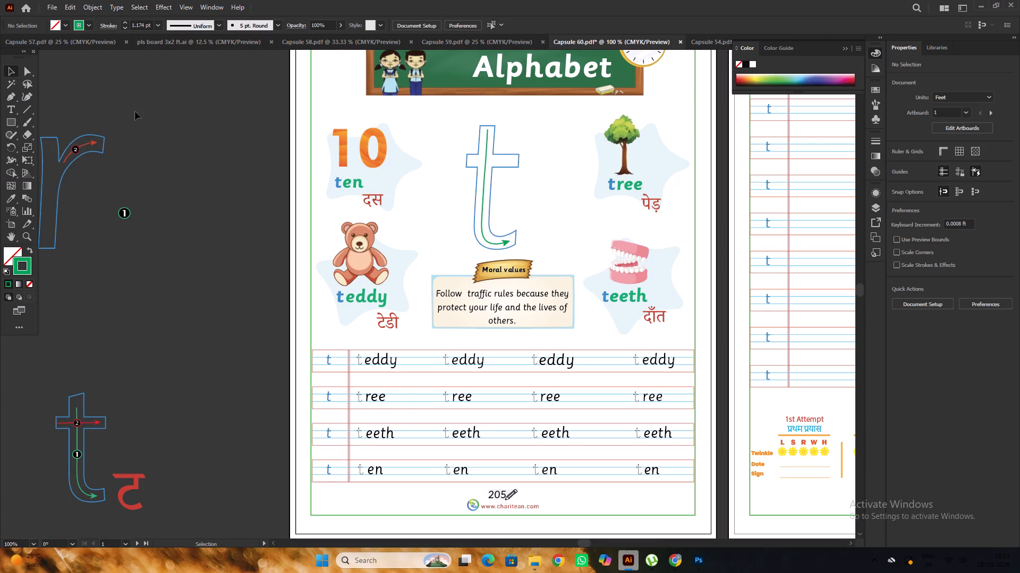
Move the old stroke-order t group farther away from the page on the canvas and ungroup it.
scroll(474, 154, "up", 1)
scroll(502, 203, "up", 2, "alt")
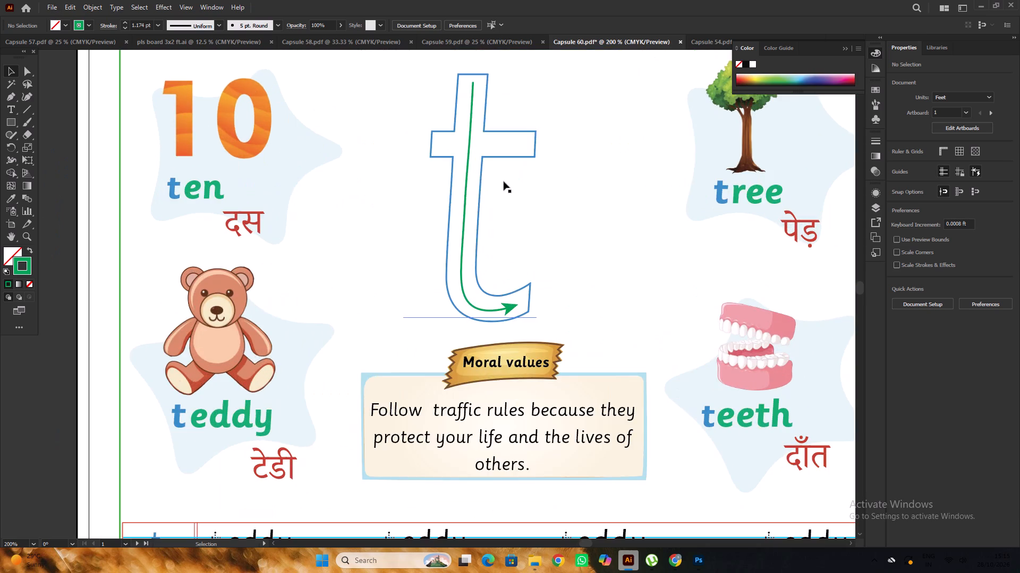
scroll(433, 164, "down", 3, "alt")
left_click(11, 71)
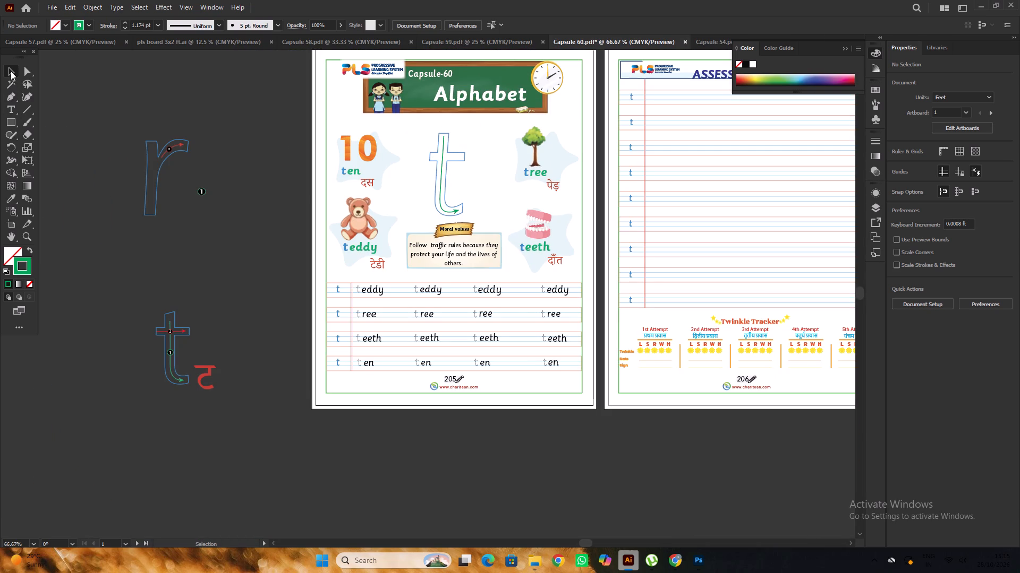
left_click(76, 149)
left_click_drag(183, 334, 191, 306)
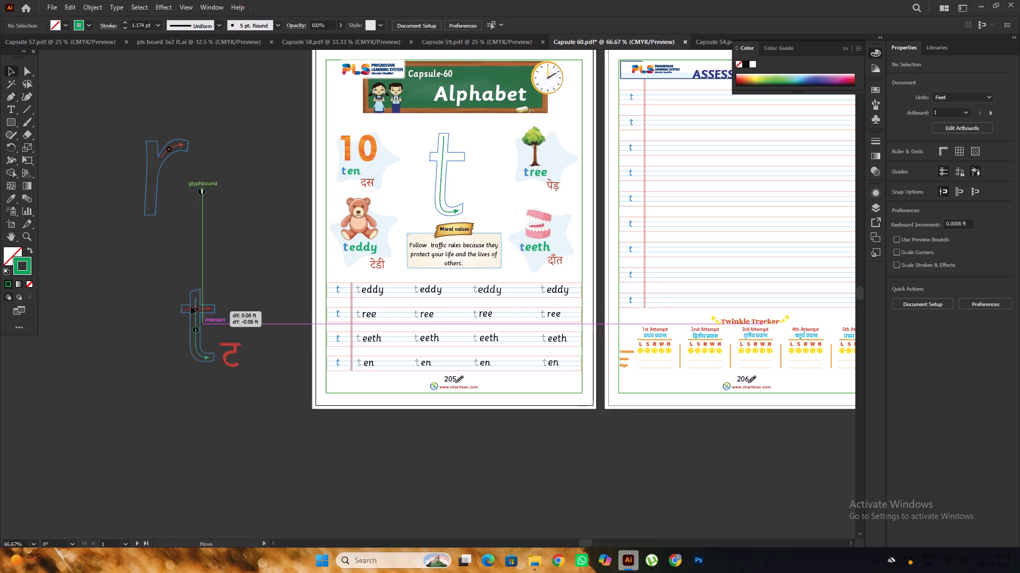
left_click_drag(191, 306, 132, 291)
right_click(132, 291)
left_click(193, 435)
left_click(208, 409)
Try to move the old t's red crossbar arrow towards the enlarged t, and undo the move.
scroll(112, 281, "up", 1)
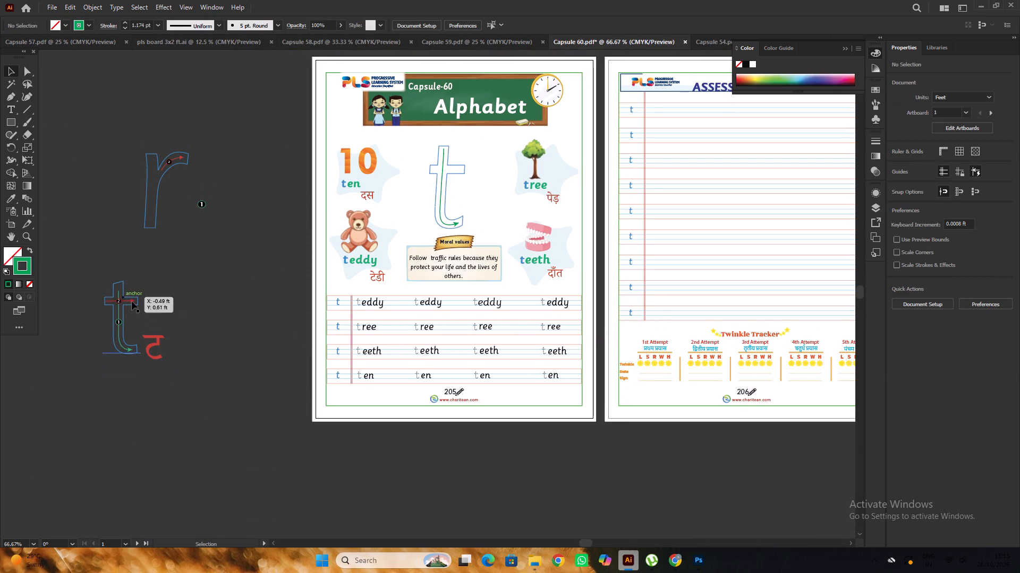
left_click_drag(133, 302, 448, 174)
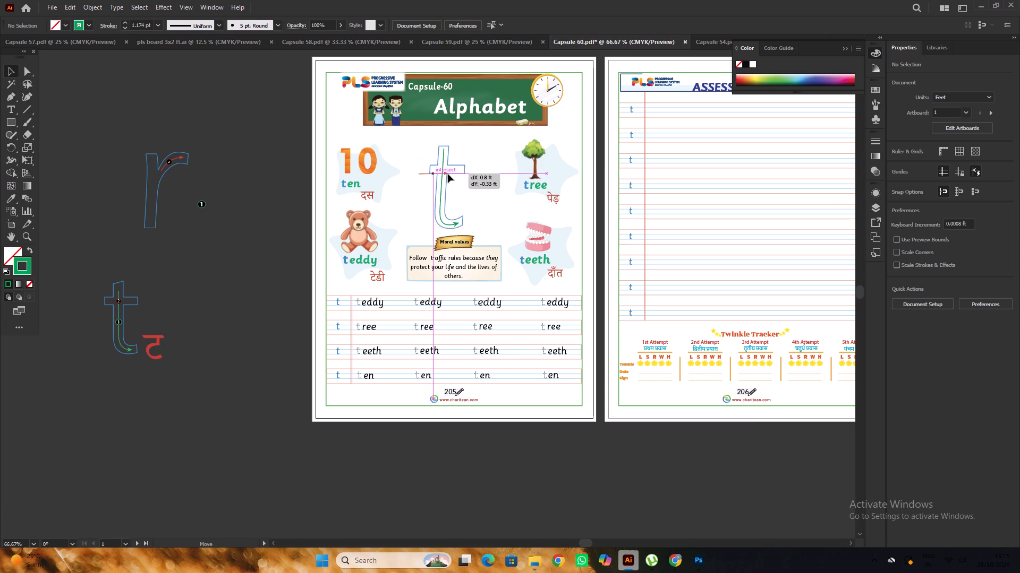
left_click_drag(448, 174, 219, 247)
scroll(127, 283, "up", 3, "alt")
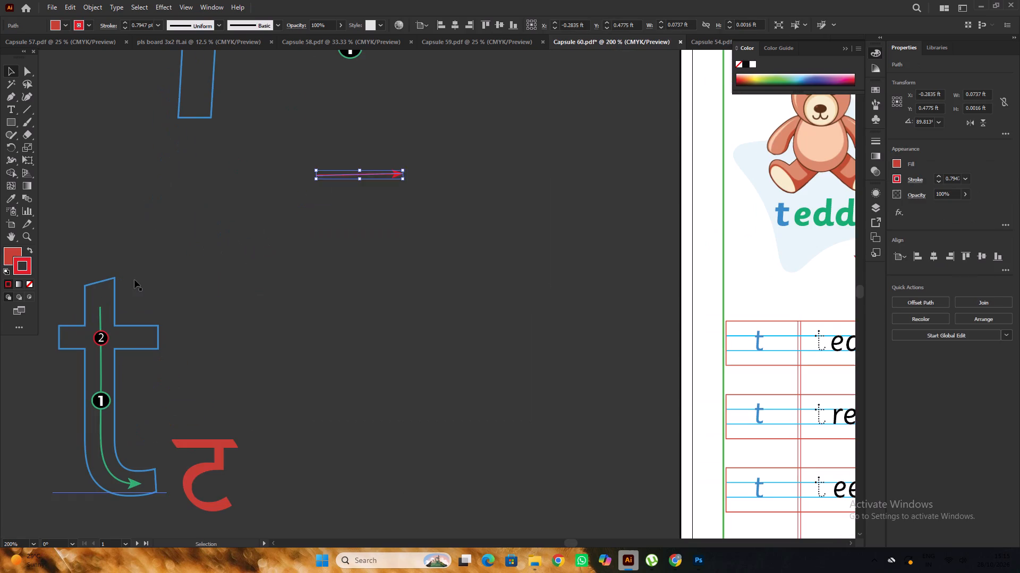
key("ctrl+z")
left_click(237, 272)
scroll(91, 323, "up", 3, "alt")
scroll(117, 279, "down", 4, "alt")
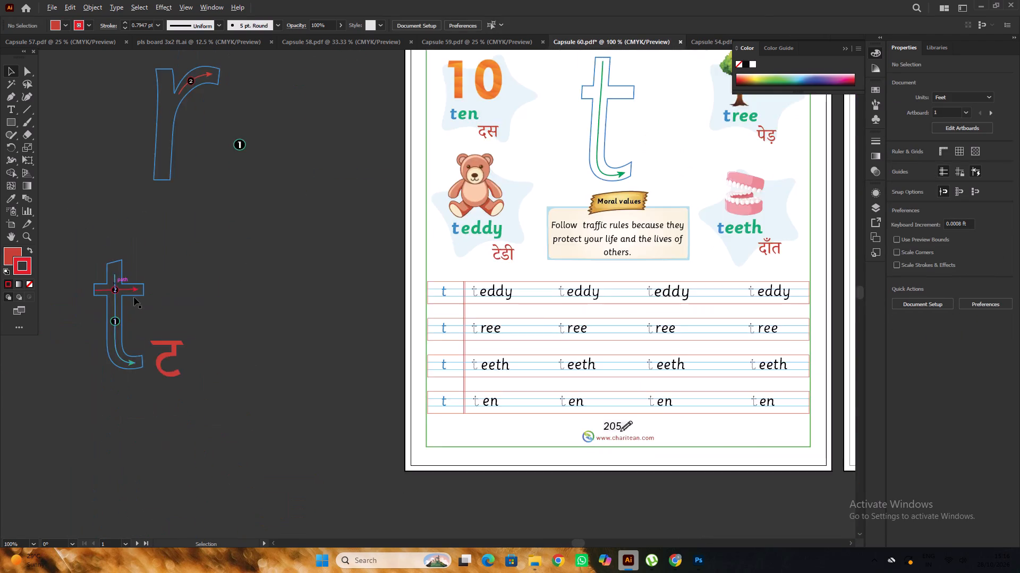
Move the old t's red arrow into the enlarged t's crossbar on the page.
scroll(134, 297, "down", 3, "alt")
left_click_drag(135, 293, 375, 195)
scroll(373, 191, "up", 7, "alt")
left_click_drag(376, 236, 417, 222)
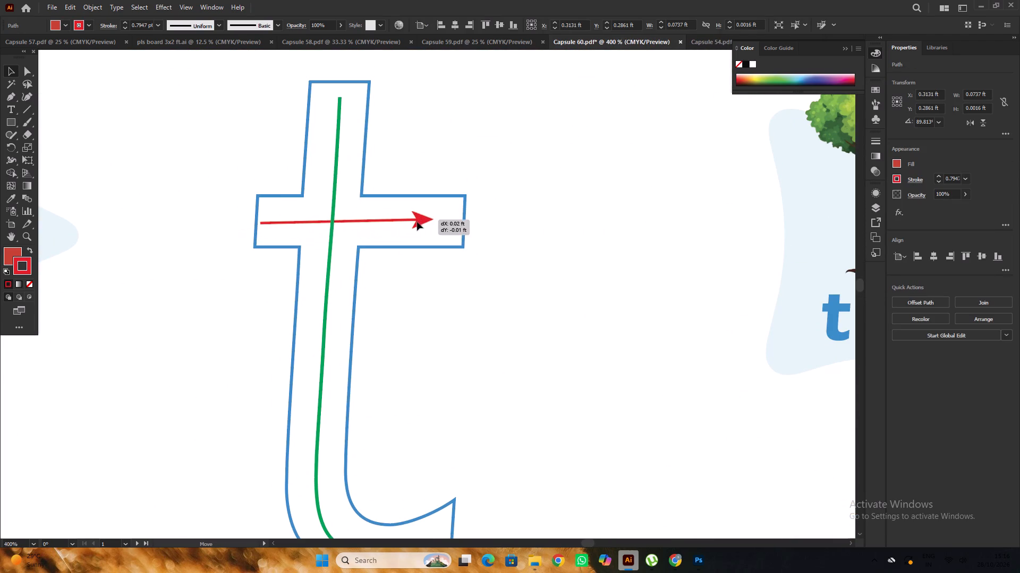
left_click_drag(417, 222, 424, 221)
Lock the enlarged t's blue outline so that its inner arrows can be edited separately.
left_click(29, 72)
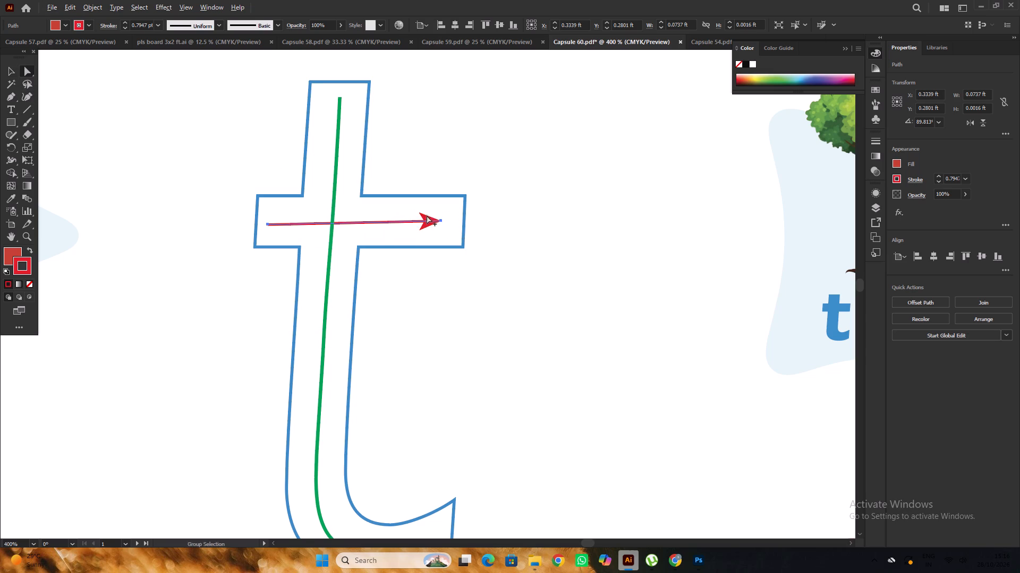
scroll(427, 216, "up", 1, "alt")
left_click_drag(448, 218, 447, 227)
key("ctrl+z")
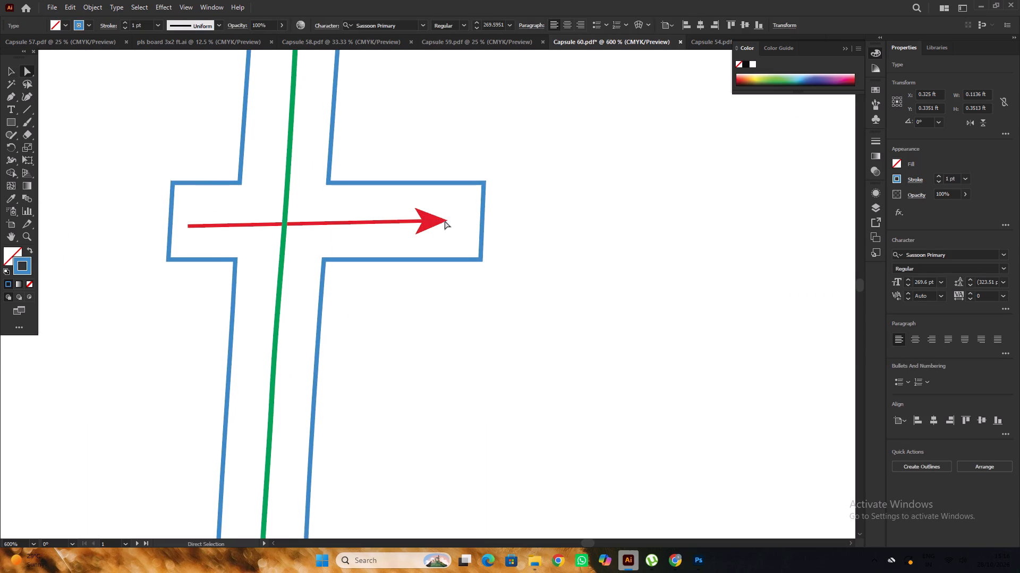
left_click(431, 222)
scroll(430, 219, "down", 3, "alt")
key("ctrl+2")
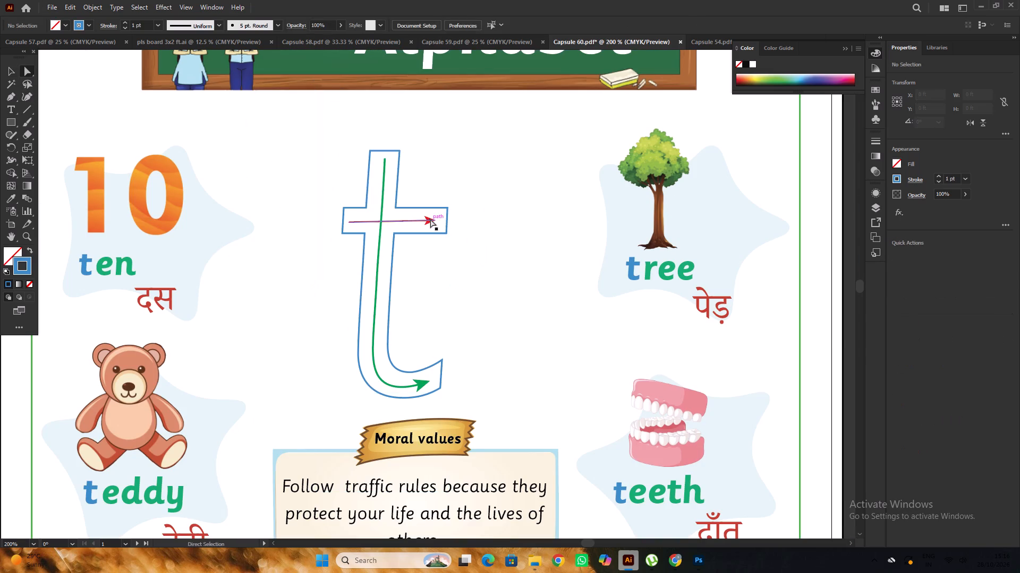
Level the red crossbar arrow by lowering its arrowhead end's anchor point slightly.
left_click(430, 220)
scroll(430, 220, "up", 1, "alt")
left_click_drag(438, 220, 437, 225)
scroll(385, 220, "down", 3, "alt")
left_click(11, 72)
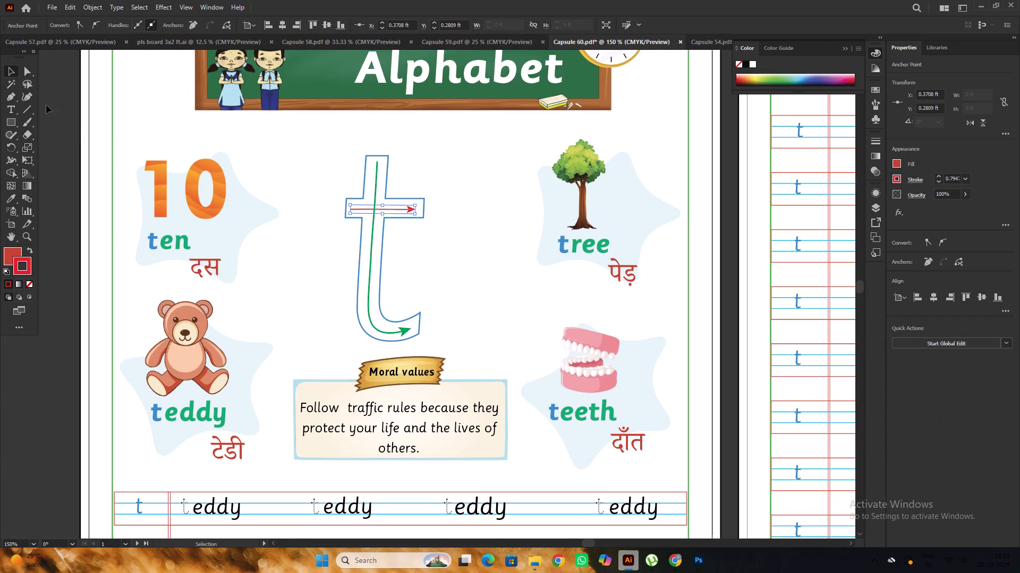
left_click(46, 105)
Move the old t's blue outline on the canvas away from its green arrow and number badges.
scroll(293, 137, "down", 2, "alt")
scroll(136, 281, "down", 1, "alt")
scroll(116, 245, "up", 2, "alt")
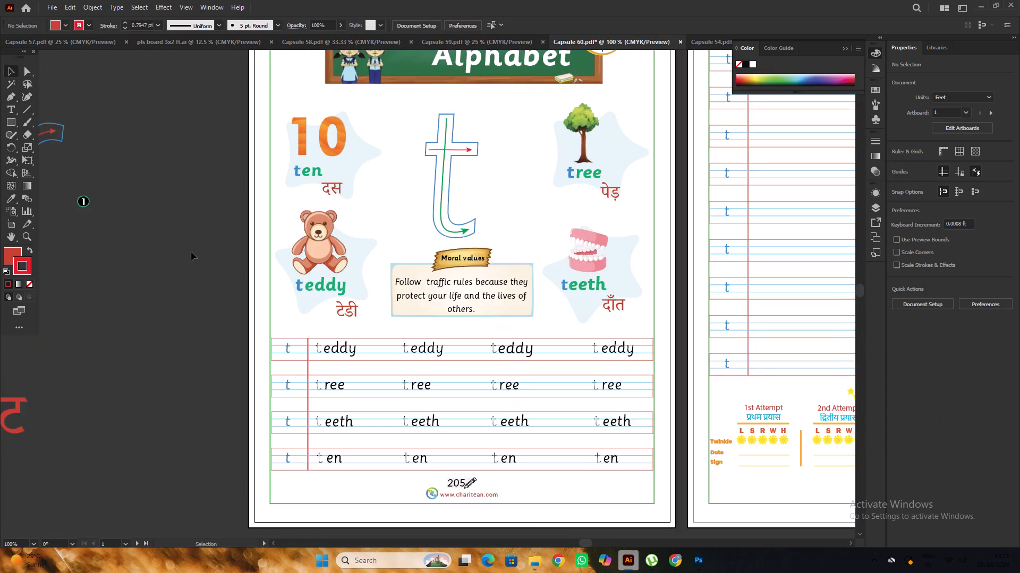
scroll(192, 252, "down", 2, "alt")
scroll(82, 313, "up", 4, "alt")
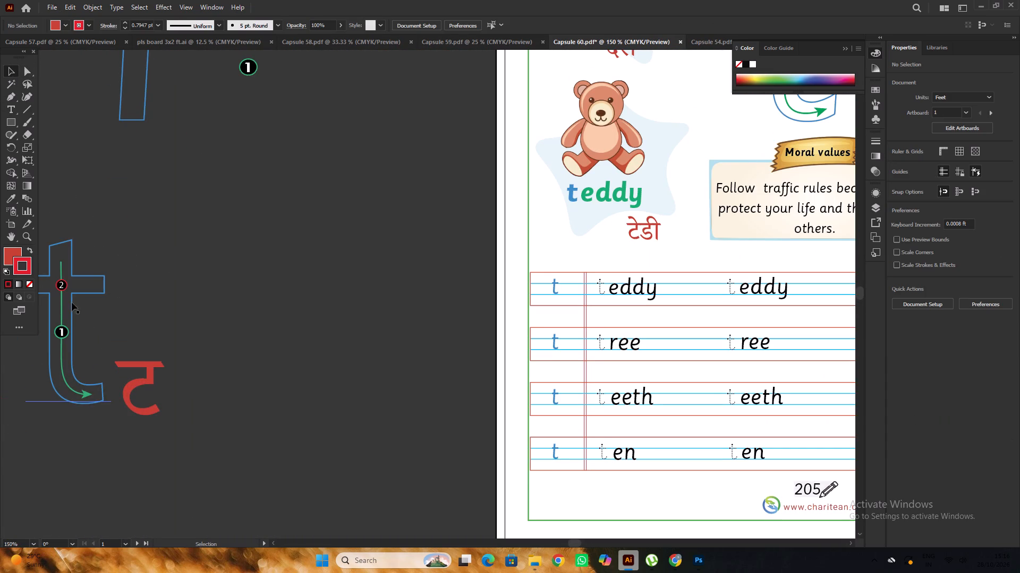
left_click(64, 331)
scroll(66, 330, "down", 2, "alt")
left_click(158, 302)
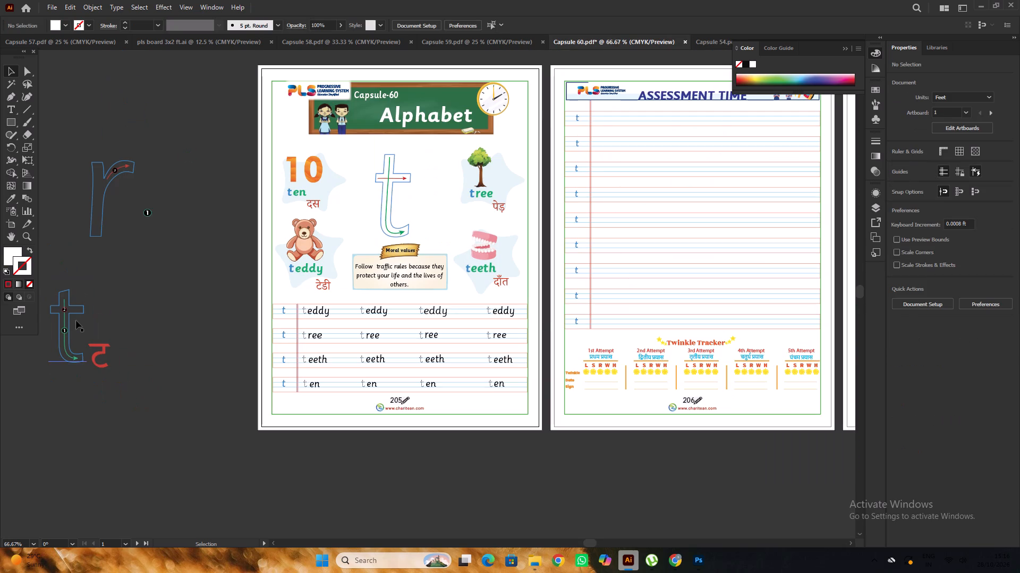
left_click_drag(76, 312, 168, 266)
left_click(195, 258)
scroll(197, 250, "up", 2)
left_click_drag(142, 223, 155, 246)
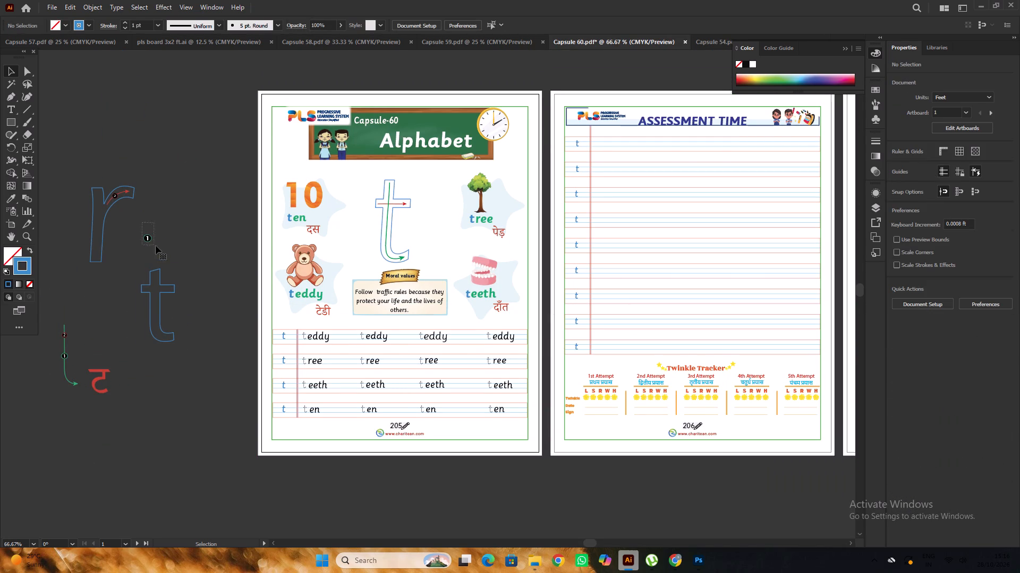
left_click(211, 215)
left_click_drag(157, 314, 145, 372)
left_click(175, 282)
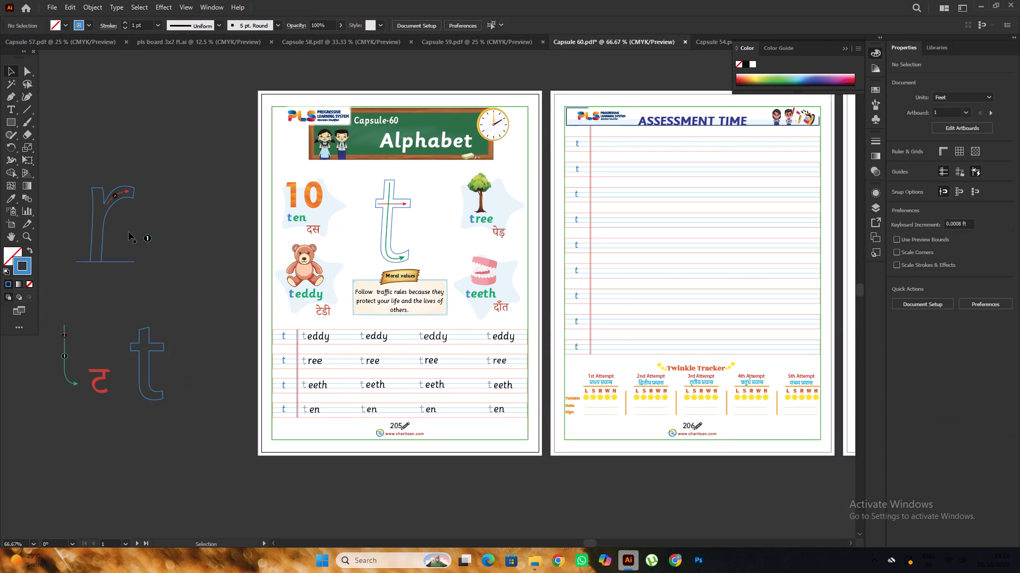
Move the r's blue outline away from its red arrow and number badges on the canvas.
left_click_drag(129, 232, 166, 255)
left_click_drag(133, 255, 1, 430)
left_click(160, 256)
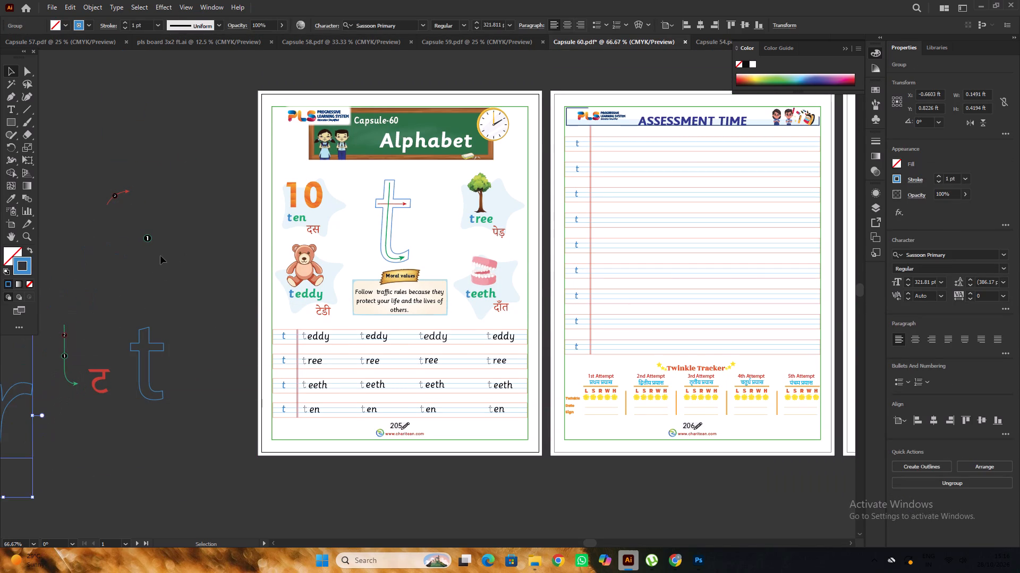
Group the loose number 1 badge and place it on the green arrow in the enlarged t's stem.
left_click_drag(124, 223, 200, 273)
key("ctrl+g")
double_click(191, 270, "ctrl")
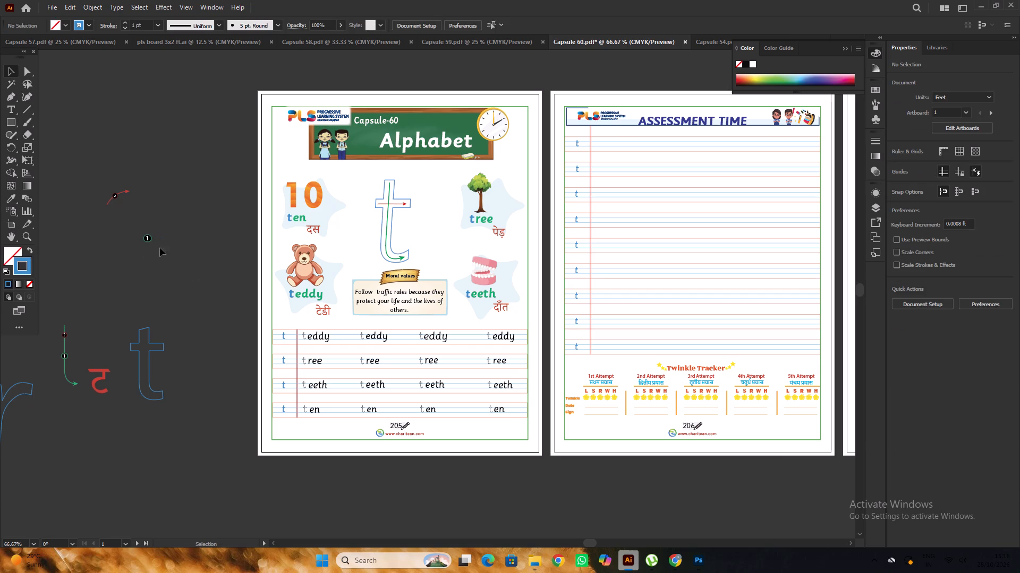
left_click_drag(148, 239, 389, 223)
scroll(383, 221, "up", 6, "alt")
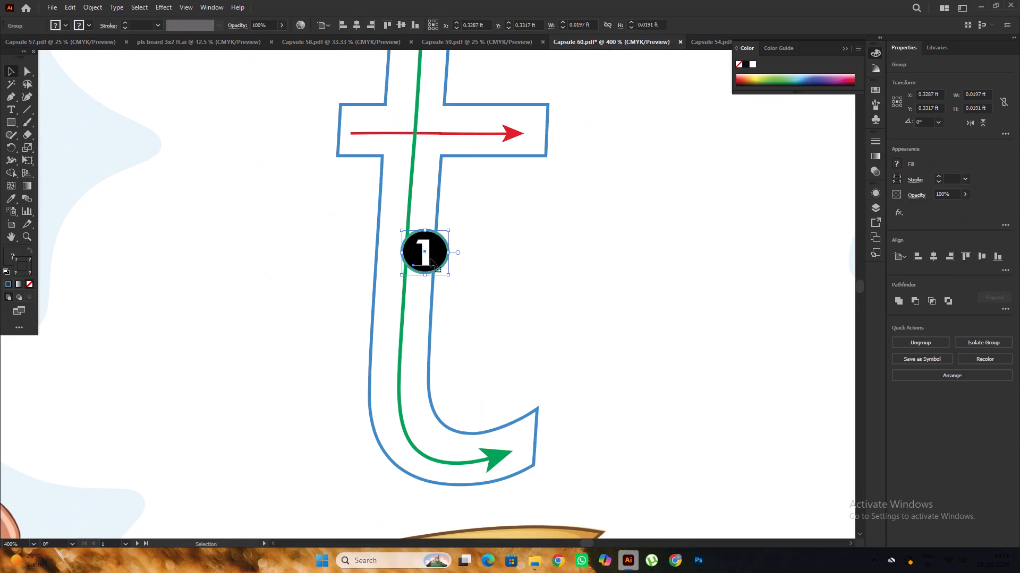
left_click_drag(431, 258, 414, 251)
scroll(414, 250, "down", 5, "alt")
left_click(200, 241)
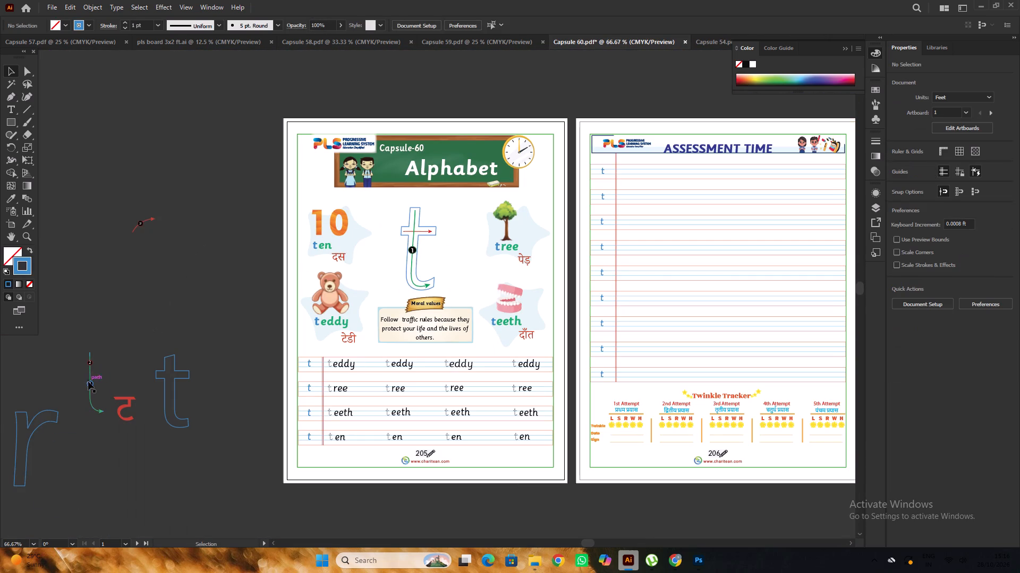
Move the black circle of the old t's number 2 badge clear of the old green arrow.
left_click_drag(89, 367, 141, 329)
left_click(204, 295)
scroll(204, 293, "up", 2)
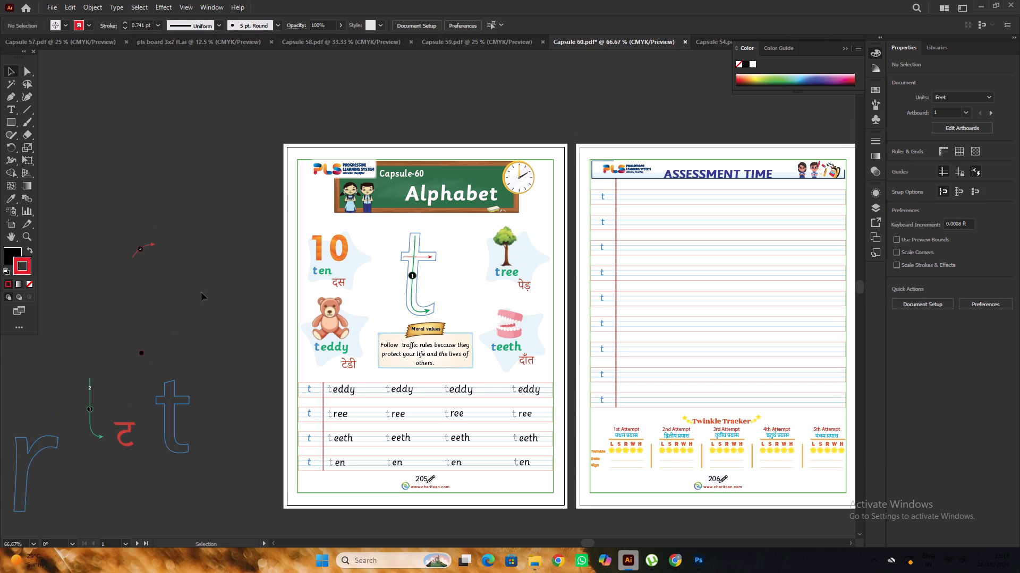
Place the r's number 2 badge where the enlarged t's arrows cross and bring it to the front.
left_click_drag(139, 249, 396, 246)
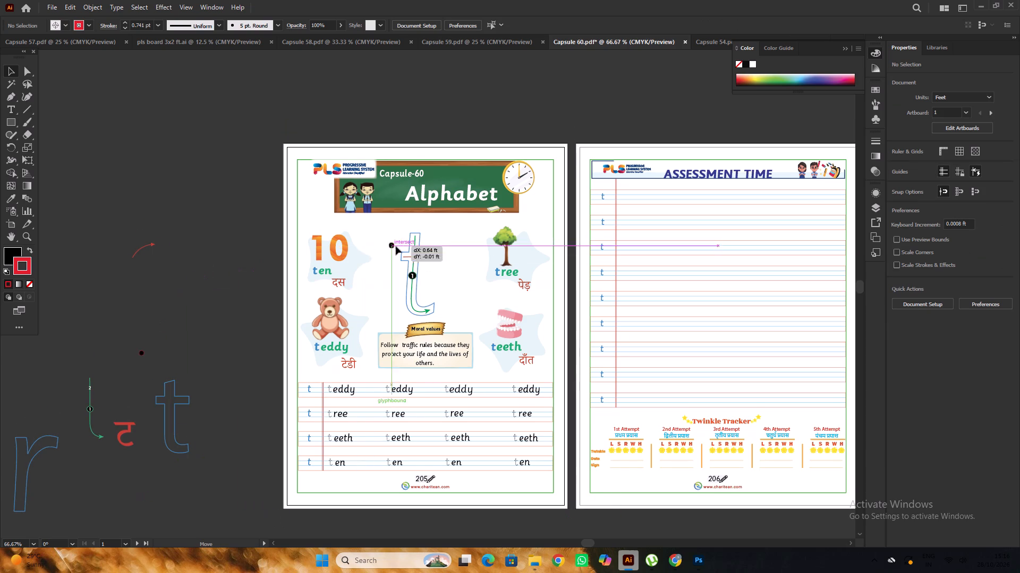
left_click_drag(396, 246, 415, 259)
scroll(416, 258, "up", 6, "alt")
left_click_drag(423, 263, 399, 256)
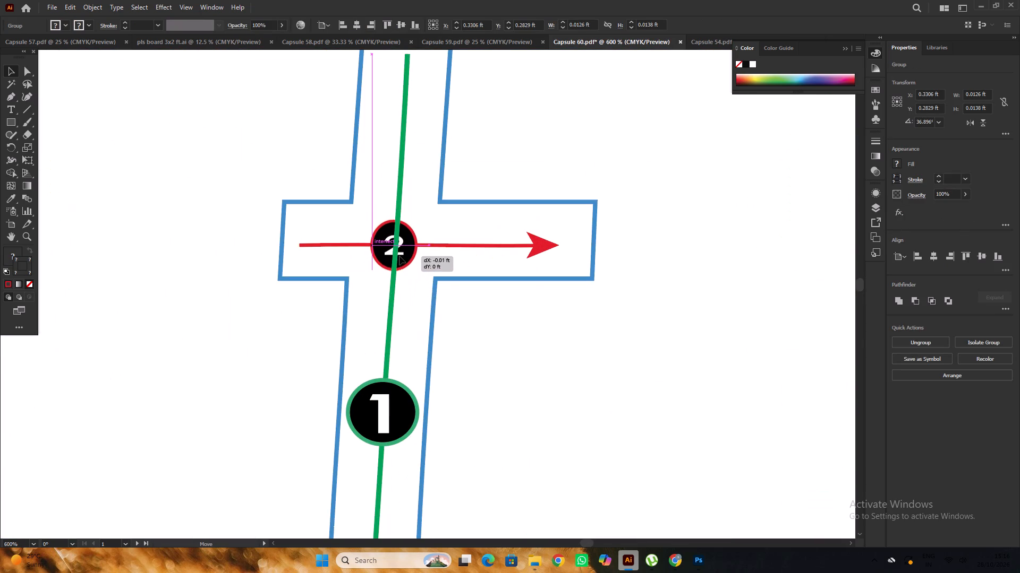
left_click_drag(399, 256, 402, 254)
key("ctrl+shift+bracketright")
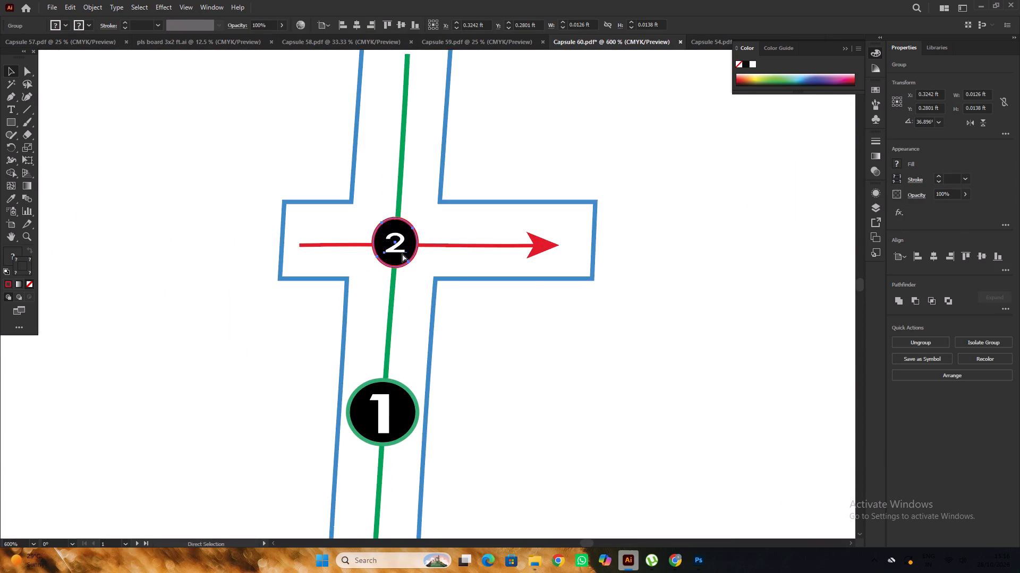
scroll(404, 254, "down", 6, "alt")
left_click(198, 192)
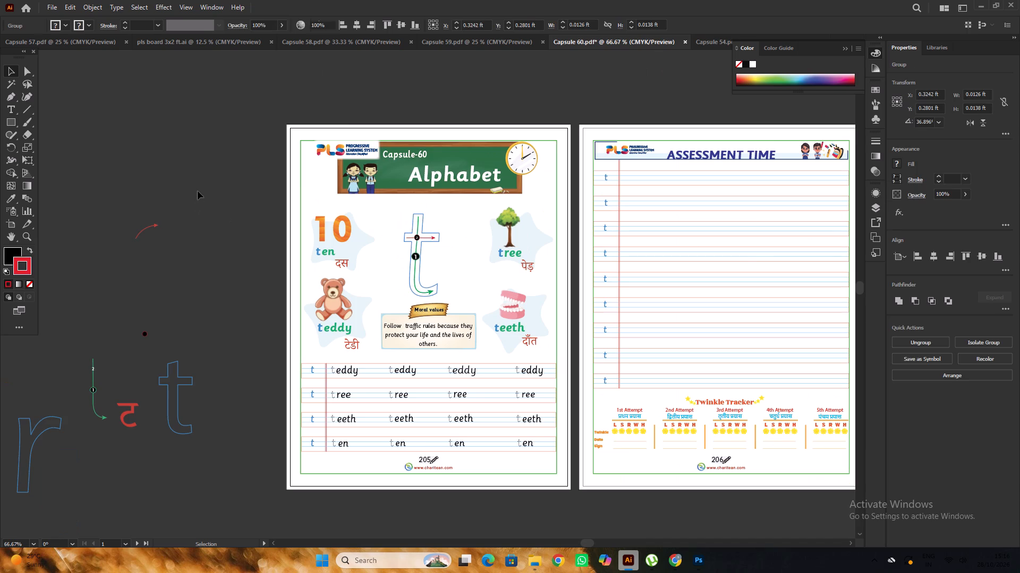
Move the red Hindi letter ट from the canvas to beside the enlarged t's bottom hook.
scroll(366, 184, "down", 1, "alt")
scroll(413, 266, "up", 1, "alt")
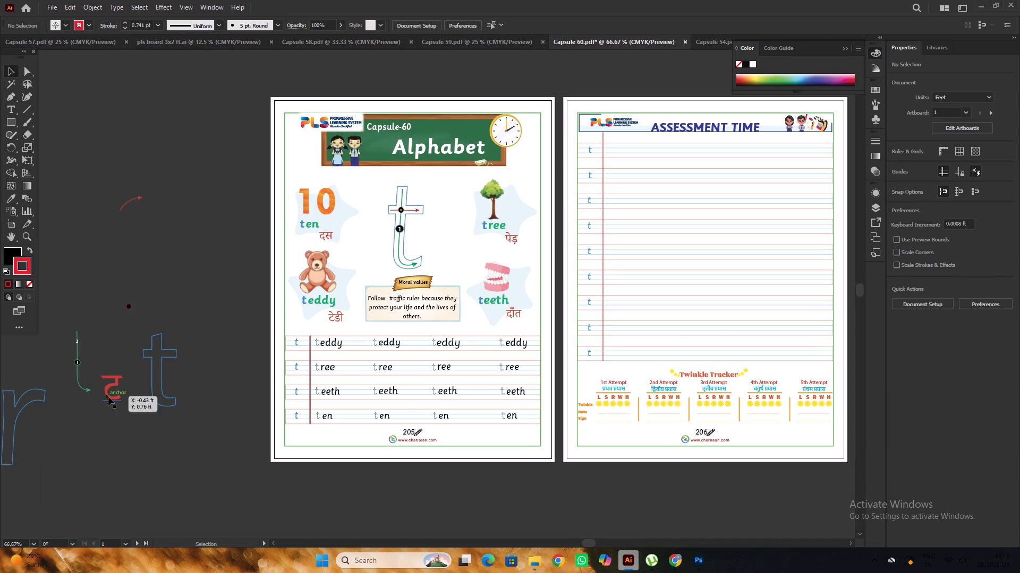
left_click_drag(108, 397, 443, 262)
scroll(441, 261, "up", 4, "alt")
left_click_drag(482, 216, 471, 231)
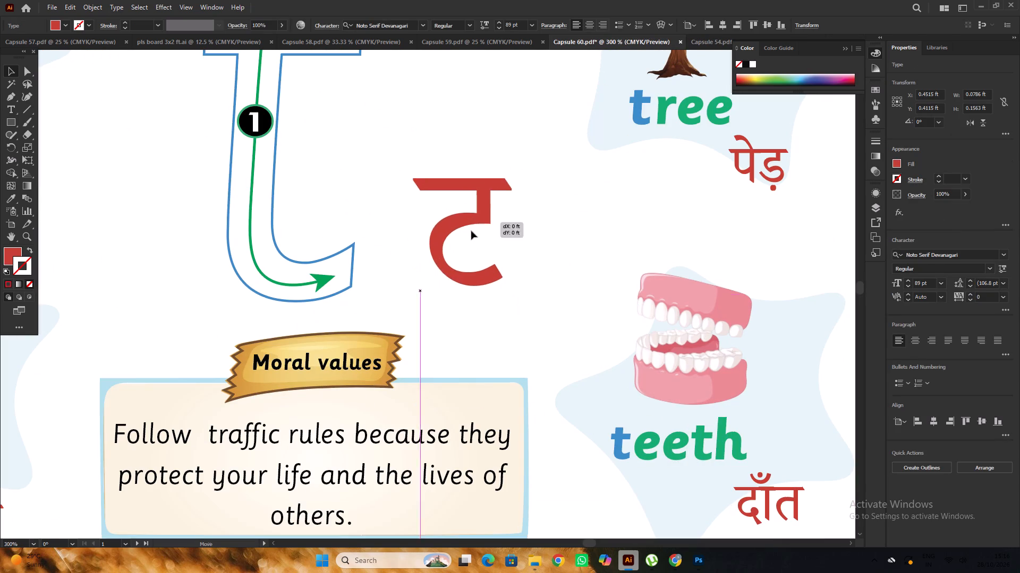
left_click_drag(471, 231, 453, 238)
scroll(452, 237, "down", 6, "alt")
scroll(452, 237, "up", 2)
left_click(249, 236)
scroll(479, 224, "up", 2, "alt")
left_click(321, 193)
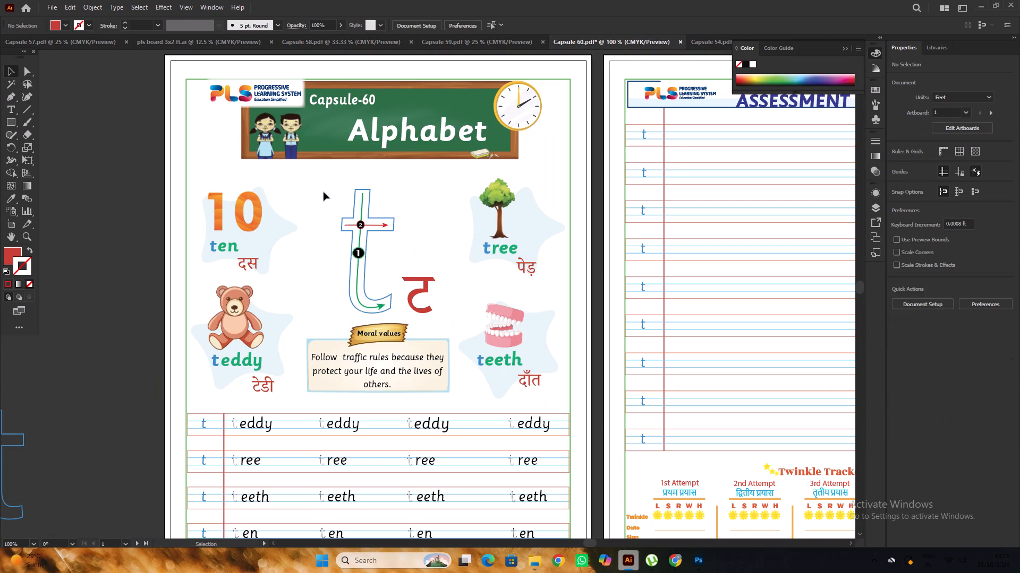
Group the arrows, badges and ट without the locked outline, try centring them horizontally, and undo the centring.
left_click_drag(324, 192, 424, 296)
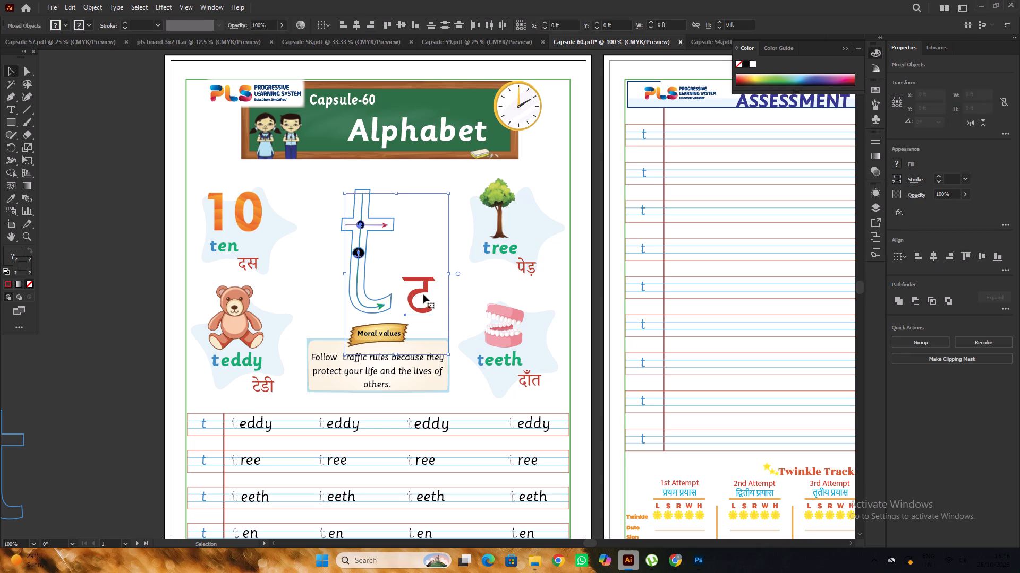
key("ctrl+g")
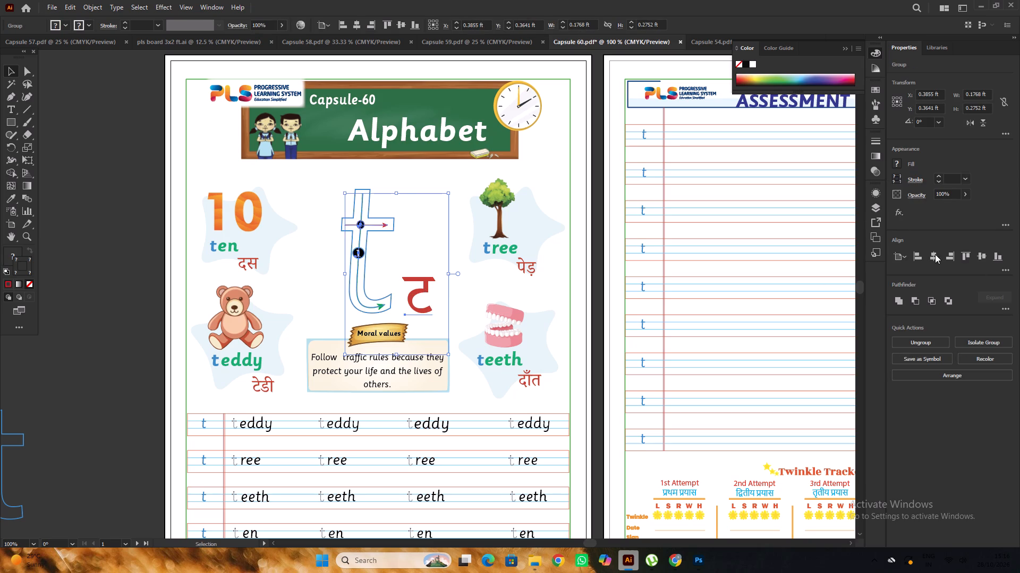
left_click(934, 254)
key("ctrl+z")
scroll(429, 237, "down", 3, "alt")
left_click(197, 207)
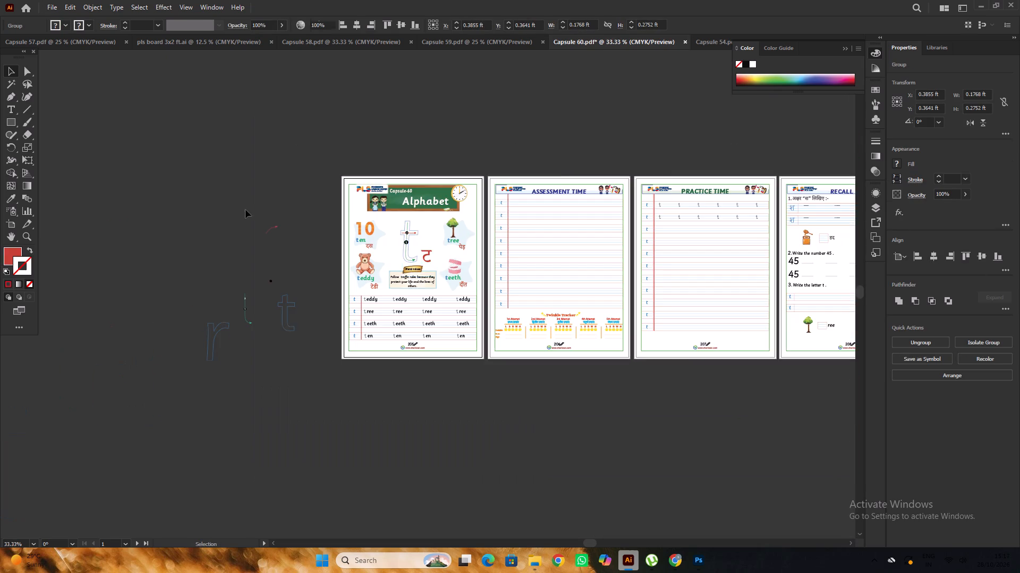
Unlock the enlarged t's blue outline.
scroll(409, 239, "up", 4, "alt")
left_click(387, 195)
right_click(387, 194)
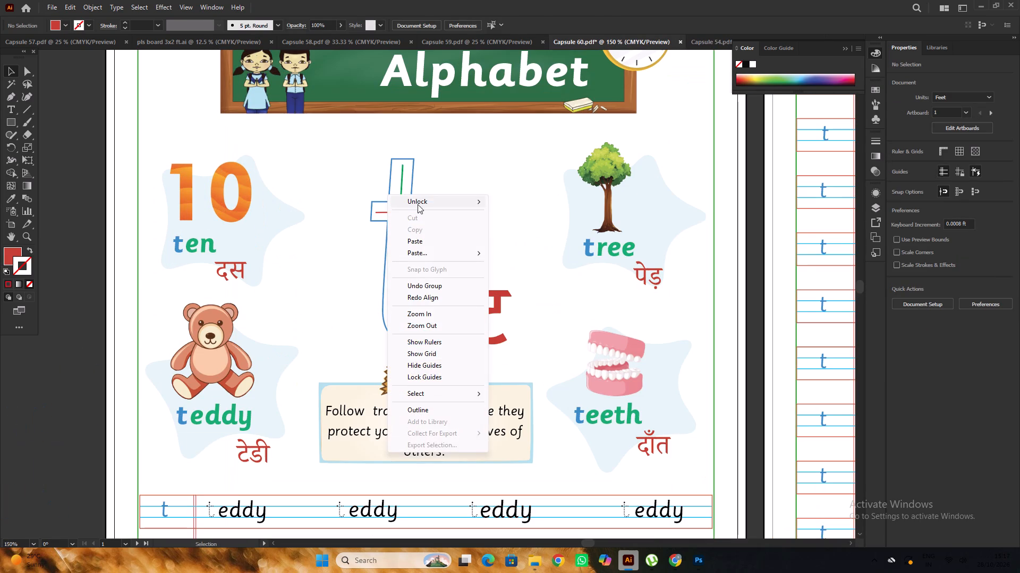
left_click(531, 201)
scroll(398, 200, "down", 2, "alt")
left_click(121, 188)
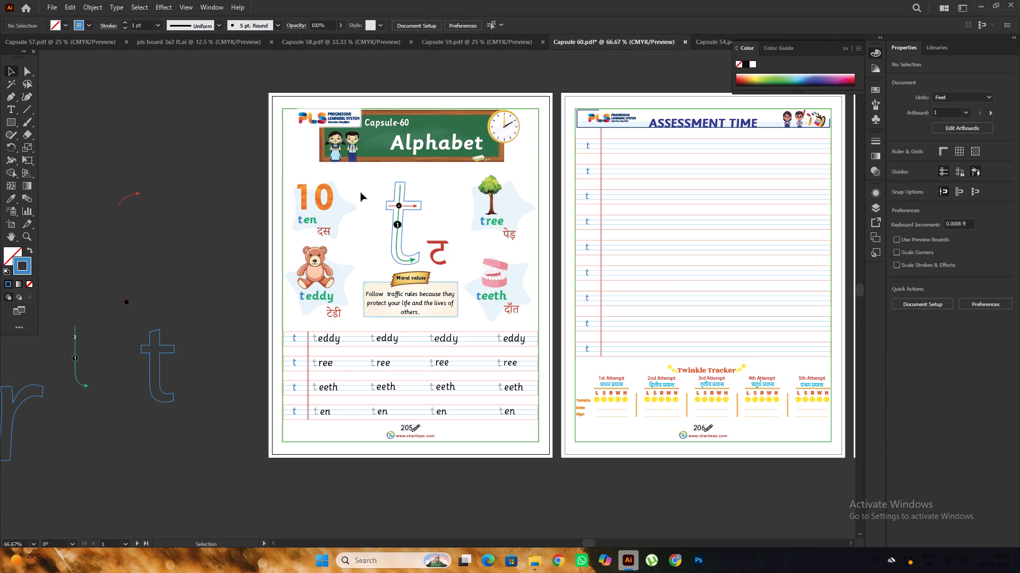
Group the outlined t with its arrows, badges and ट, and centre the group horizontally on the page.
left_click_drag(365, 185, 440, 257)
key("ctrl+g")
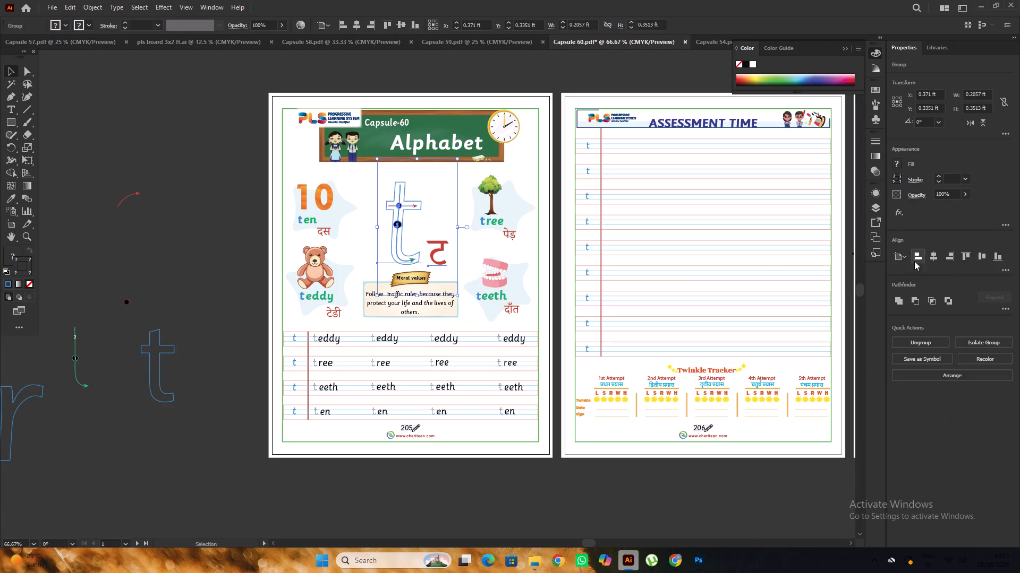
left_click(932, 257)
Nudge the grouped t and ट slightly towards the tree and teeth pictures.
scroll(438, 255, "up", 1, "alt")
left_click_drag(435, 246, 437, 246)
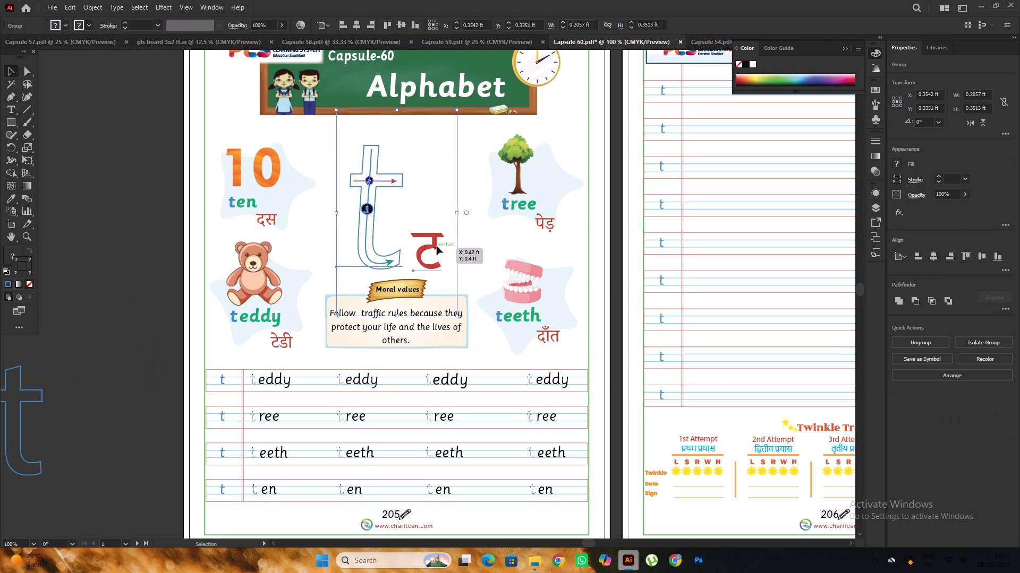
left_click_drag(437, 246, 442, 249)
scroll(422, 235, "down", 3, "alt")
triple_click(246, 173)
Examine the first page's t writing rows and the layout of the following capsule pages.
scroll(245, 171, "down", 3)
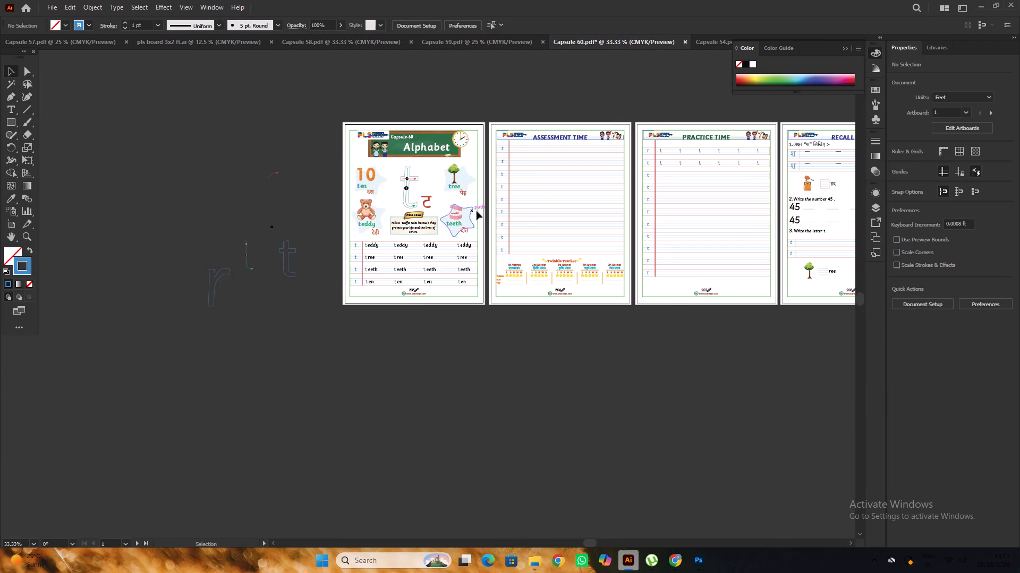
scroll(477, 211, "up", 2, "alt")
scroll(225, 307, "up", 3, "alt")
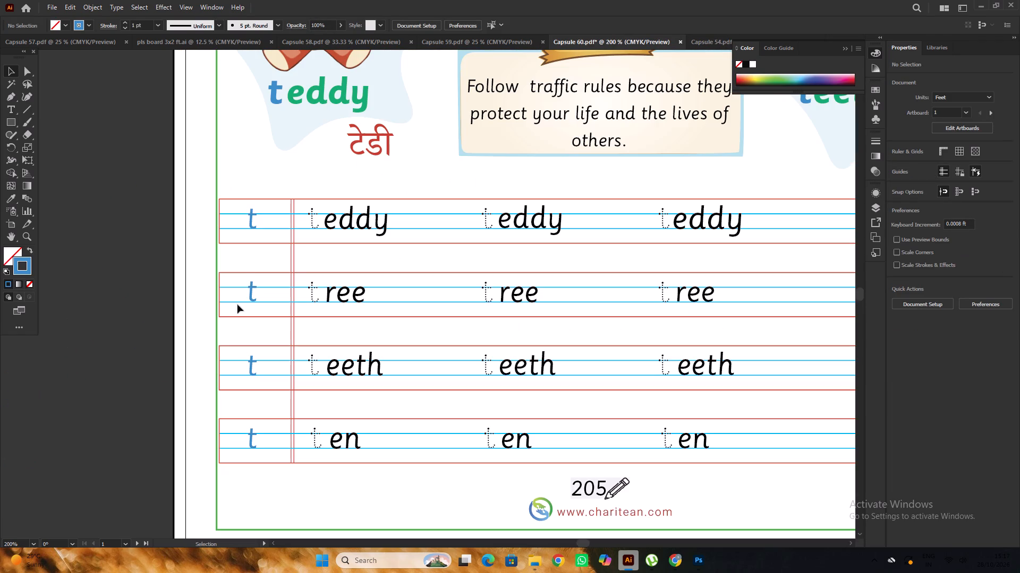
left_click(249, 300)
scroll(249, 299, "down", 1, "alt")
scroll(249, 299, "down", 3)
left_click(411, 436)
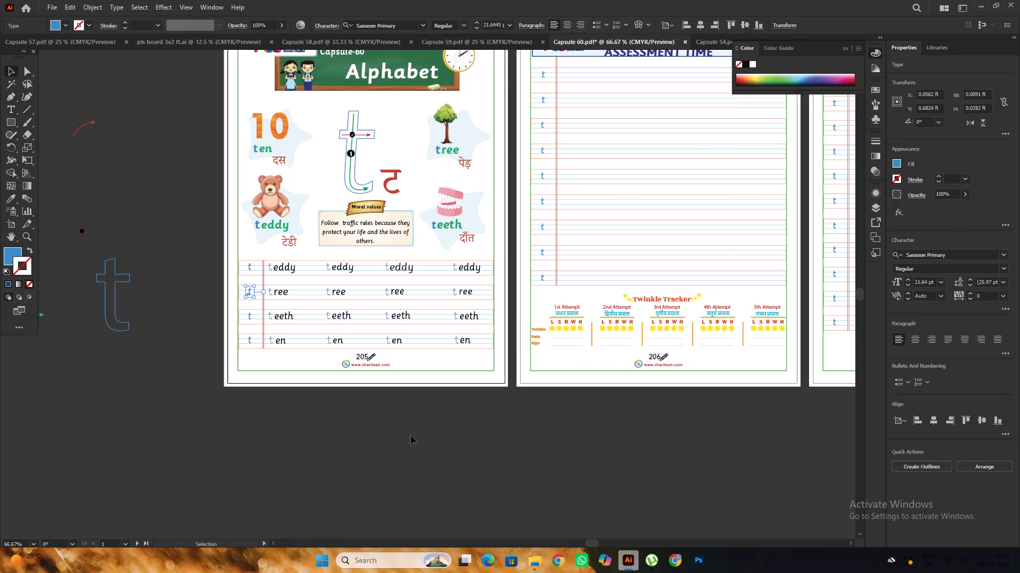
scroll(410, 401, "down", 2, "alt")
key("space")
left_click_drag(616, 429, 422, 362)
Change the first page's page number to 204.
scroll(278, 324, "up", 1, "alt")
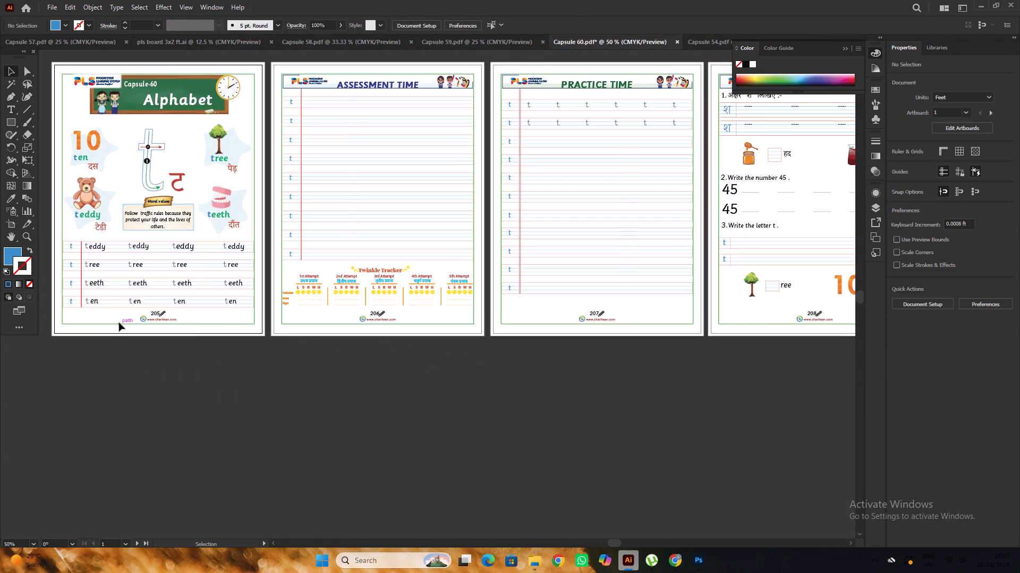
scroll(119, 323, "up", 3, "alt")
scroll(241, 298, "up", 1, "alt")
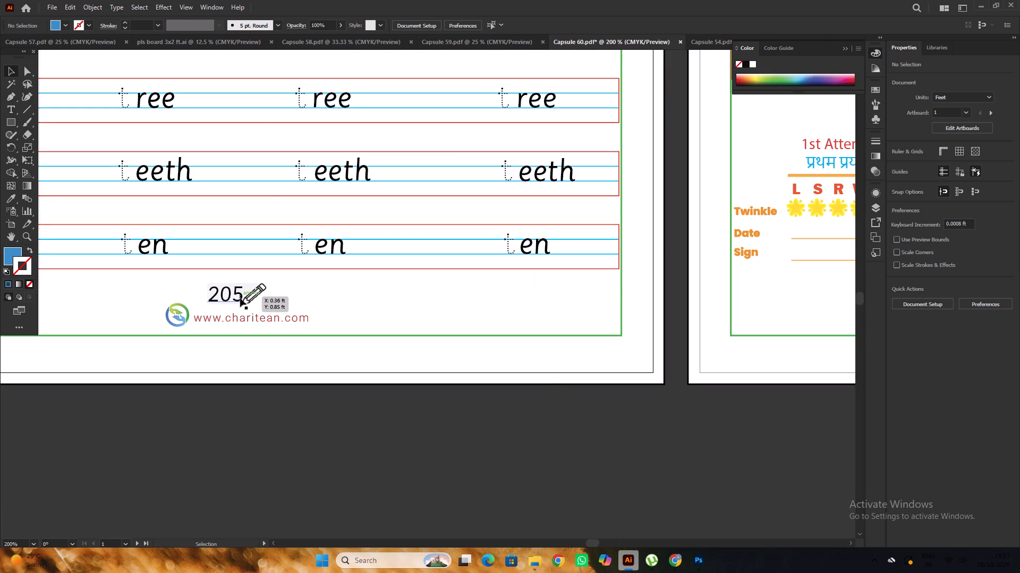
key("t")
left_click(240, 289)
key("4")
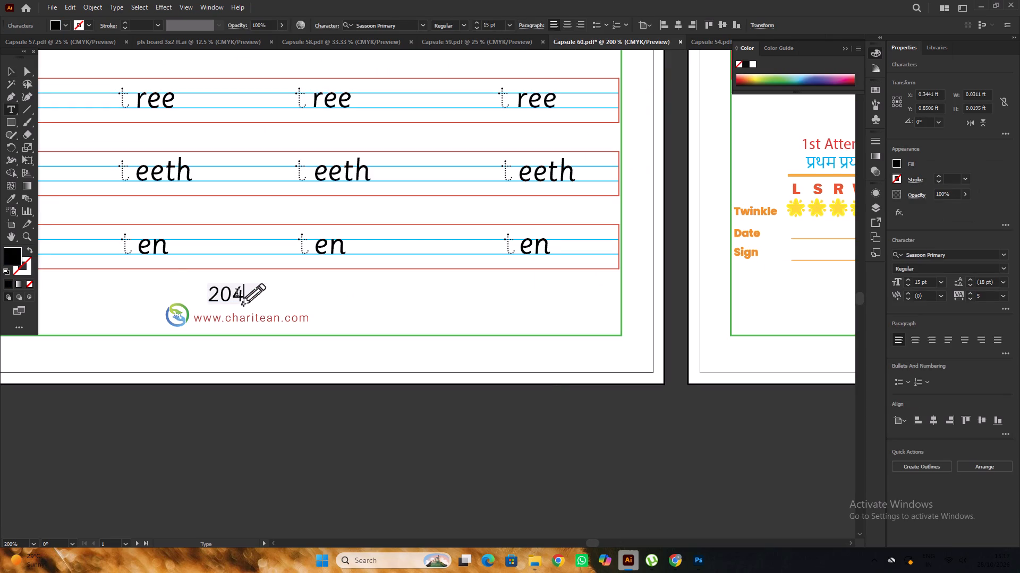
Change the Assessment Time page's number to 205 and the Practice Time page's number to 206.
scroll(178, 262, "down", 2, "alt")
scroll(648, 274, "up", 2, "alt")
left_click_drag(648, 276, 638, 285)
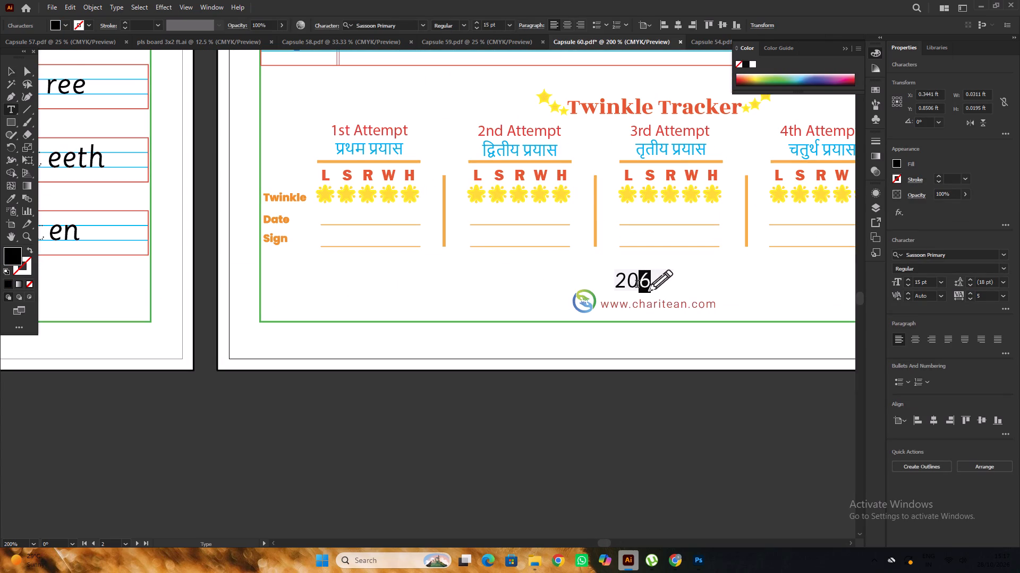
key("5")
scroll(466, 289, "down", 4, "alt")
scroll(318, 274, "down", 1, "alt")
scroll(543, 269, "up", 5, "alt")
left_click_drag(534, 280, 526, 288)
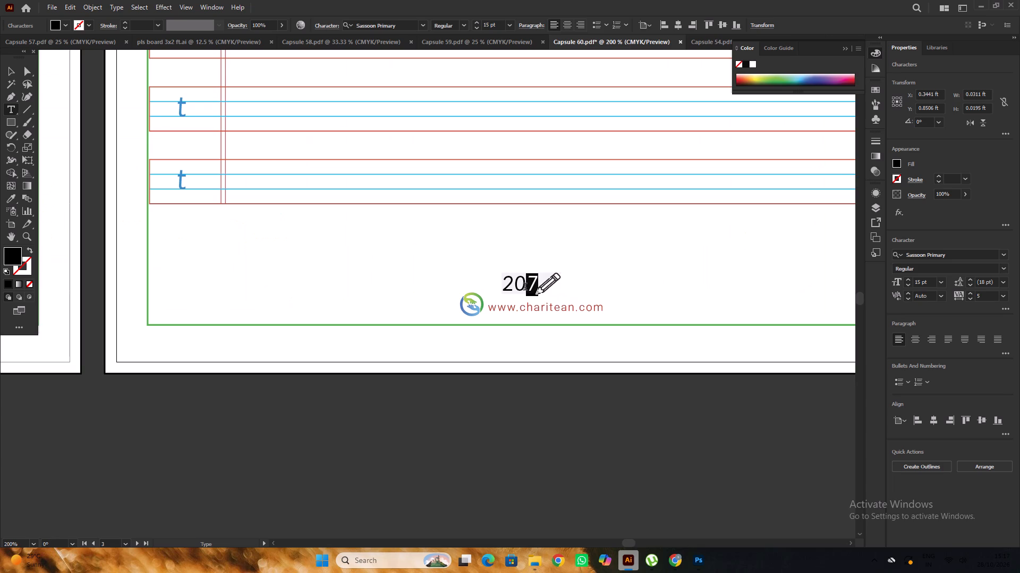
key("6")
Change the Recall Time page's number to 207 and the Revision Time page's number to 208.
scroll(218, 270, "down", 4, "alt")
scroll(516, 266, "up", 5, "alt")
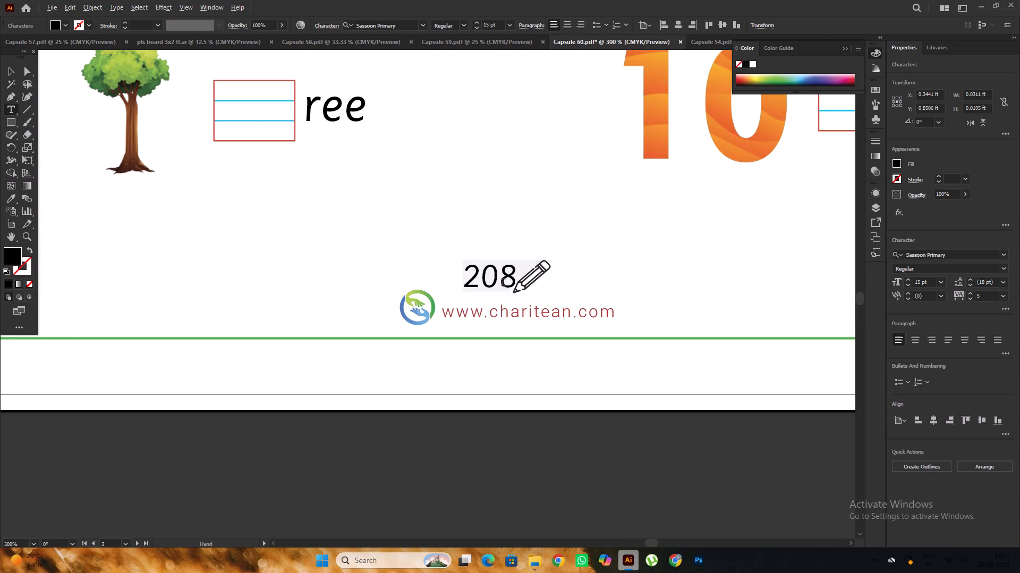
left_click_drag(511, 278, 499, 290)
key("7")
scroll(243, 263, "down", 2, "alt")
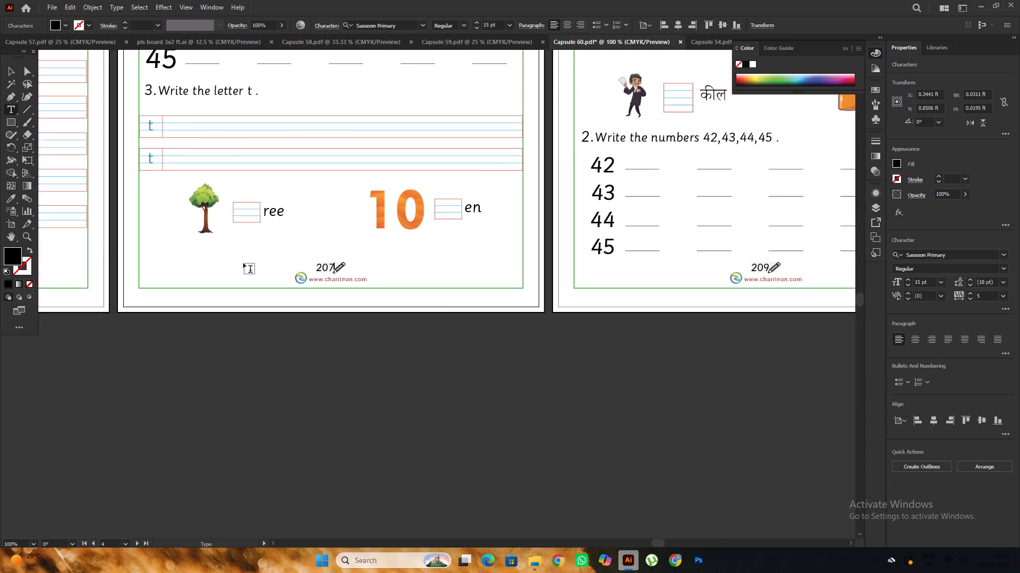
scroll(243, 263, "down", 2, "alt")
scroll(611, 266, "up", 5, "alt")
left_click_drag(550, 265, 534, 276)
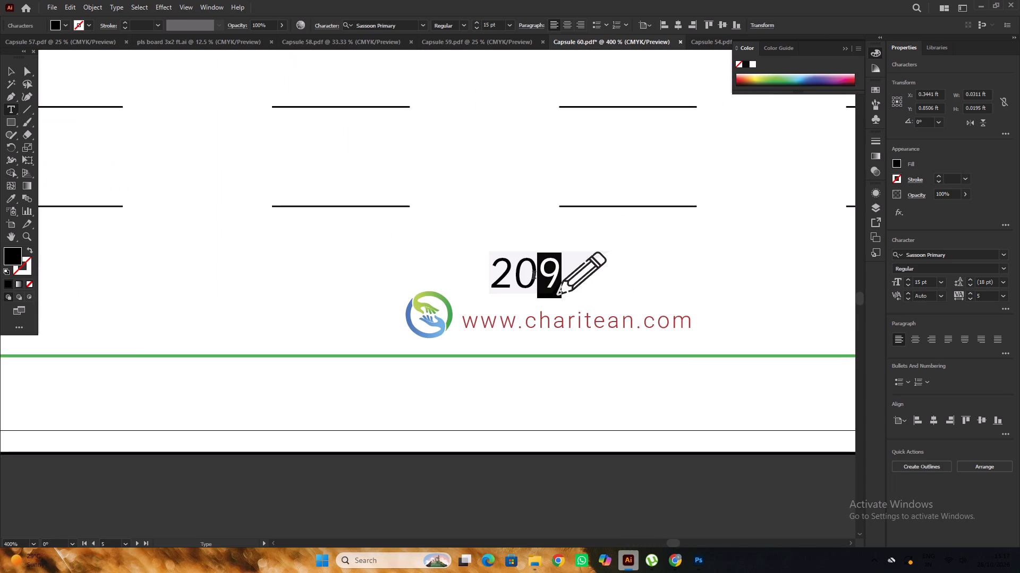
key("8")
Change the last page's number to 209 and finish editing the text.
scroll(348, 284, "down", 8, "alt")
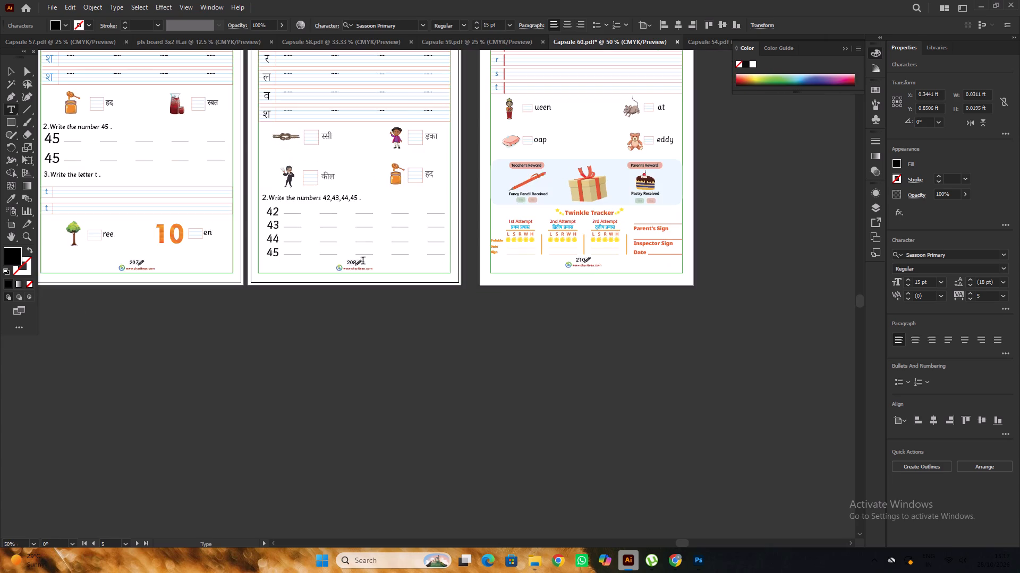
scroll(584, 264, "up", 3, "alt")
scroll(516, 265, "up", 3, "alt")
left_click_drag(559, 259, 530, 273)
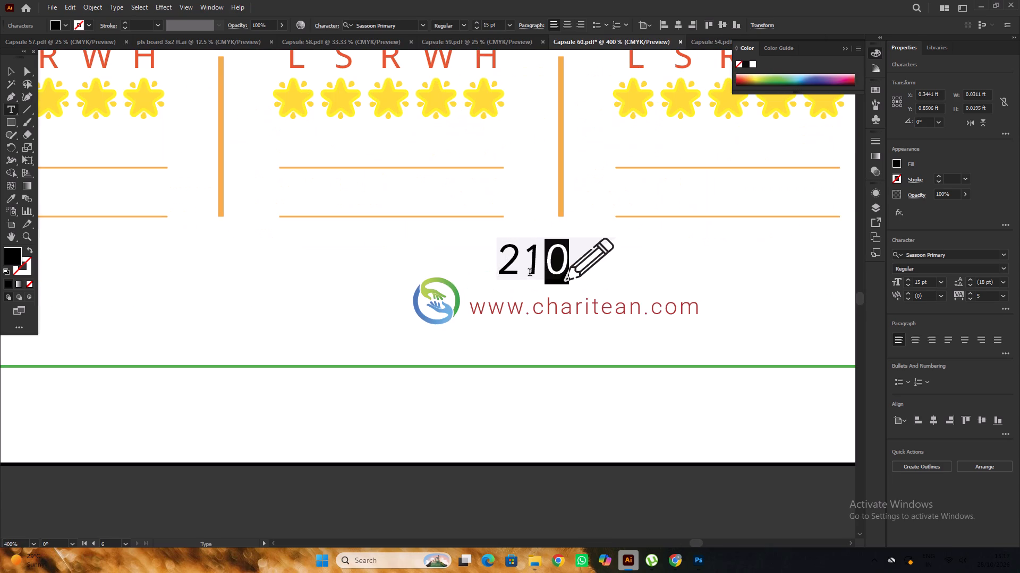
left_click_drag(530, 273, 528, 273)
type("09")
scroll(535, 290, "down", 3, "alt")
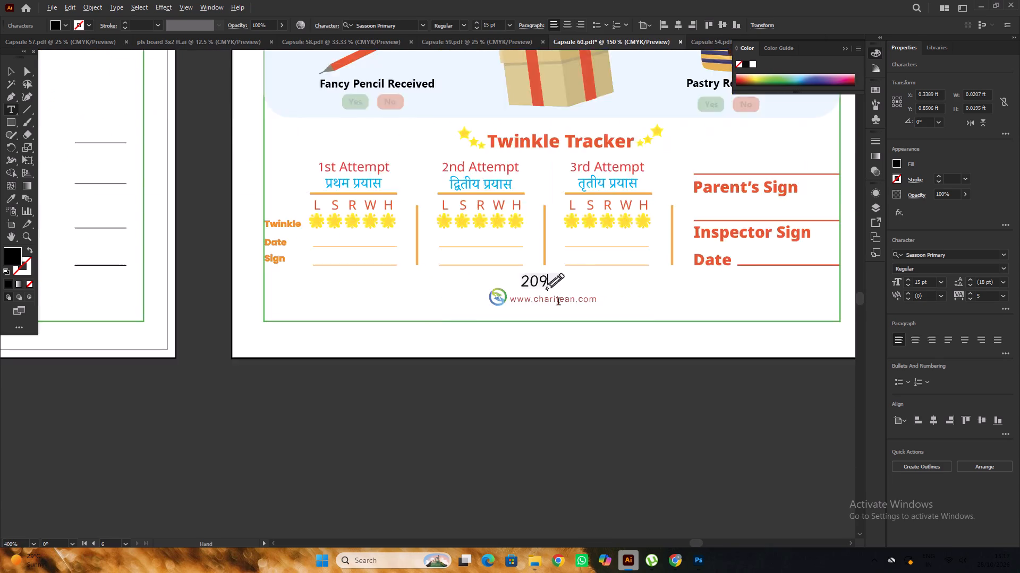
scroll(558, 302, "down", 4, "alt")
left_click(8, 72)
left_click(219, 79)
scroll(415, 100, "down", 2)
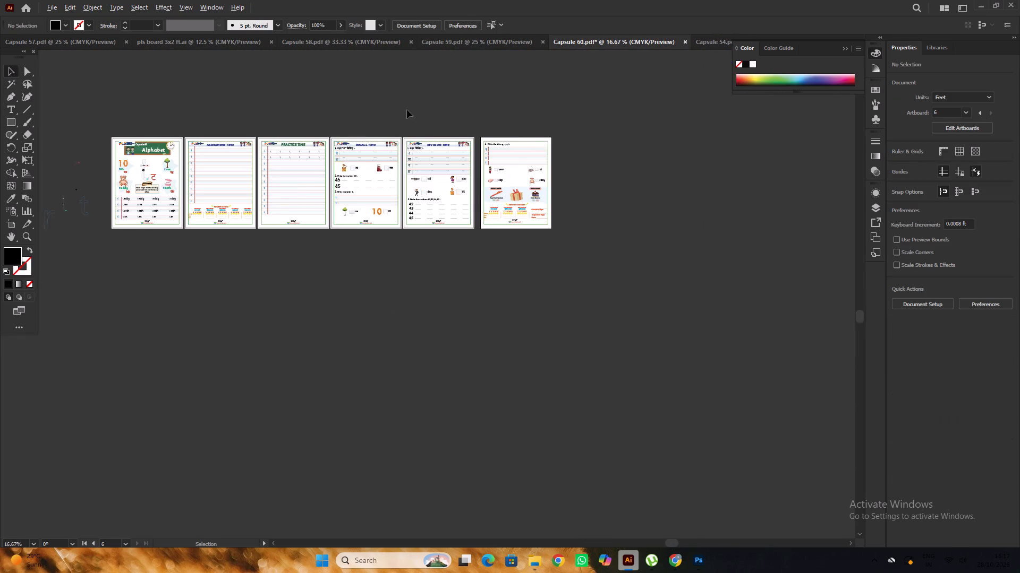
Unlock all locked objects in the document and clear the selection.
scroll(270, 215, "up", 2, "alt")
key("space")
left_click_drag(282, 324, 433, 340)
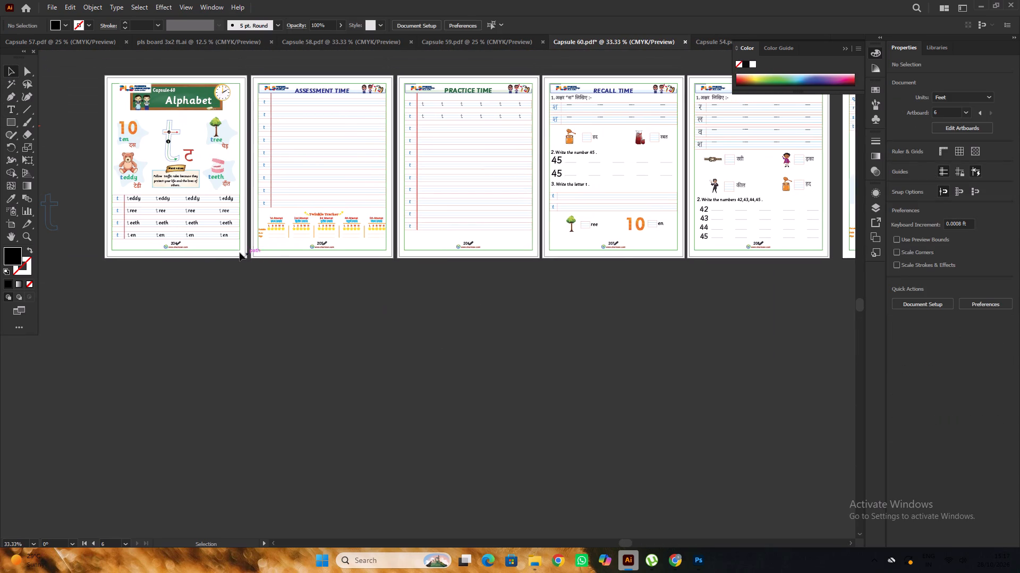
left_click(235, 251)
key("ctrl+alt+2")
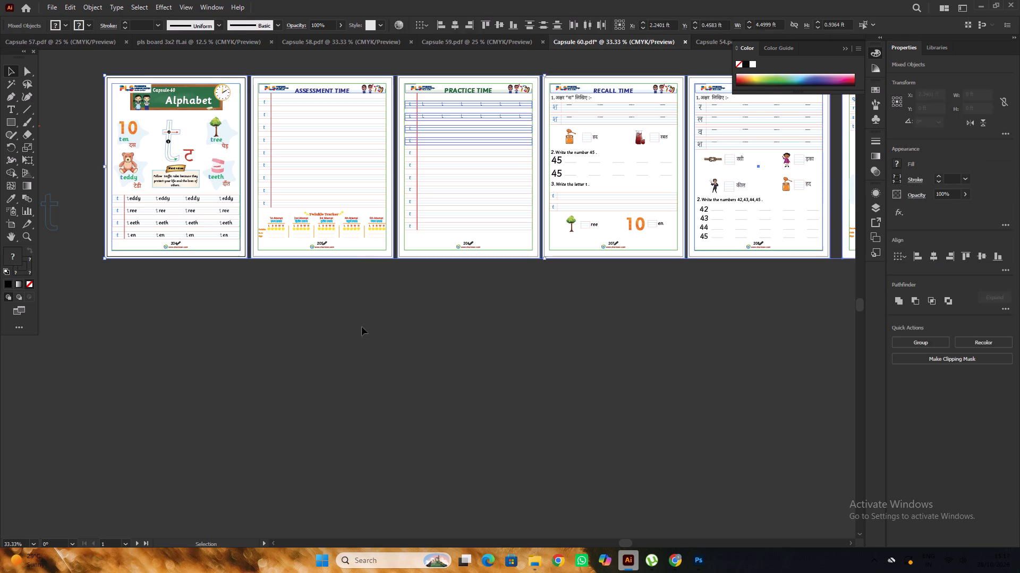
left_click(362, 327)
Delete the green border rectangles from all six pages.
left_click(240, 249)
left_click(285, 251, "shift")
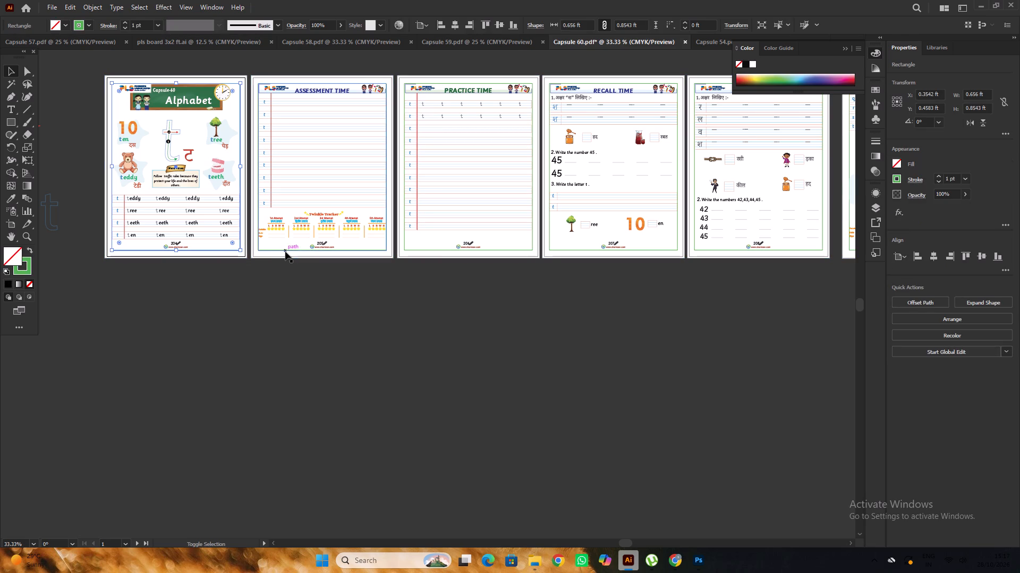
left_click(409, 249, "shift")
scroll(331, 258, "down", 1, "alt")
scroll(581, 248, "up", 3, "alt")
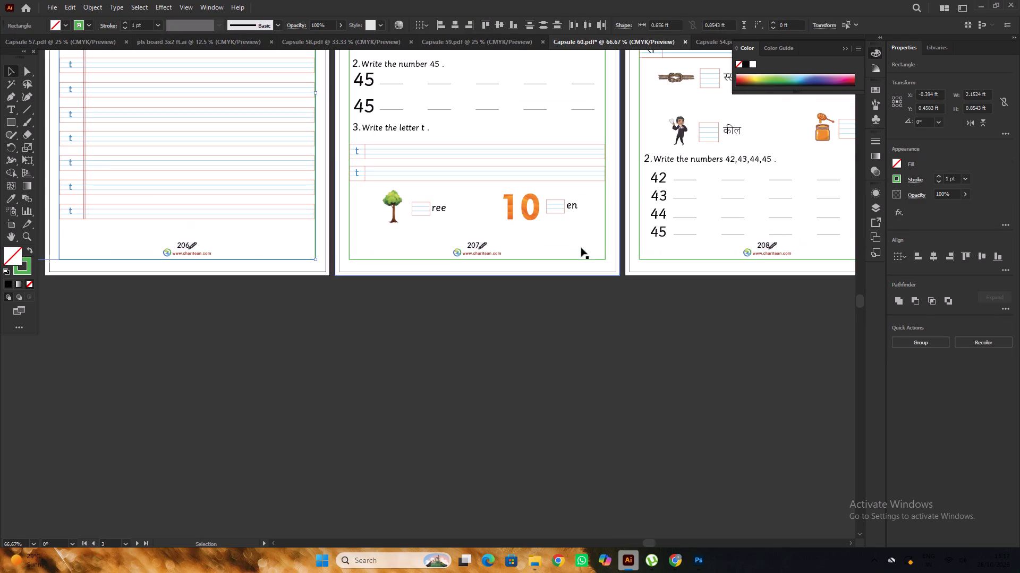
left_click(581, 259, "shift")
scroll(358, 248, "down", 2, "alt")
scroll(637, 250, "up", 2, "alt")
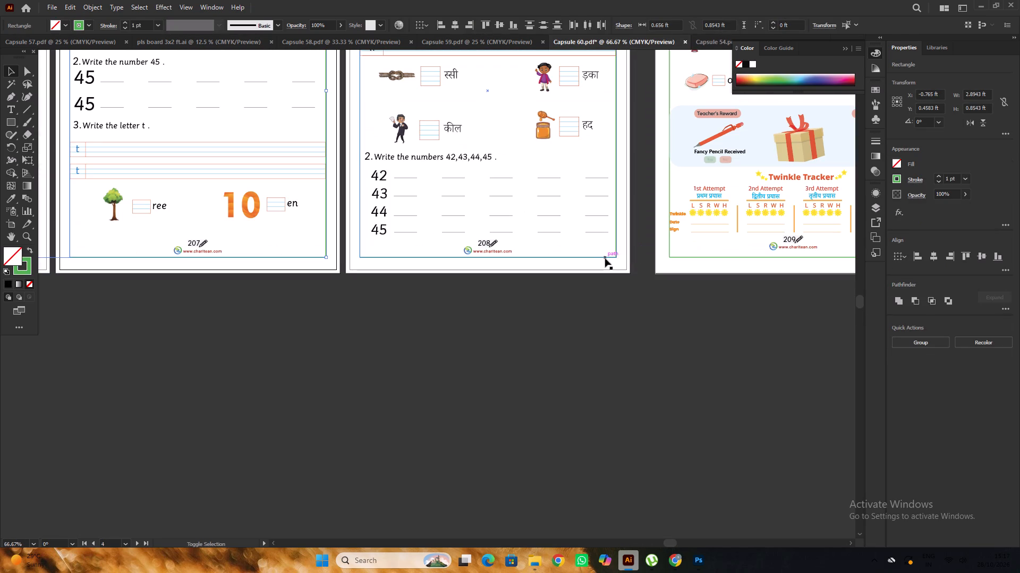
left_click(605, 259, "shift")
scroll(437, 245, "down", 2, "alt")
scroll(615, 250, "up", 2, "alt")
left_click(661, 254, "shift")
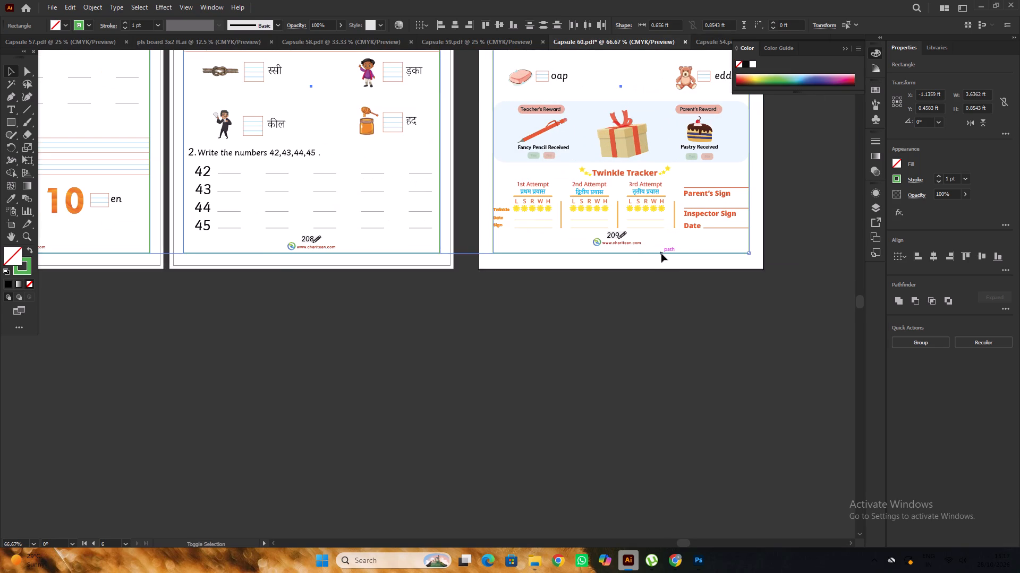
scroll(659, 254, "down", 1, "alt")
key("Delete")
scroll(659, 254, "up", 3)
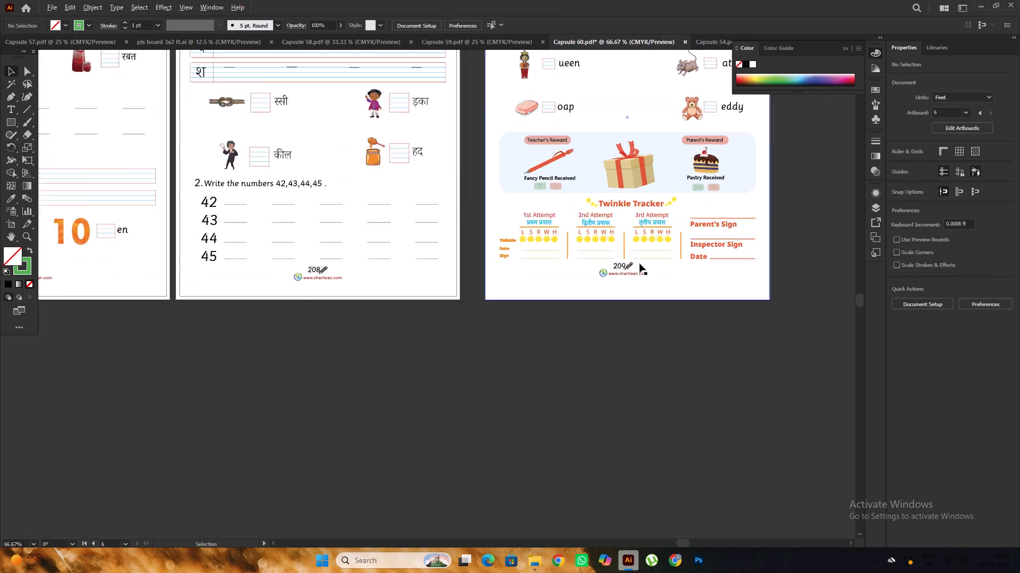
scroll(640, 264, "up", 1)
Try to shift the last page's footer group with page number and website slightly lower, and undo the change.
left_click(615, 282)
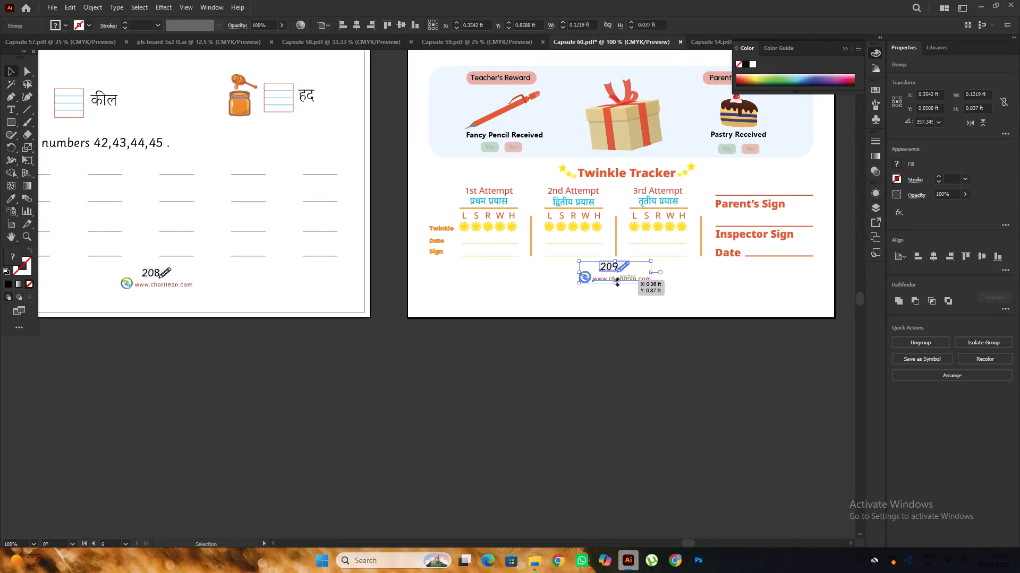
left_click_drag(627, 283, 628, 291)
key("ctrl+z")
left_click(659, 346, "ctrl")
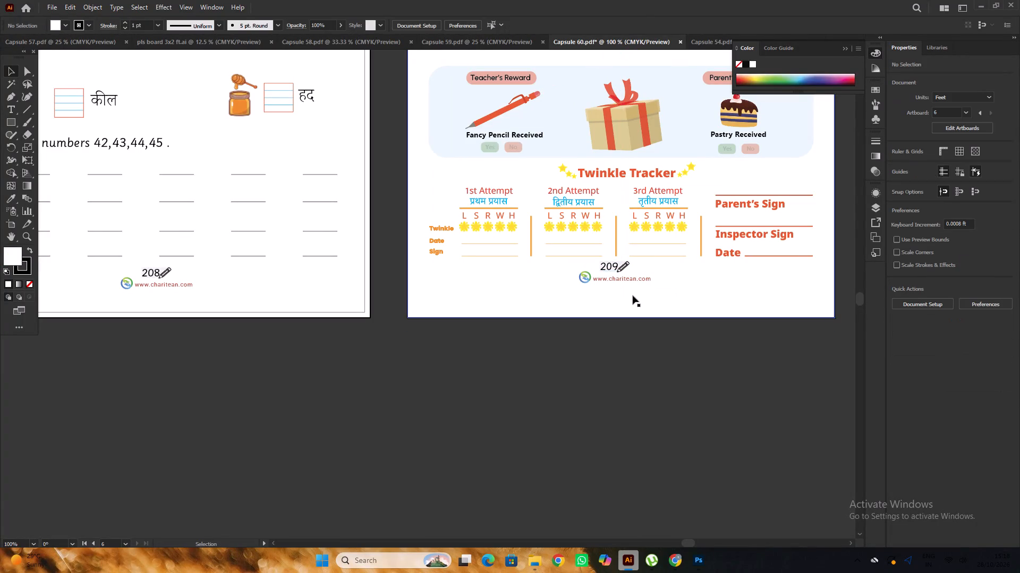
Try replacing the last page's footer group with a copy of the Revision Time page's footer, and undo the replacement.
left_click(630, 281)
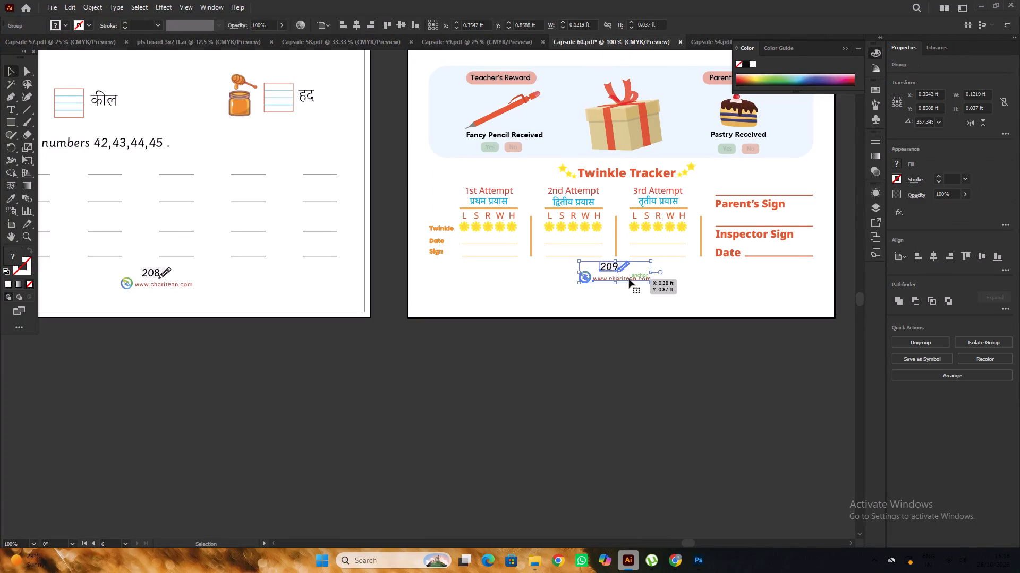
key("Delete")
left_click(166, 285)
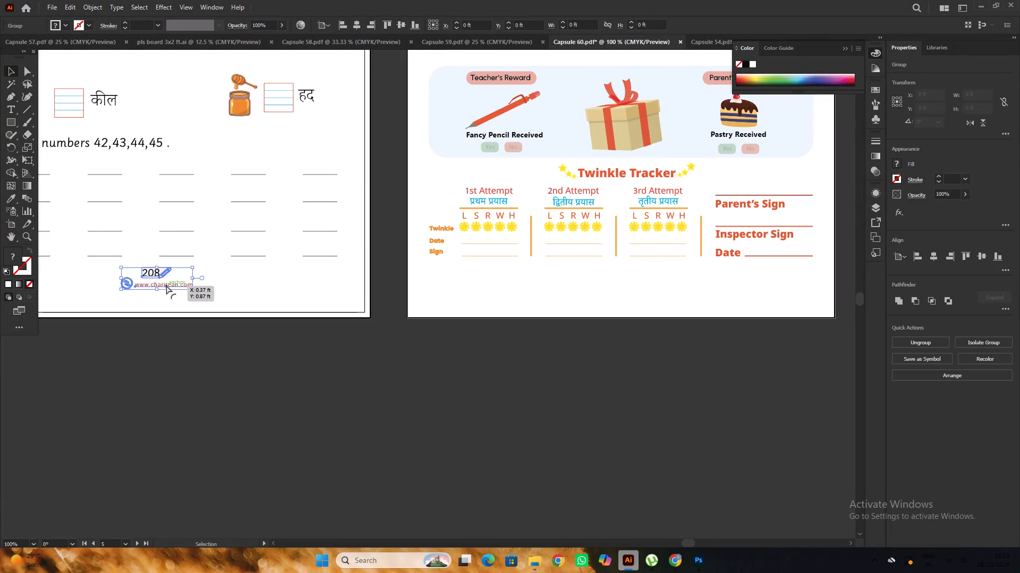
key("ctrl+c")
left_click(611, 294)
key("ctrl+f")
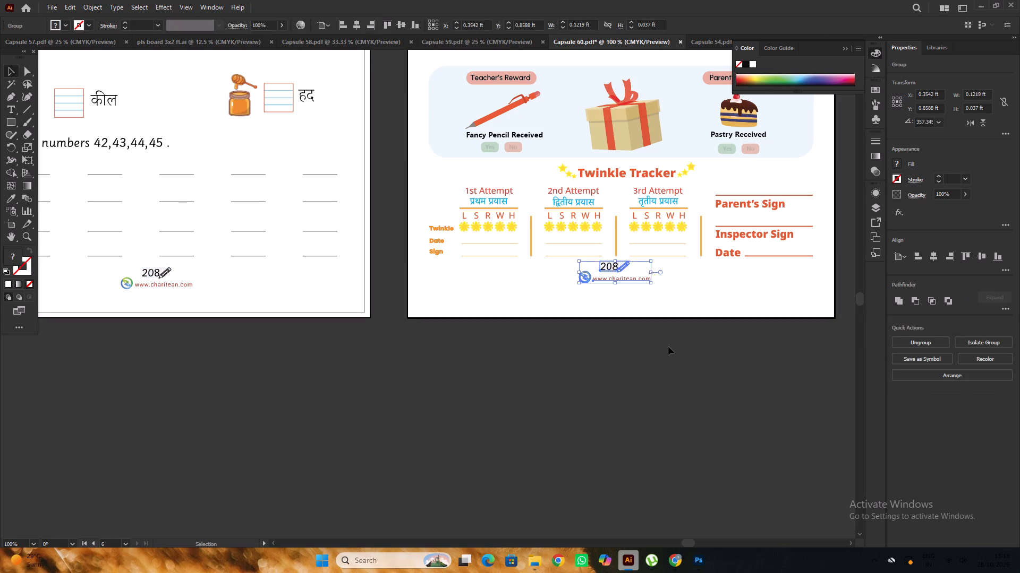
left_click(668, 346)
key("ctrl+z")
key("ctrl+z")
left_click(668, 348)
Examine the last page's footer and the layout of the Recall Time and Revision Time pages.
scroll(640, 259, "up", 4)
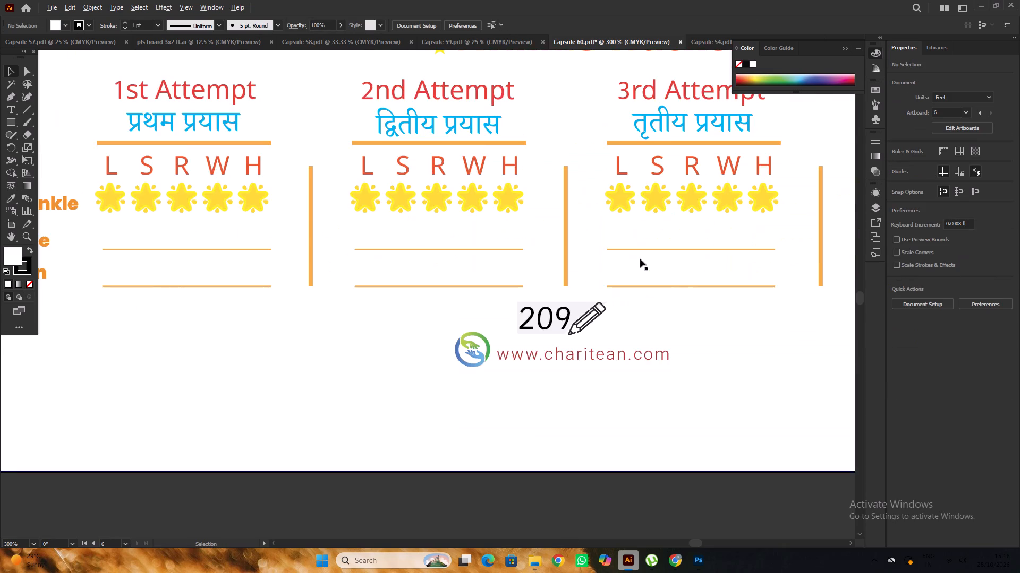
scroll(610, 258, "down", 5, "alt")
double_click(641, 347)
scroll(642, 337, "up", 4)
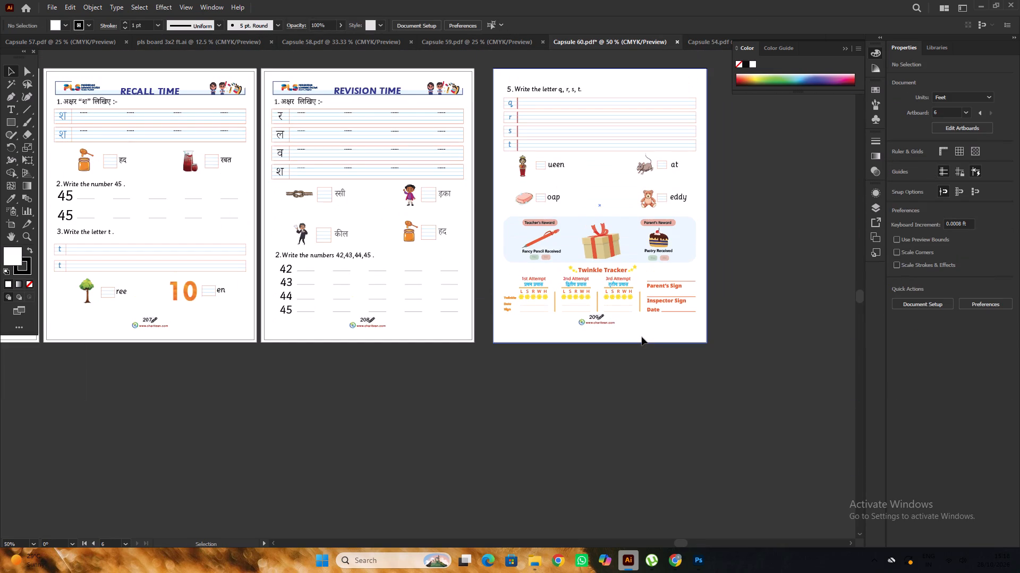
scroll(642, 337, "down", 2, "alt")
scroll(503, 308, "up", 2, "alt")
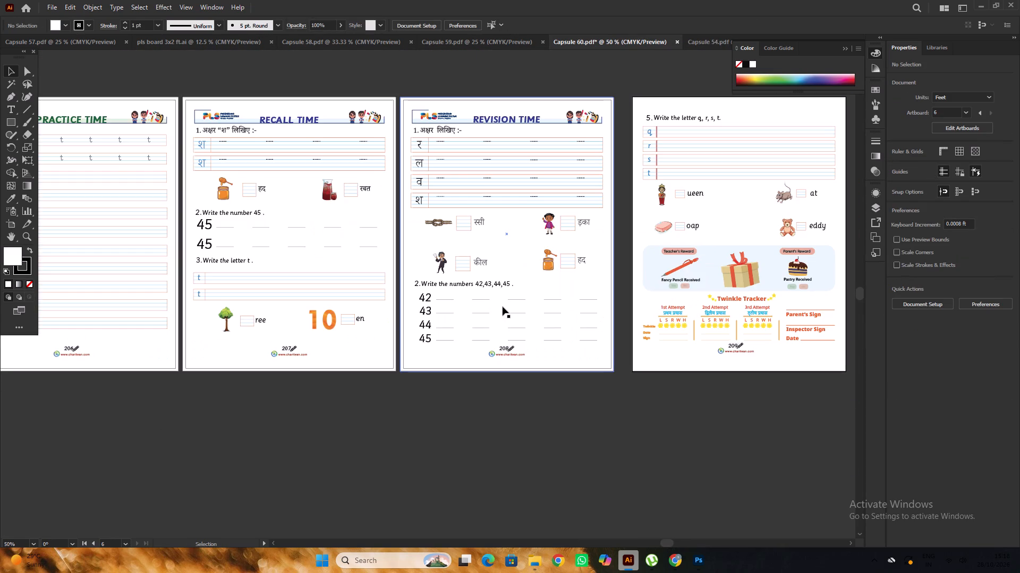
scroll(503, 307, "down", 2, "alt")
scroll(337, 247, "up", 3, "alt")
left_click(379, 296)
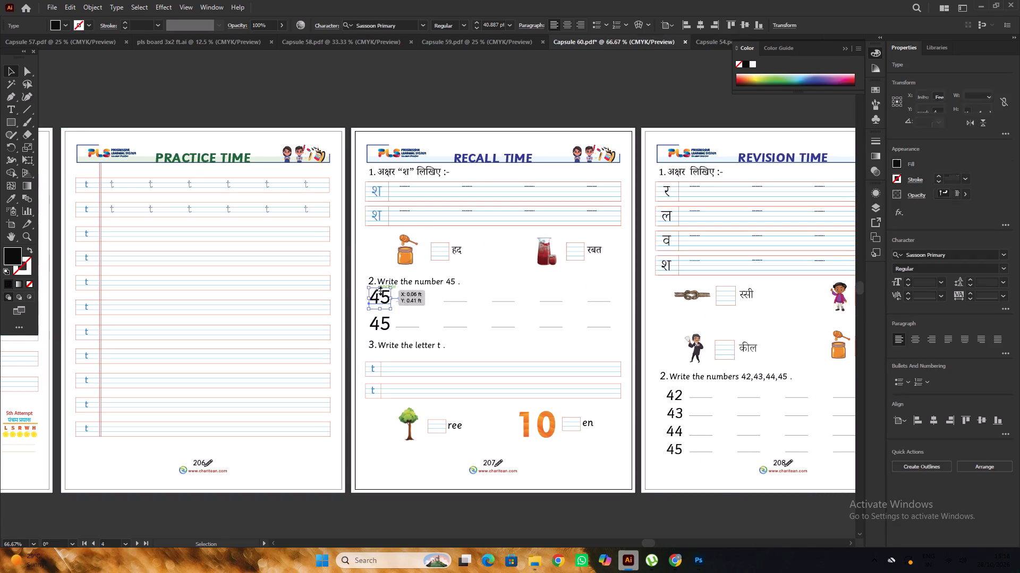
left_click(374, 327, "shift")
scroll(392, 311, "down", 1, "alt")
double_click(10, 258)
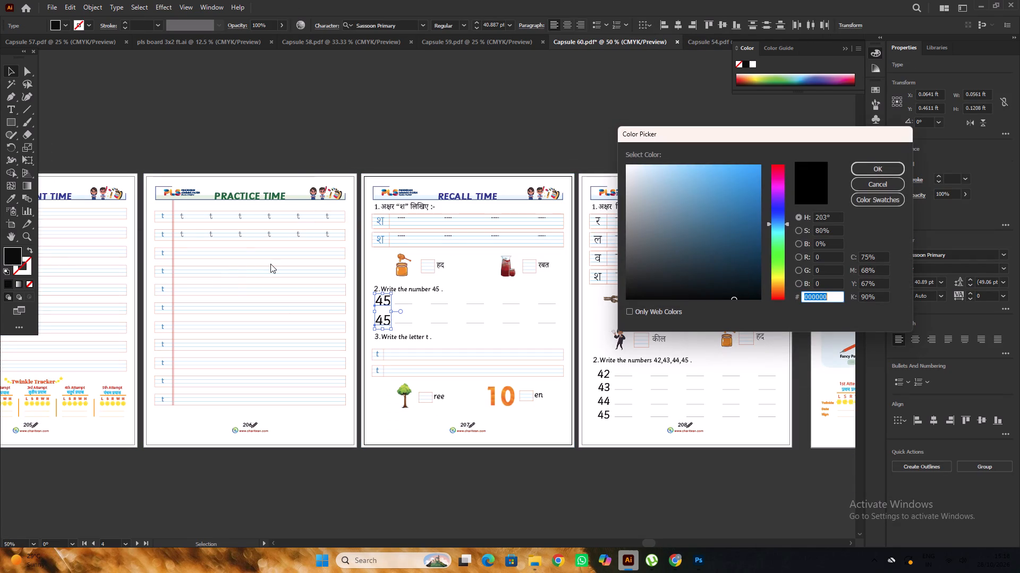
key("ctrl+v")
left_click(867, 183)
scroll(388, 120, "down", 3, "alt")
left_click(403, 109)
Fill both large 45 numbers on the Recall Time page with the blue of the श letters, 248bcb.
scroll(381, 166, "up", 2, "alt")
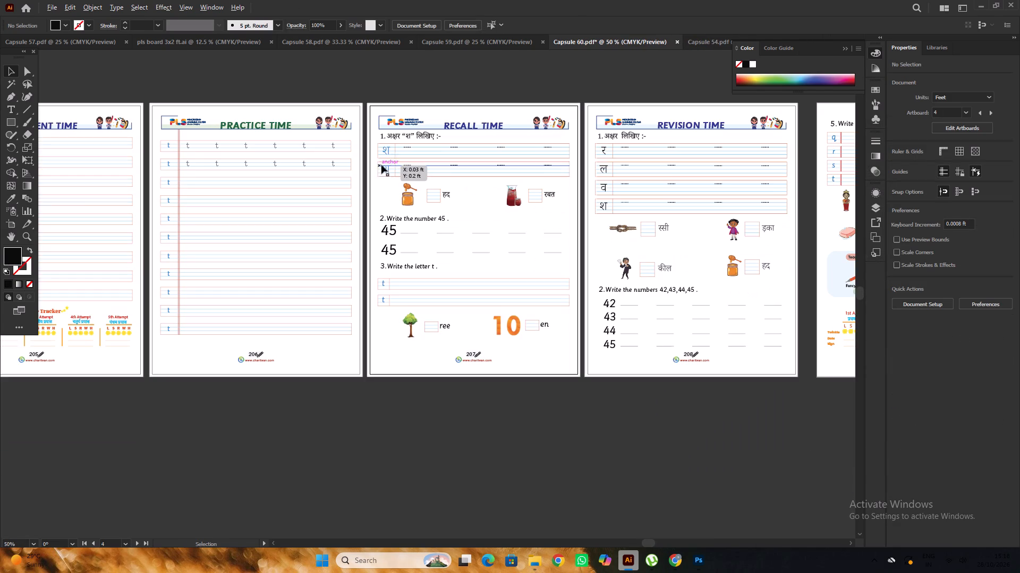
left_click(386, 167)
double_click(0, 253)
double_click(11, 253)
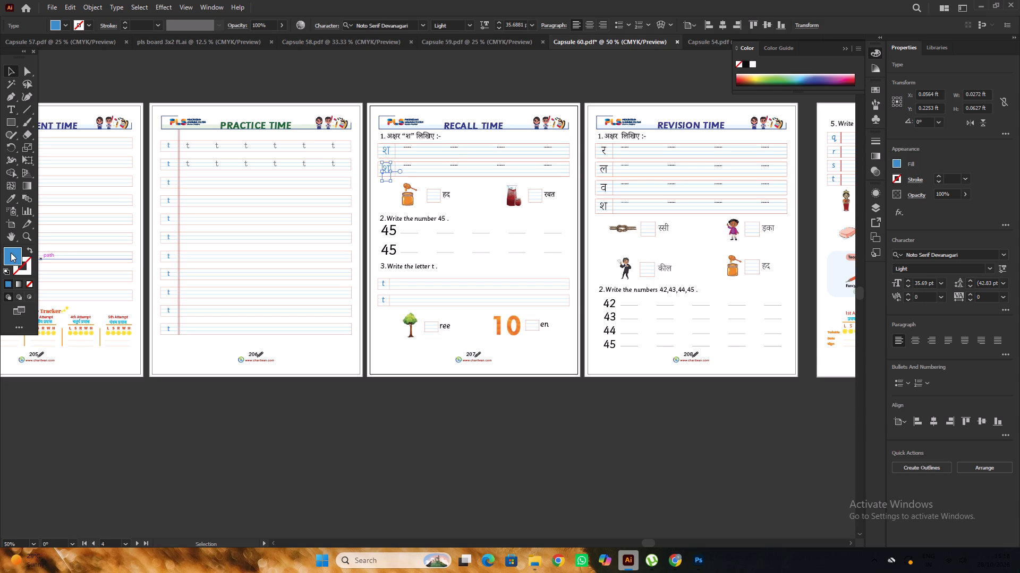
key("ctrl+c")
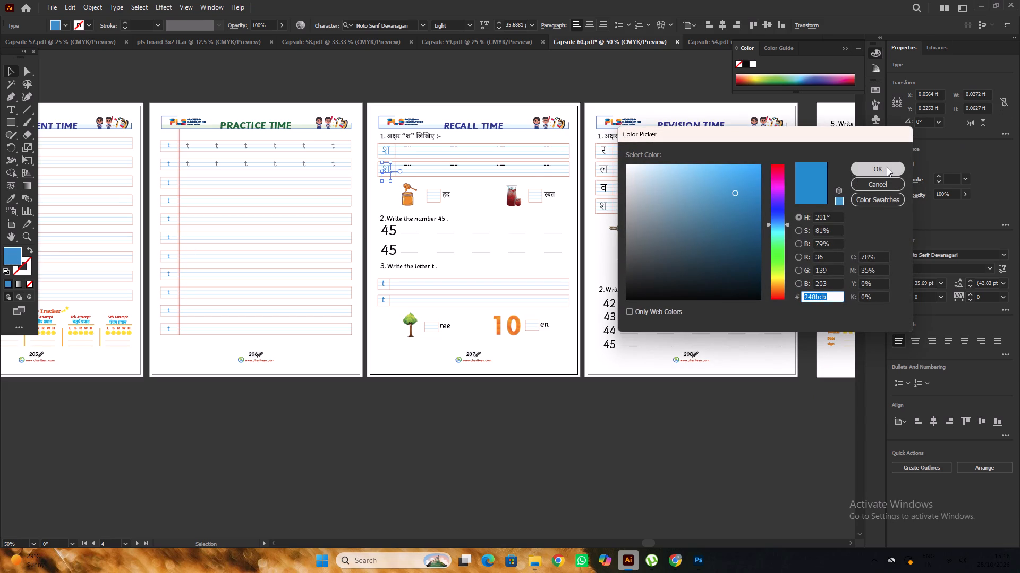
left_click(887, 167)
scroll(416, 242, "up", 3, "alt")
left_click(348, 218)
left_click(338, 276, "shift")
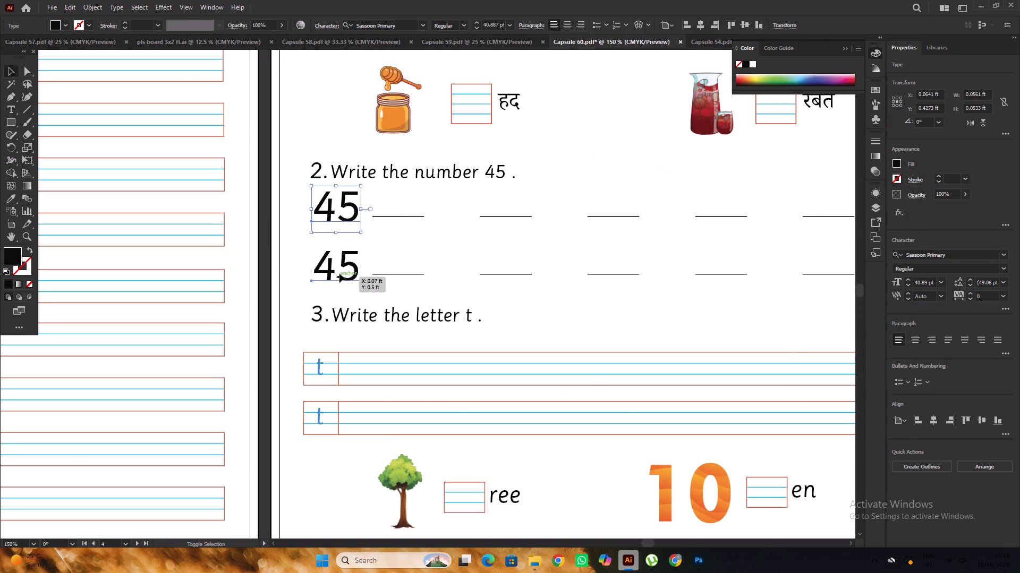
scroll(396, 236, "down", 3, "alt")
double_click(10, 254)
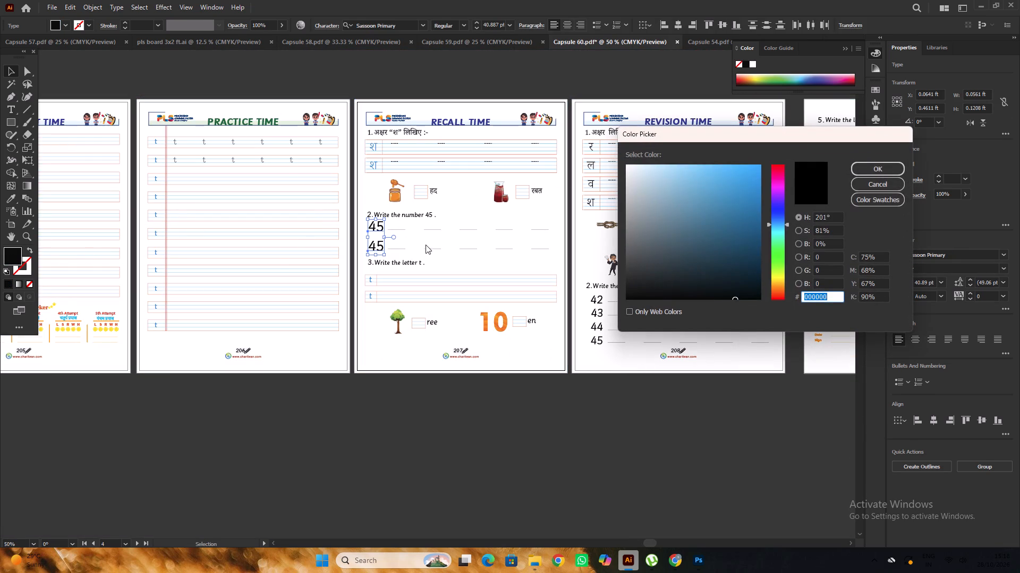
key("ctrl+v")
left_click(883, 169)
triple_click(575, 438)
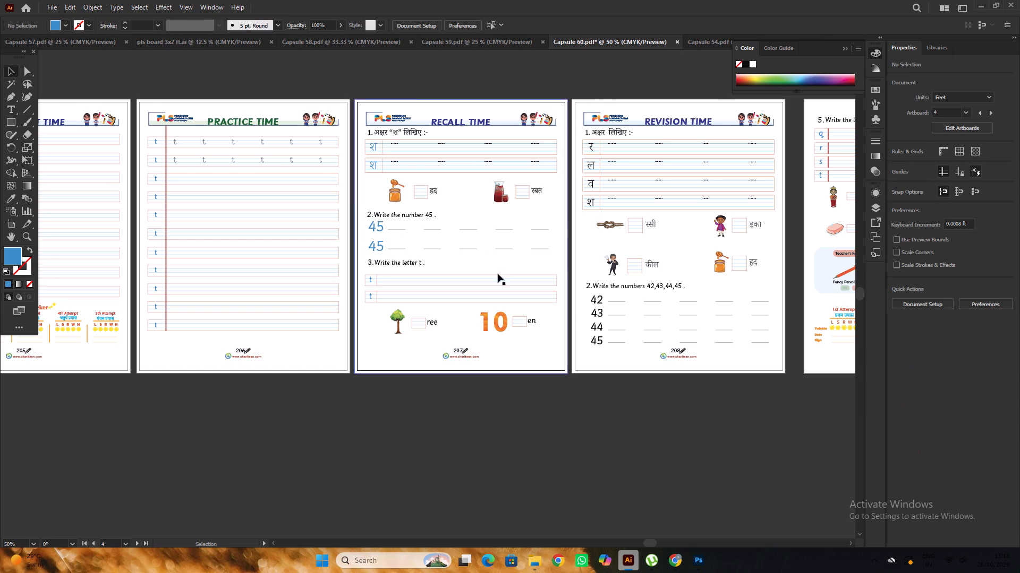
Examine the layout of all six capsule pages.
scroll(475, 243, "up", 1, "alt")
scroll(473, 240, "up", 3)
scroll(473, 240, "down", 5, "alt")
left_click(608, 363)
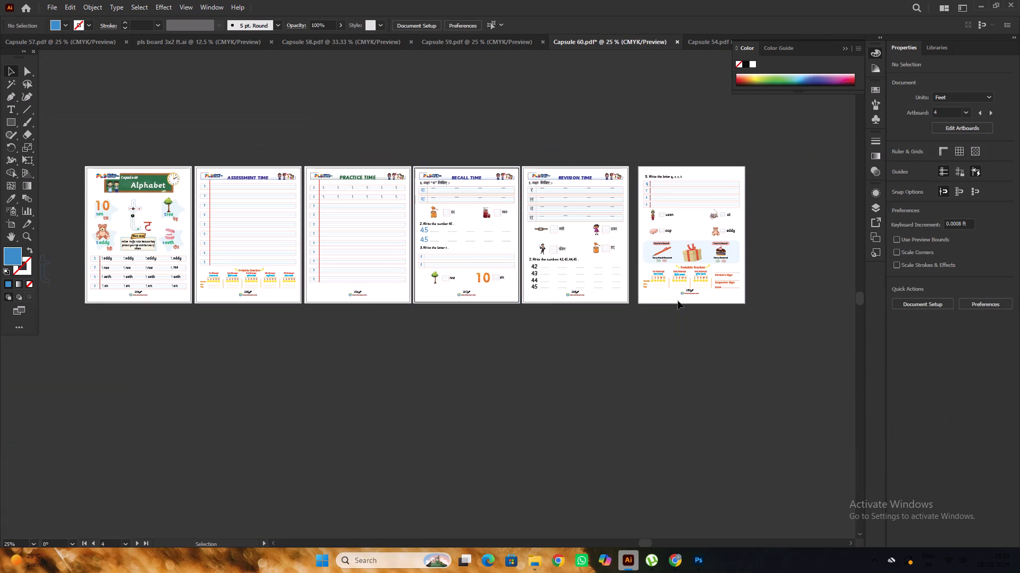
scroll(712, 286, "up", 2, "alt")
scroll(712, 285, "down", 1, "alt")
scroll(701, 341, "down", 2, "alt")
key("space")
left_click_drag(728, 350, 666, 366)
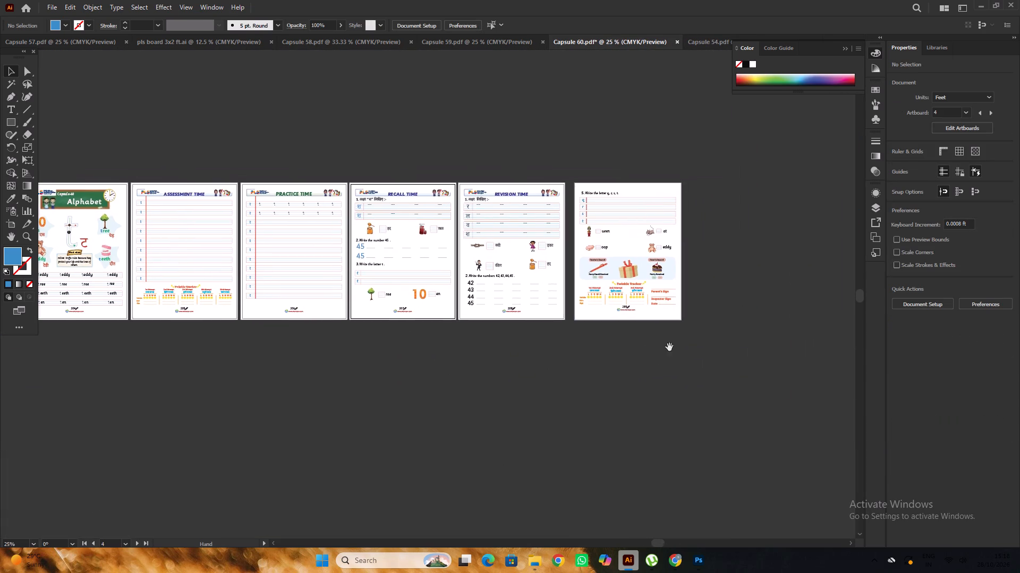
Examine the layout of all six Capsule 60 pages, including the q, r, s, t writing rows on the last page.
scroll(673, 261, "up", 4, "alt")
scroll(673, 261, "down", 3, "alt")
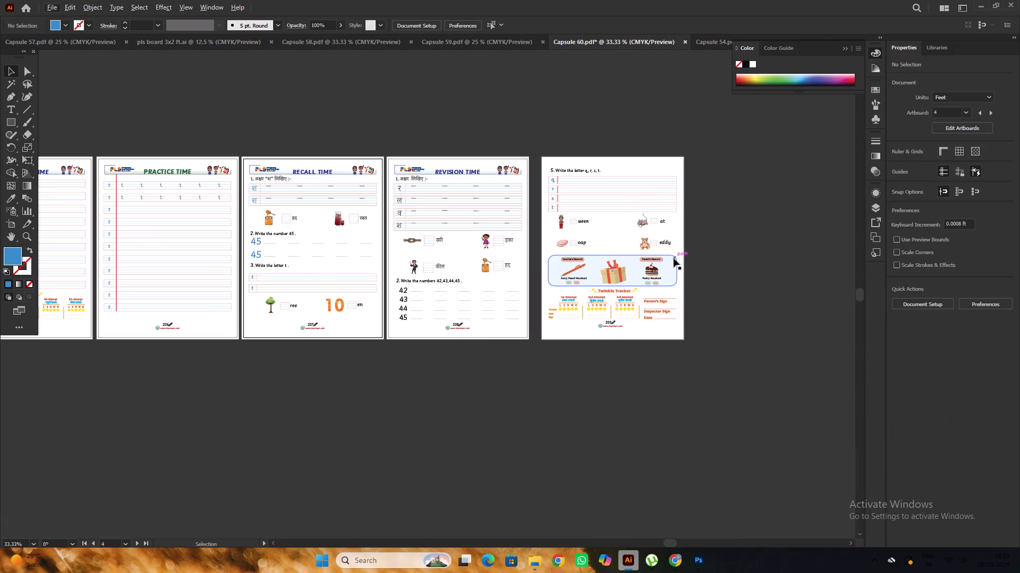
scroll(634, 206, "up", 3, "alt")
scroll(681, 214, "down", 4, "alt")
left_click(640, 351)
scroll(620, 198, "up", 7, "alt")
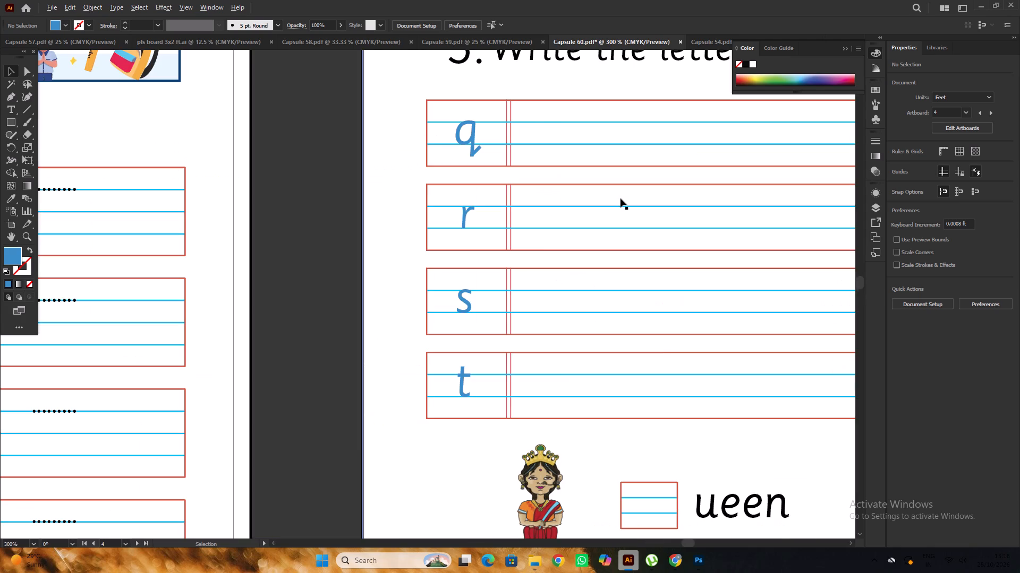
scroll(619, 198, "down", 7, "alt")
left_click(607, 355)
key("space")
key("space")
key("space")
key("space")
key("space")
key("space")
key("space")
key("space")
key("space")
key("space")
key("space")
key("space")
key("space")
key("space")
key("space")
key("space")
key("space")
key("space")
key("space")
key("space")
left_click_drag(445, 351, 605, 338)
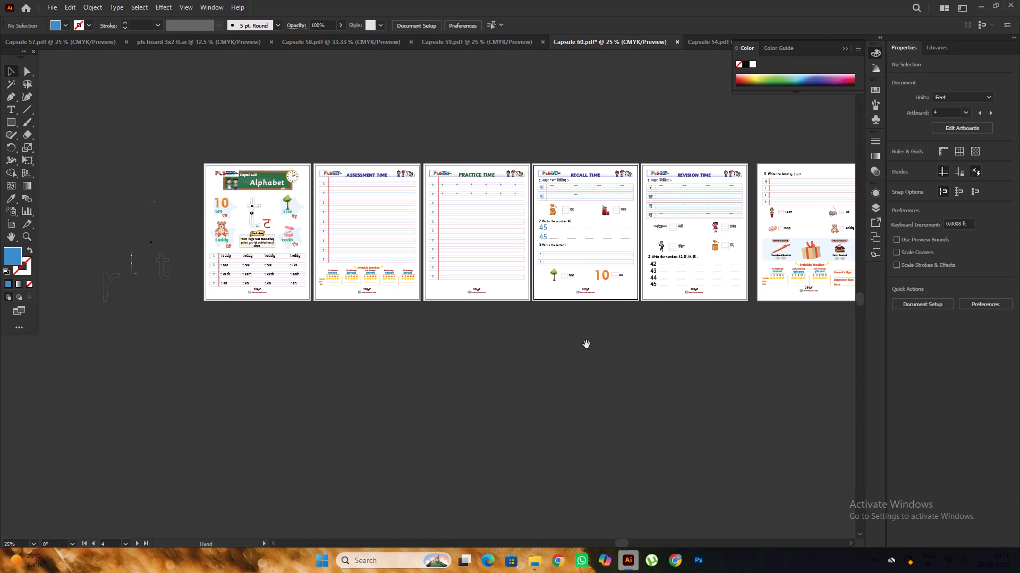
left_click_drag(556, 349, 507, 357)
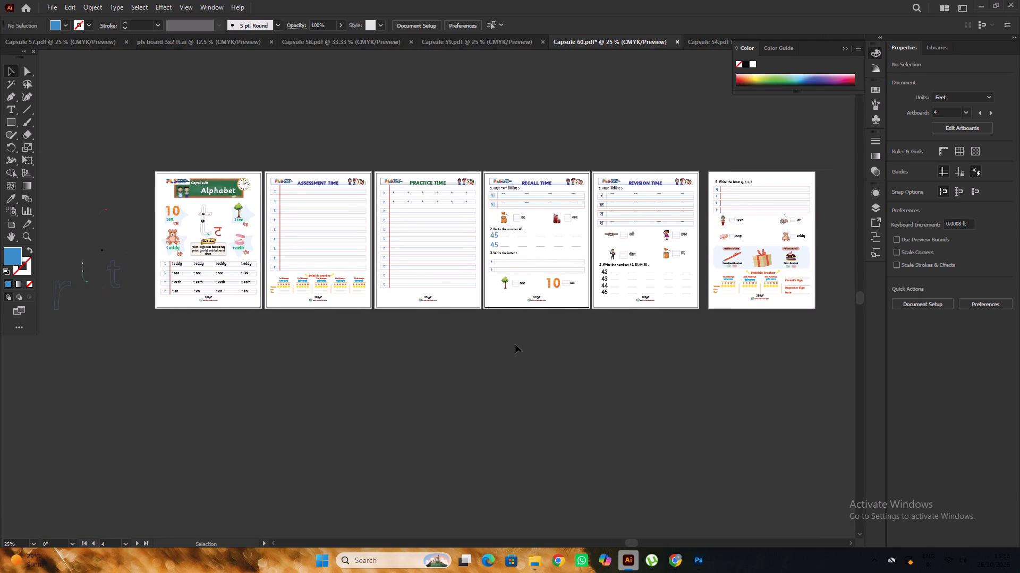
Save the Capsule 60 PDF.
key("ctrl+s")
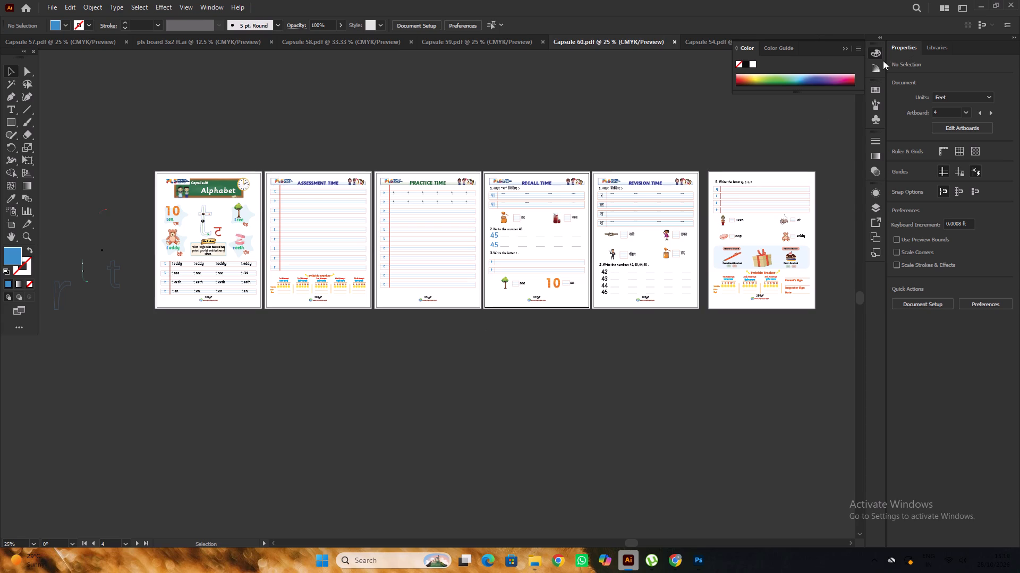
Close the Capsule 54 and Capsule 57 documents.
left_click(845, 51)
left_click(720, 38)
left_click(814, 42)
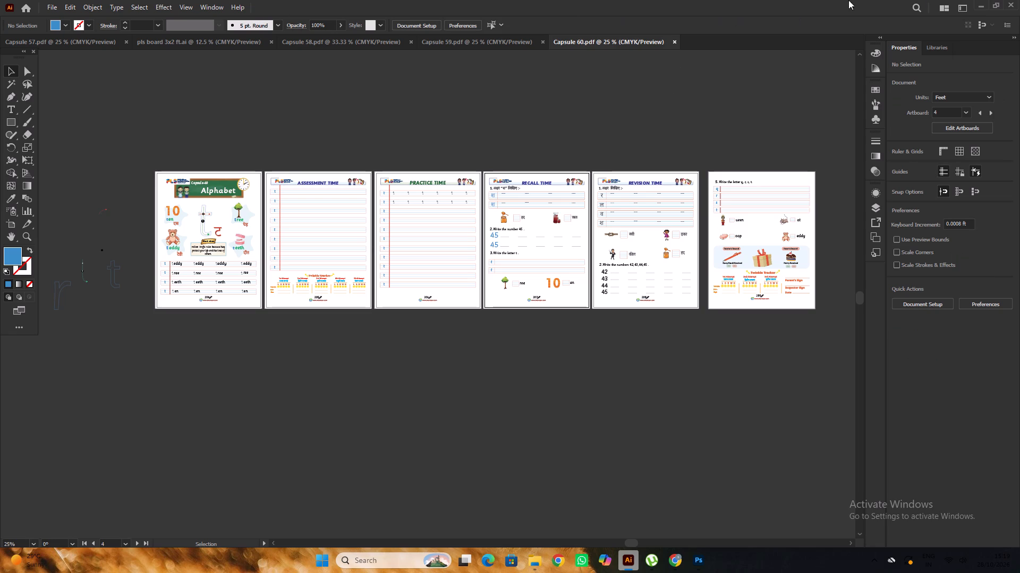
left_click(89, 42)
left_click(125, 42)
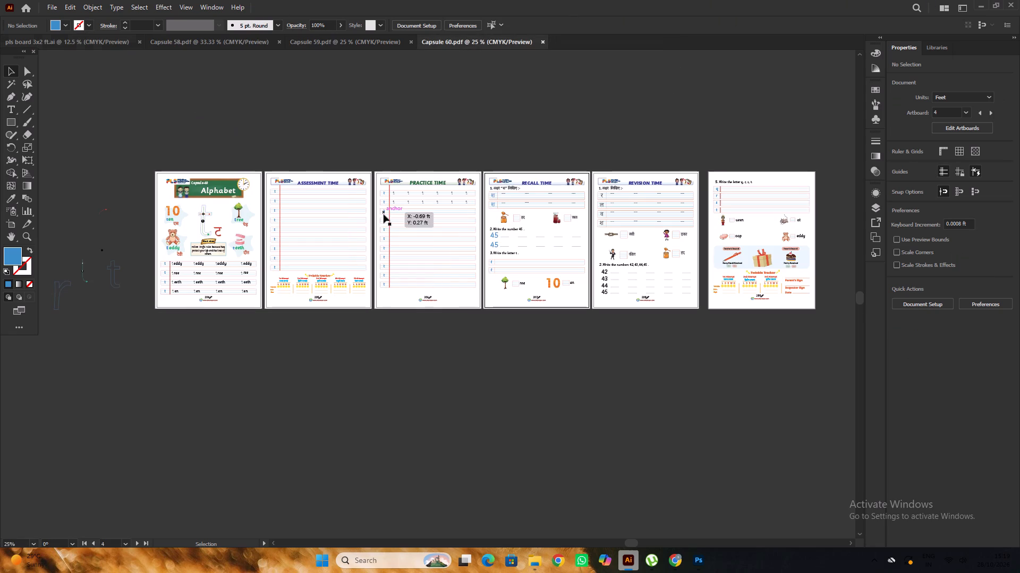
scroll(547, 319, "up", 2, "alt")
scroll(546, 314, "down", 2, "alt")
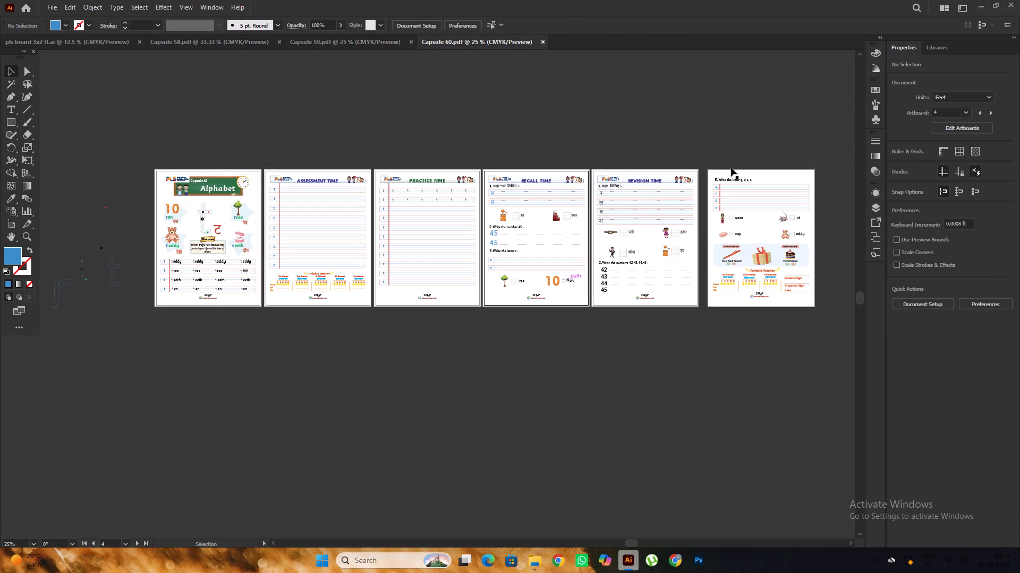
Switch to File Explorer and open Capsule 61 from the PRINT FINAL folder in Adobe Illustrator.
left_click(980, 6)
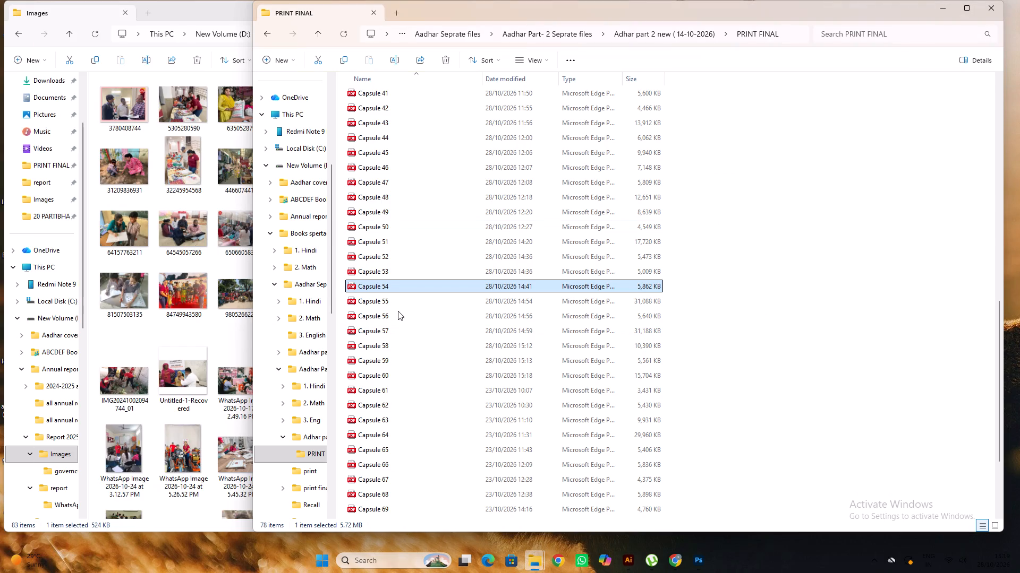
scroll(398, 307, "down", 3)
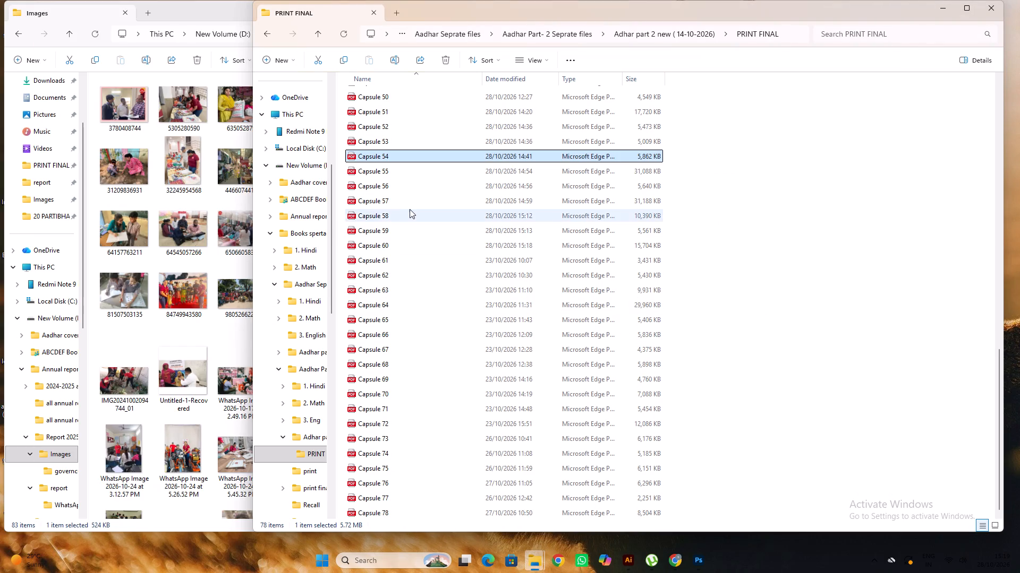
left_click(409, 261)
right_click(409, 261)
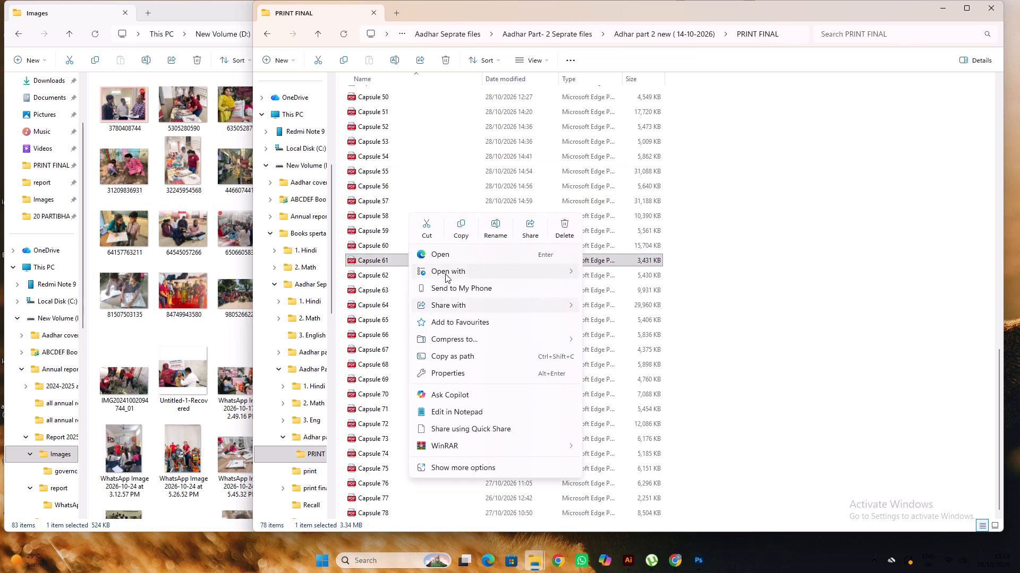
left_click(610, 270)
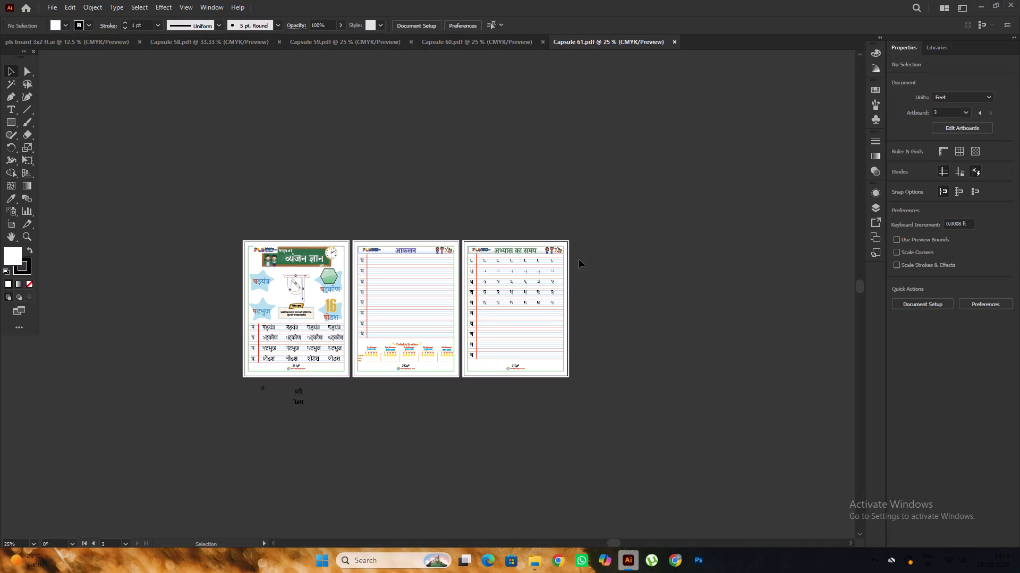
Unlock all objects in Capsule 61 and delete the green border rectangle from each of the three pages.
scroll(446, 232, "down", 7)
scroll(343, 269, "up", 2, "alt")
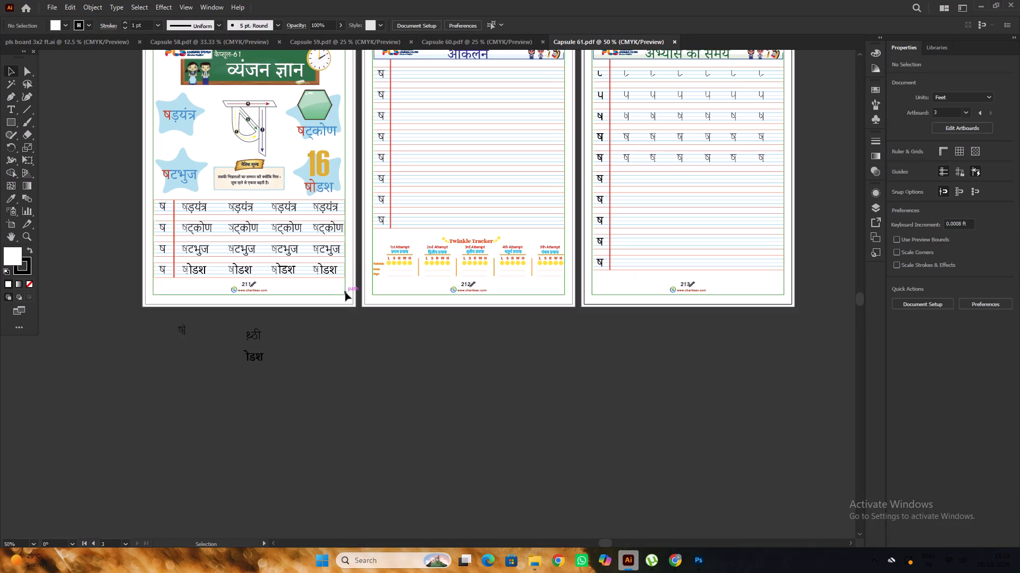
left_click(345, 293)
key("ctrl+alt+2")
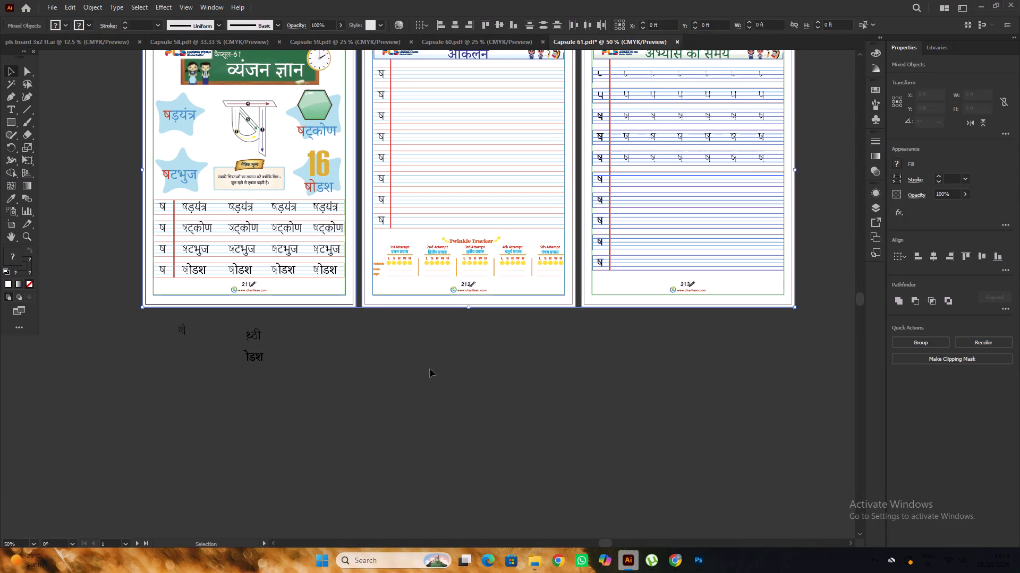
left_click(448, 386)
left_click(346, 293)
left_click(395, 294, "shift")
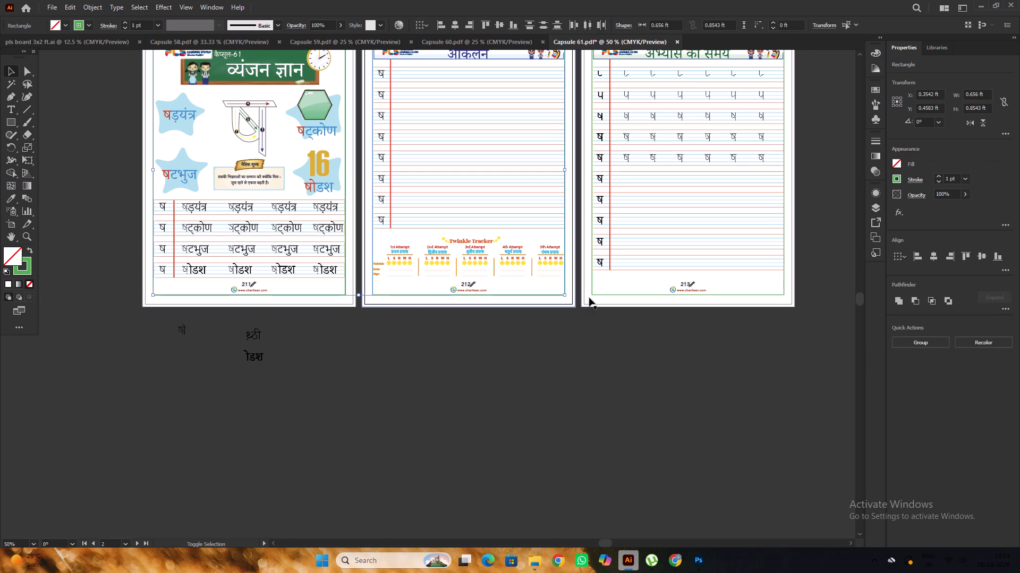
left_click(600, 295, "shift")
key("Delete")
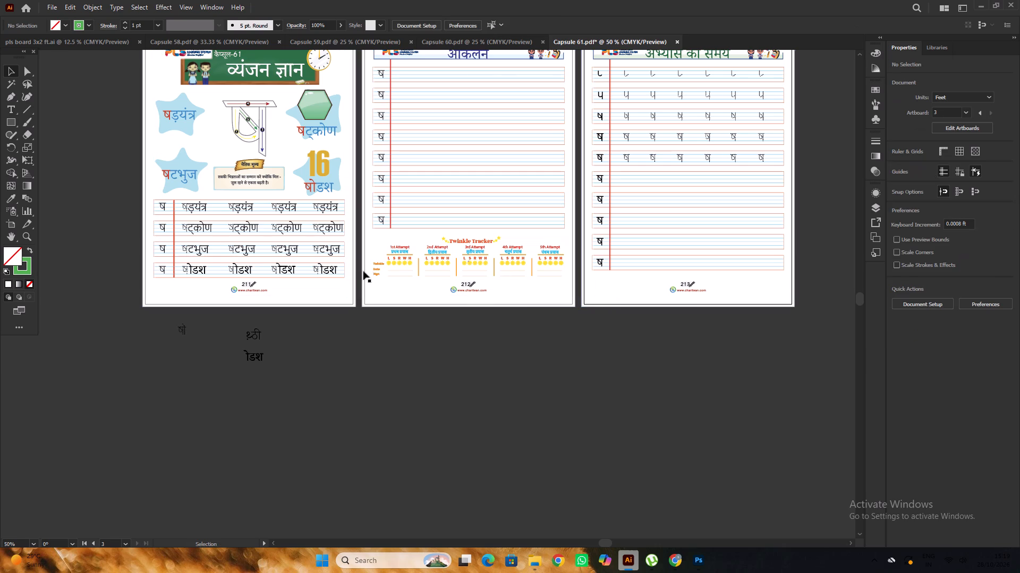
Check Capsule 60's last page number and change the page number on Capsule 61's first page to 210.
scroll(246, 279, "up", 4, "alt")
left_click(496, 33)
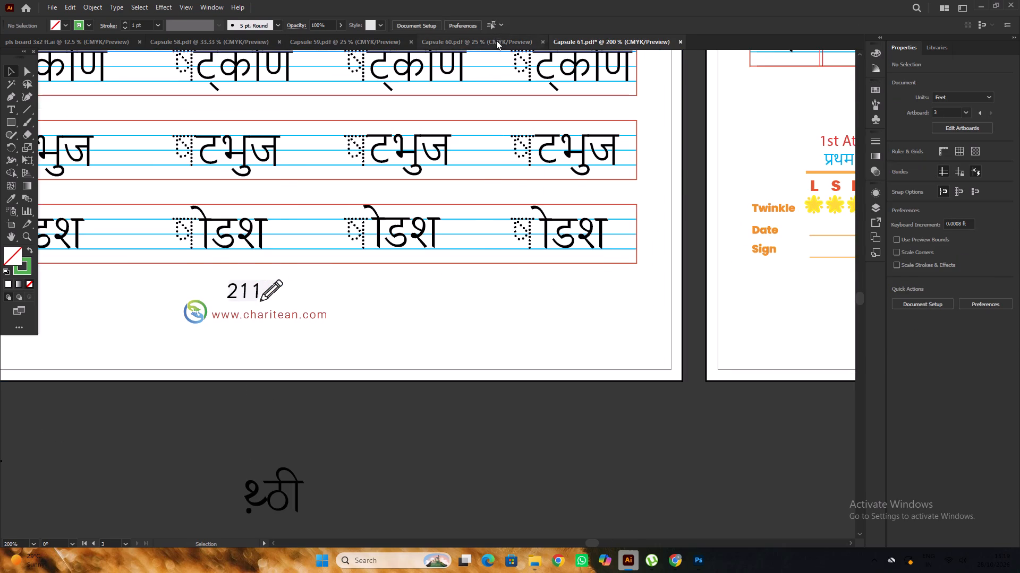
left_click(496, 40)
scroll(795, 309, "up", 4, "alt")
scroll(650, 228, "down", 2, "alt")
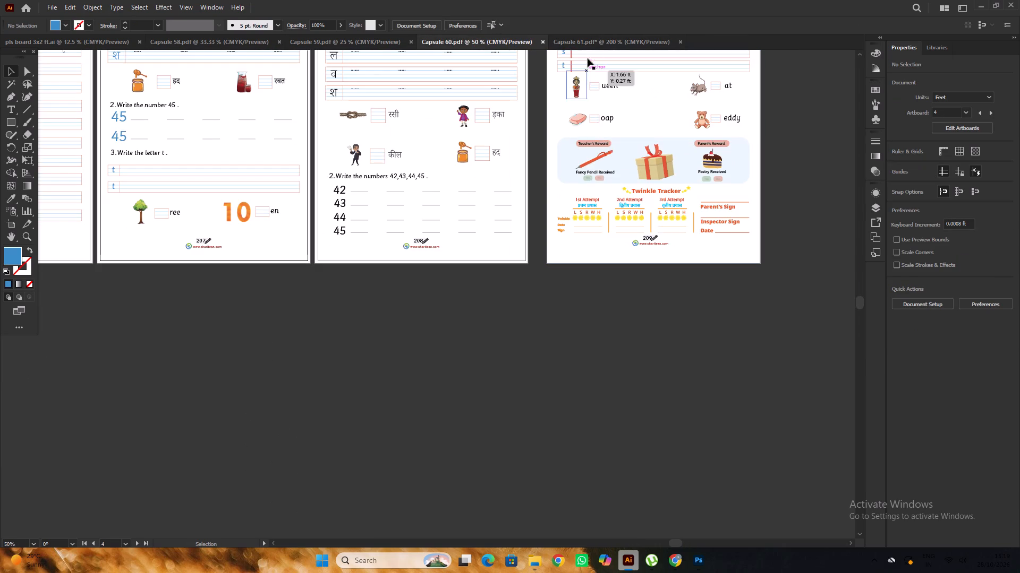
left_click(591, 44)
scroll(244, 304, "up", 1, "alt")
key("t")
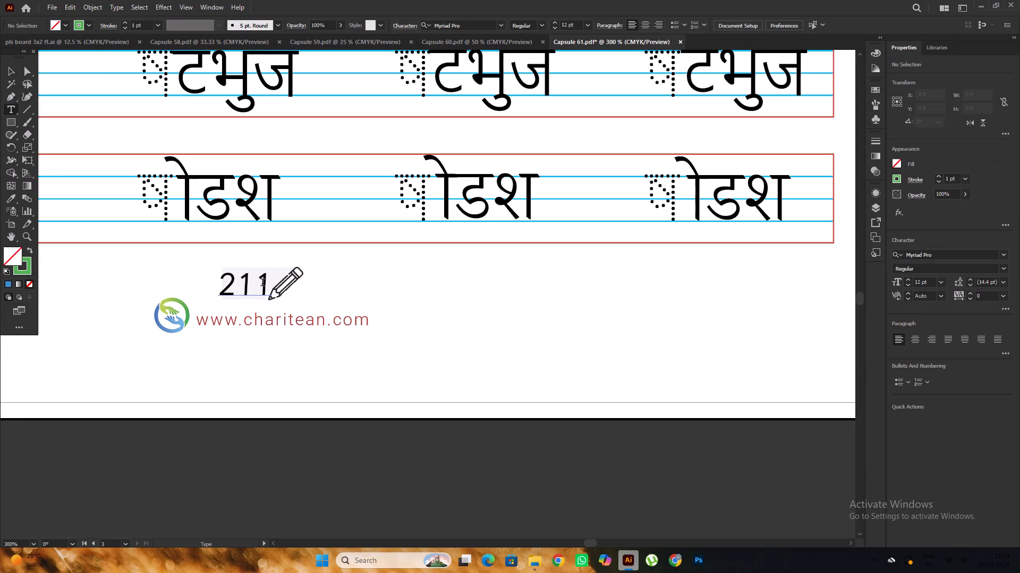
left_click_drag(268, 280, 255, 290)
key("0")
scroll(254, 288, "down", 2, "alt")
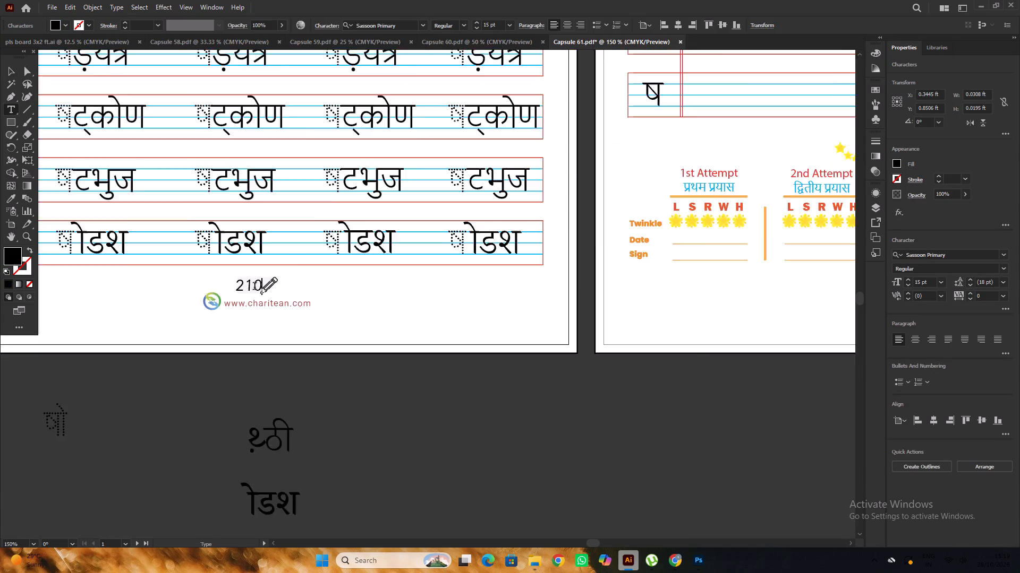
Change the second page's number to 211 and shift it slightly closer to the pencil in the footer.
scroll(254, 287, "down", 2, "alt")
scroll(535, 283, "up", 4, "alt")
left_click_drag(556, 292, 546, 301)
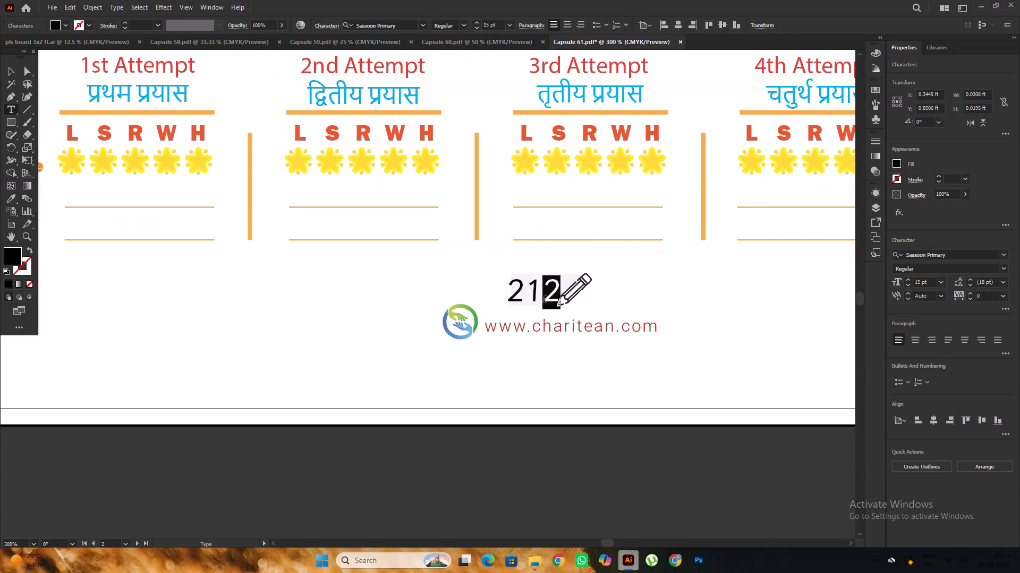
key("1")
scroll(231, 281, "down", 4, "alt")
scroll(307, 266, "up", 2, "alt")
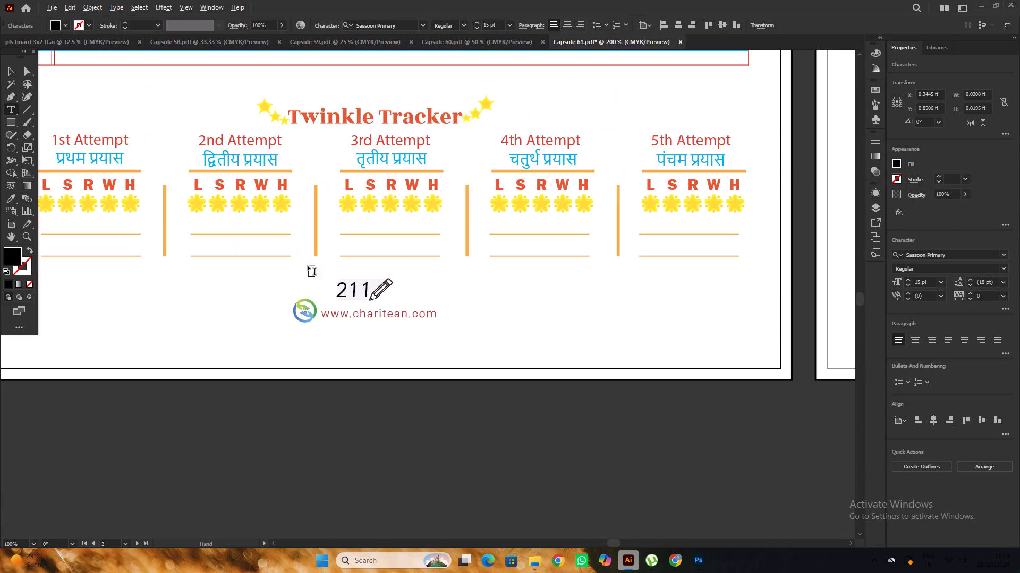
left_click(10, 69)
scroll(378, 294, "up", 5, "alt")
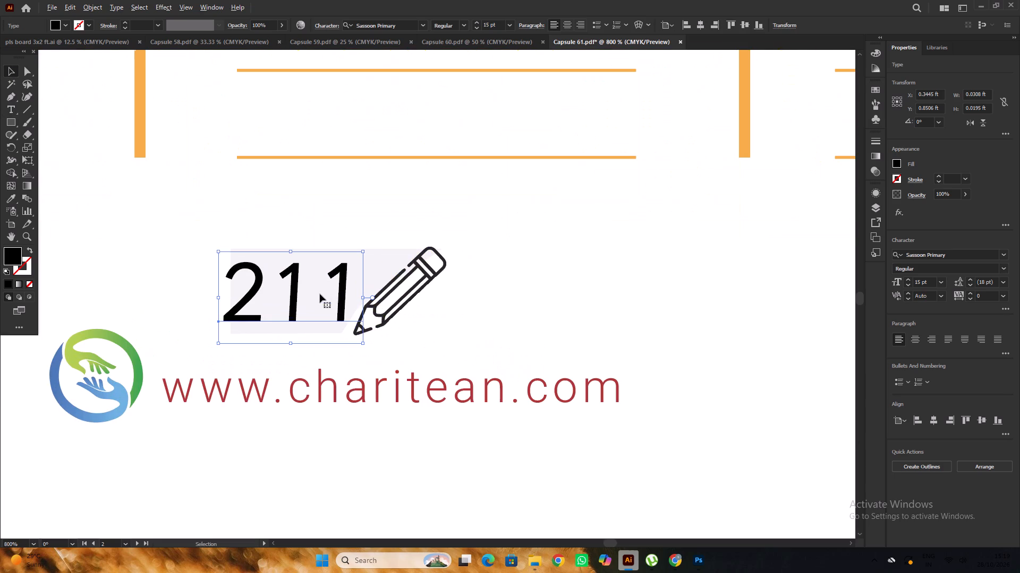
left_click_drag(287, 305, 295, 305)
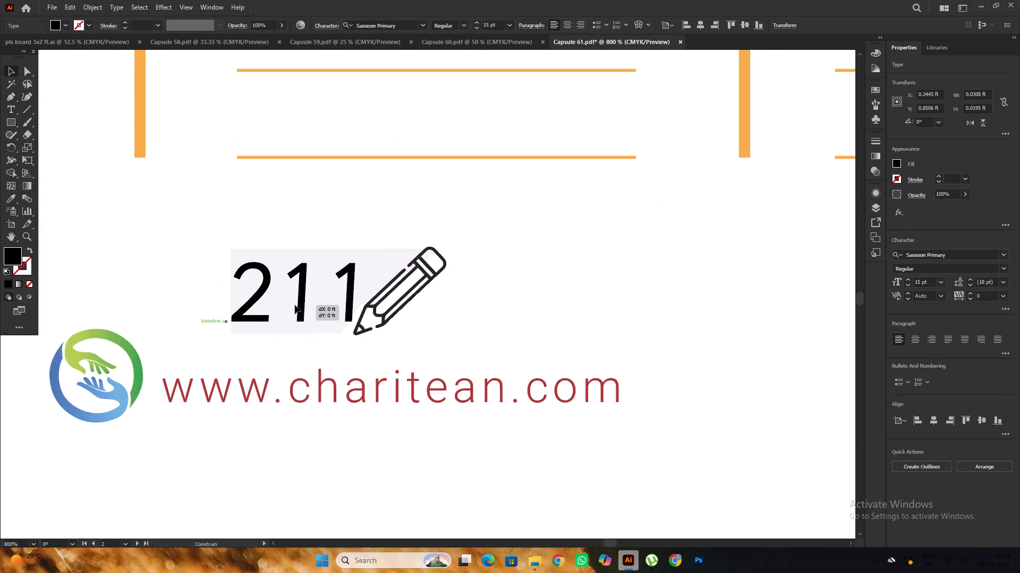
left_click_drag(295, 305, 295, 305)
scroll(531, 310, "down", 7, "alt")
left_click(546, 421)
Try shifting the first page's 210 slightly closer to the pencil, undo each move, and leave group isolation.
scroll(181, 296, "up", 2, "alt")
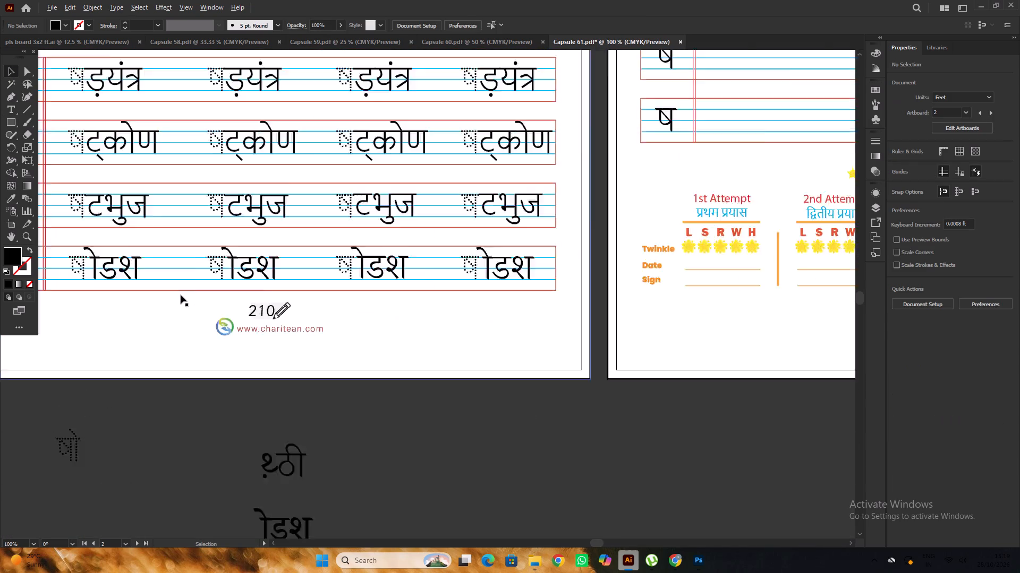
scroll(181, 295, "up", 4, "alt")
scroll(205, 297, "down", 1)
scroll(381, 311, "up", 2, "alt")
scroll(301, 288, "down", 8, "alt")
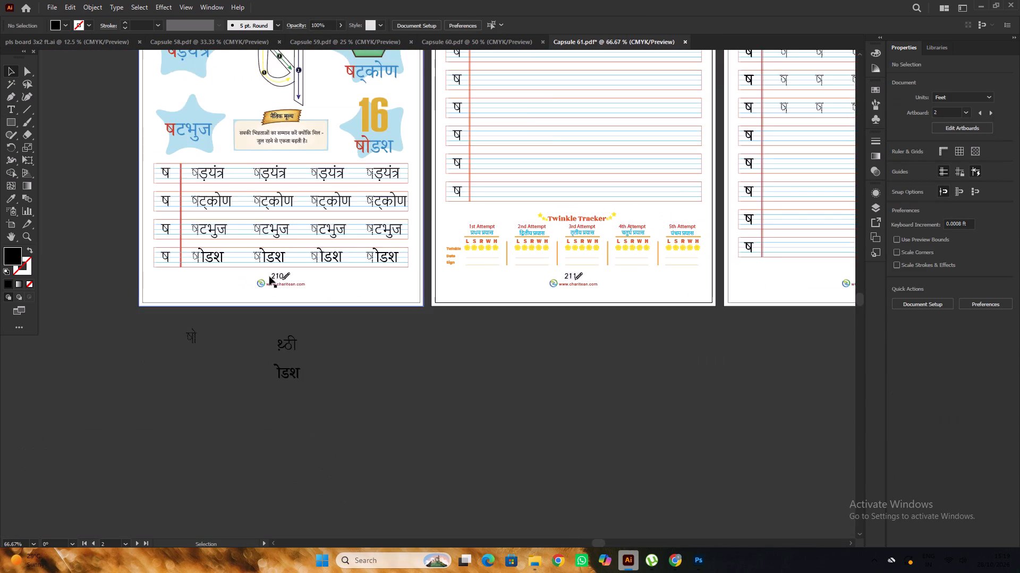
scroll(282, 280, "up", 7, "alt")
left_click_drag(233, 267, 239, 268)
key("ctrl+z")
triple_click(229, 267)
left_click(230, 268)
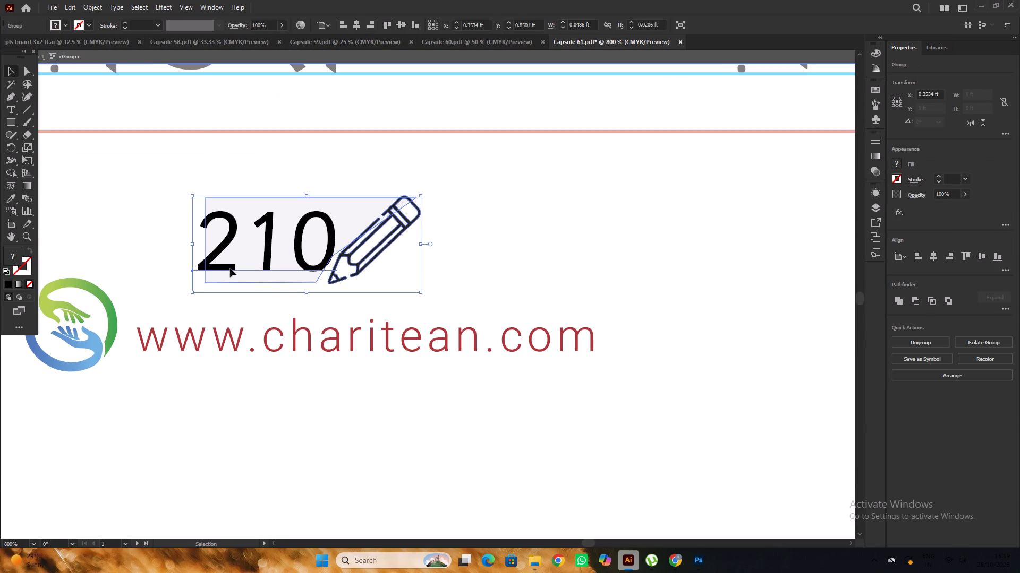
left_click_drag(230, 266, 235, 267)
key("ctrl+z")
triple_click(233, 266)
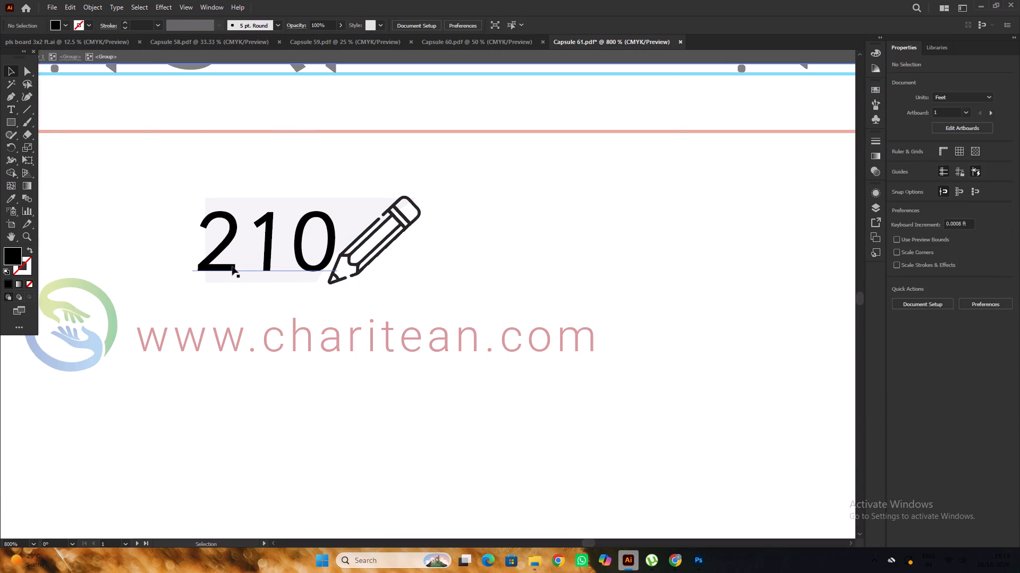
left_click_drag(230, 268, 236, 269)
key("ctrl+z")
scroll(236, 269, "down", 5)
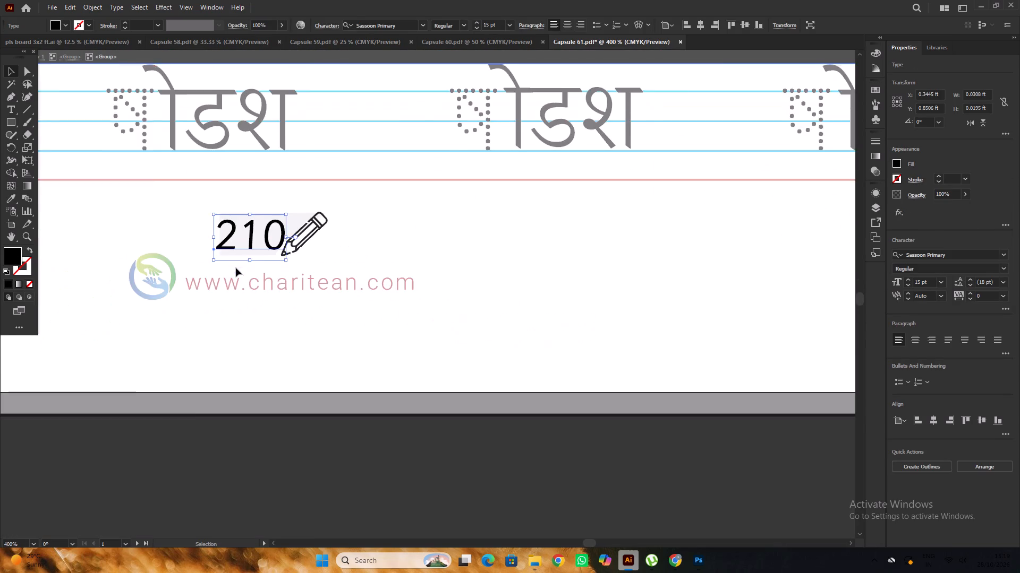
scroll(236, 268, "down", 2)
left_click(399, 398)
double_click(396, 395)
Change the page number in the third page's footer to 212.
scroll(279, 338, "down", 3, "alt")
key("space")
key("space")
key("space")
key("space")
key("space")
key("space")
key("space")
key("space")
left_click_drag(667, 361, 501, 363)
left_click_drag(580, 366, 461, 361)
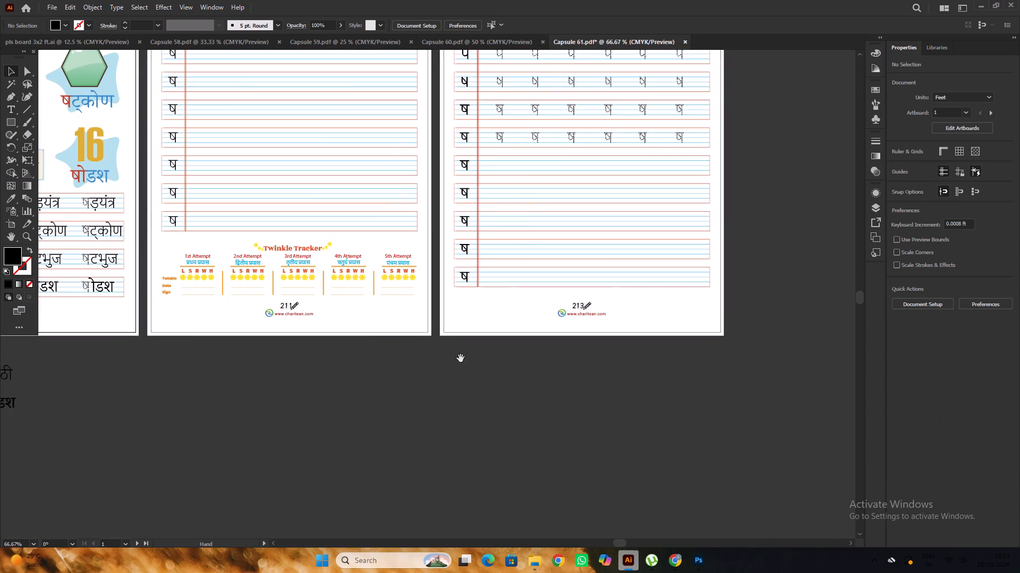
scroll(607, 296, "up", 4, "alt")
key("t")
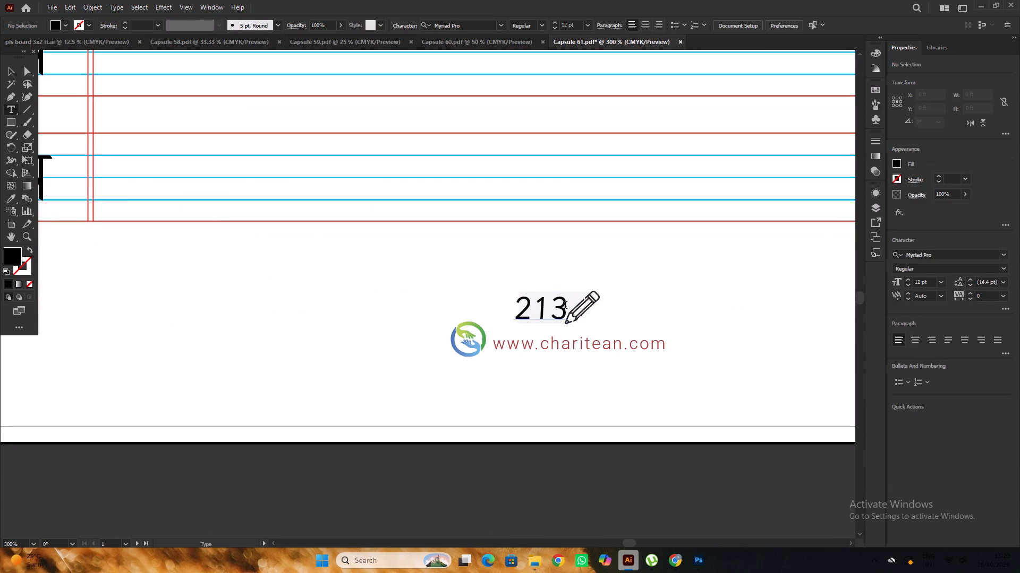
left_click_drag(562, 303, 555, 306)
key("2")
scroll(535, 311, "up", 4, "alt")
scroll(531, 309, "down", 9, "alt")
left_click(10, 66)
left_click(549, 414)
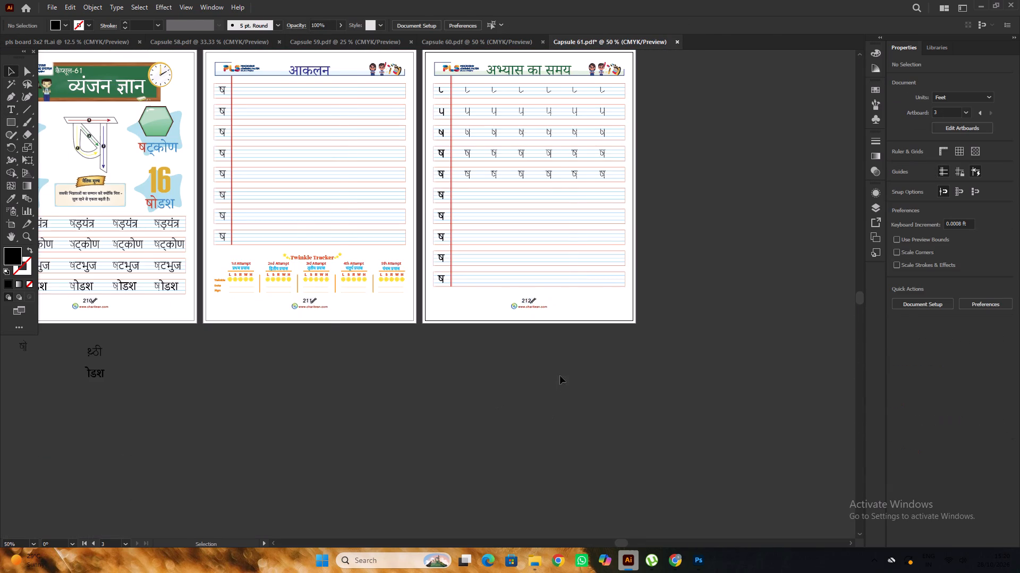
Place an editable copy of the नैतिक मूल्य message on the empty canvas beside the first page.
key("space")
left_click_drag(298, 395, 444, 397)
scroll(444, 397, "up", 1)
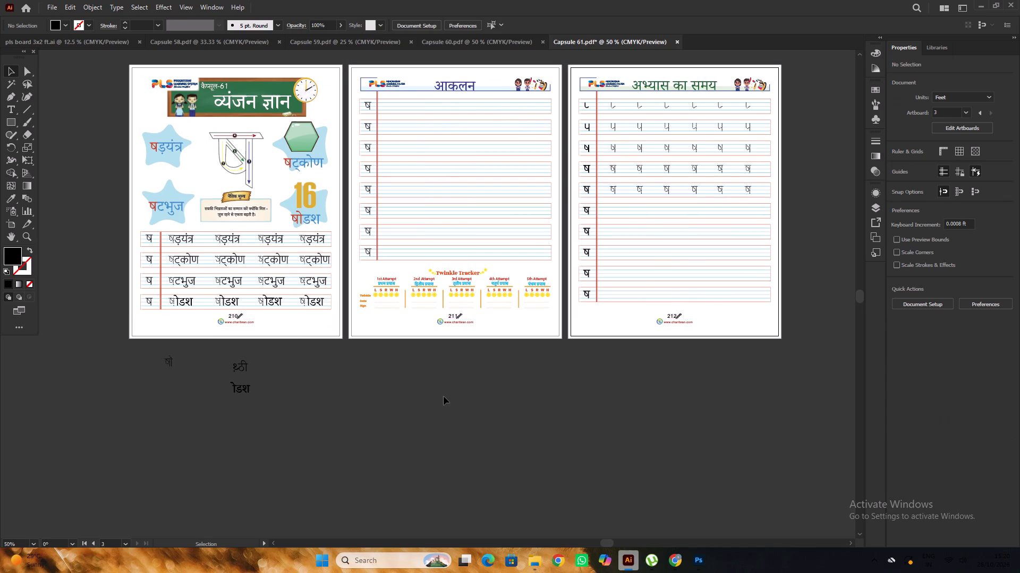
scroll(444, 396, "down", 1, "alt")
key("space")
key("space")
left_click_drag(414, 400, 502, 377)
scroll(378, 222, "up", 1, "alt")
left_click(401, 266)
left_click_drag(403, 268, 172, 307)
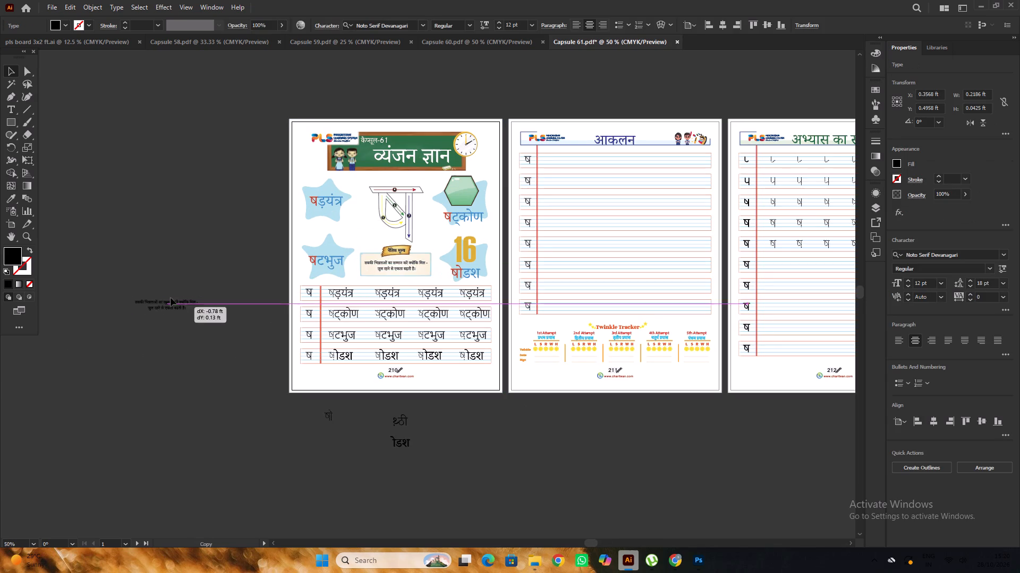
left_click(194, 221)
Convert the original नैतिक मूल्य message on the first page to outlines.
scroll(403, 265, "up", 3, "alt")
left_click(406, 274)
key("ctrl+shift+o")
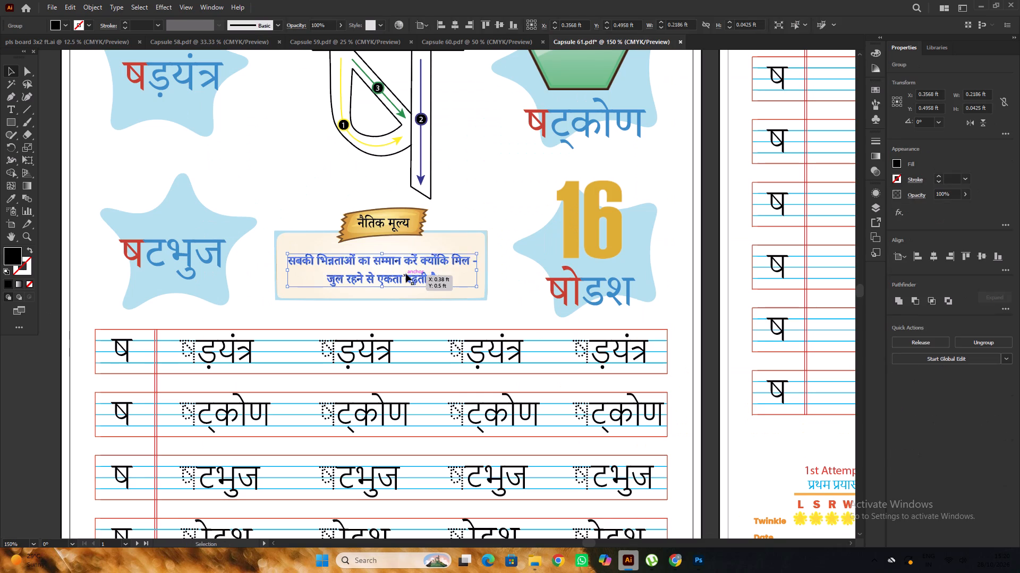
Save the corrected Capsule 61 file.
scroll(410, 275, "down", 3, "alt")
double_click(200, 187)
scroll(199, 187, "down", 2, "alt")
key("space")
left_click_drag(544, 366, 515, 374)
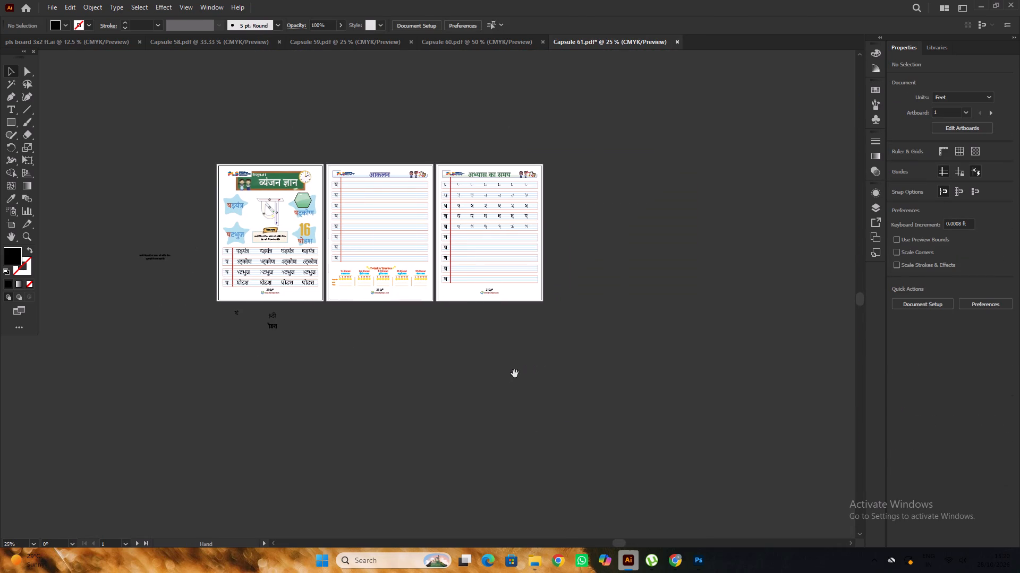
scroll(354, 292, "up", 1, "alt")
scroll(517, 295, "up", 3, "alt")
scroll(599, 301, "down", 2, "alt")
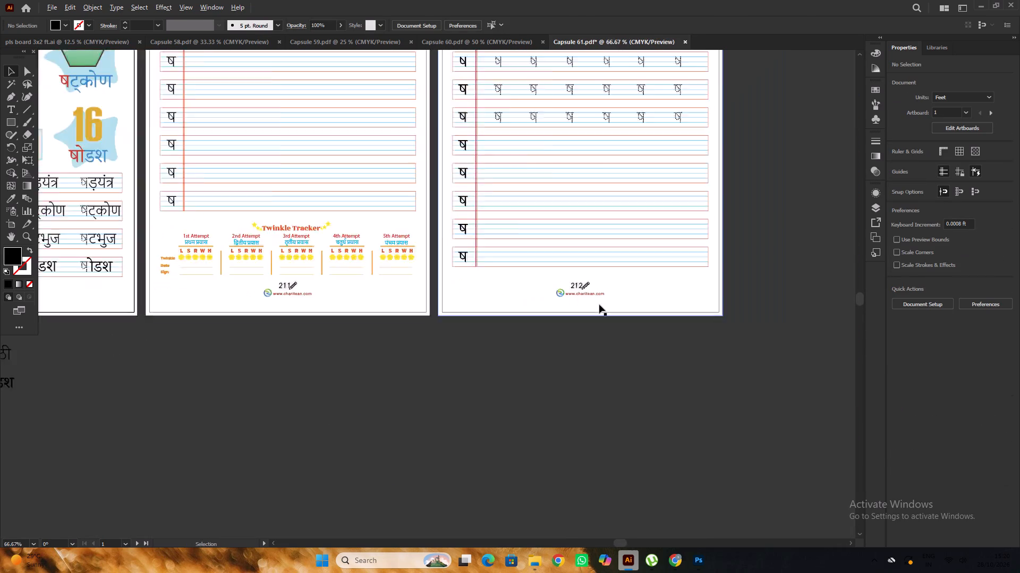
left_click(596, 362)
scroll(596, 357, "down", 1)
key("space")
left_click_drag(511, 369, 599, 382)
key("ctrl+s")
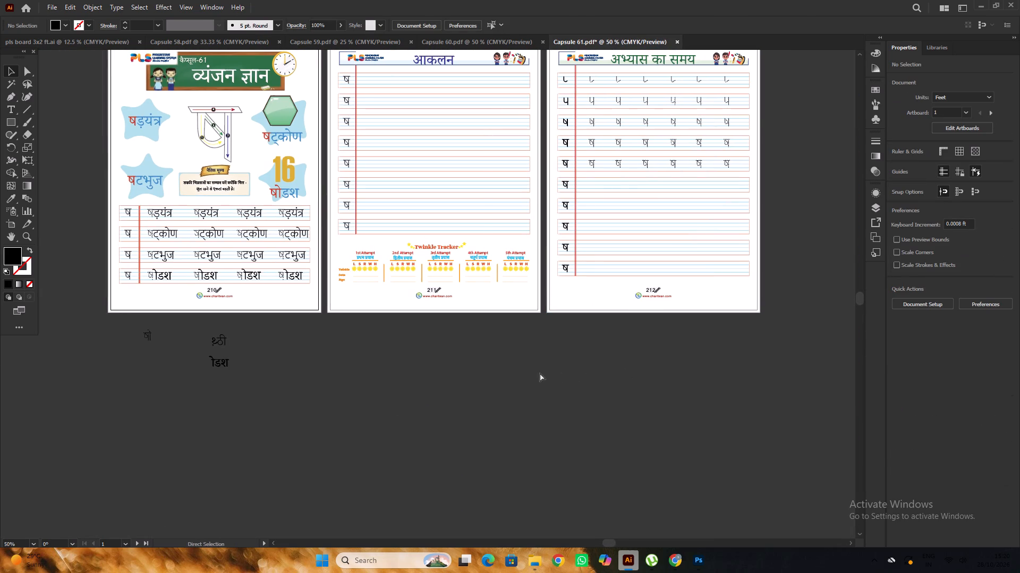
Open the Capsule 62 PDF from the PRINT FINAL folder in Adobe Illustrator 2022.
left_click(984, 7)
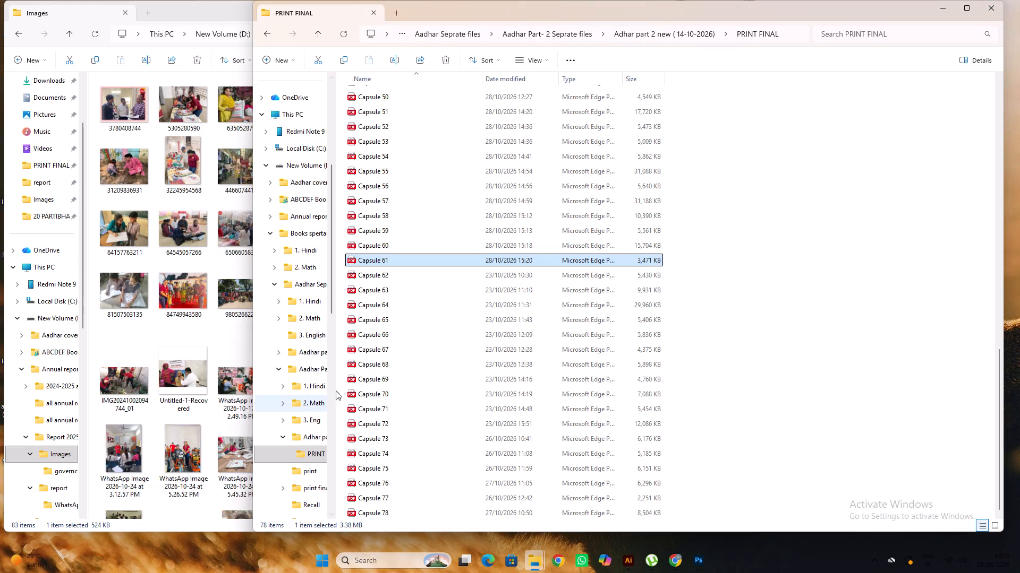
left_click(388, 272)
right_click(388, 272)
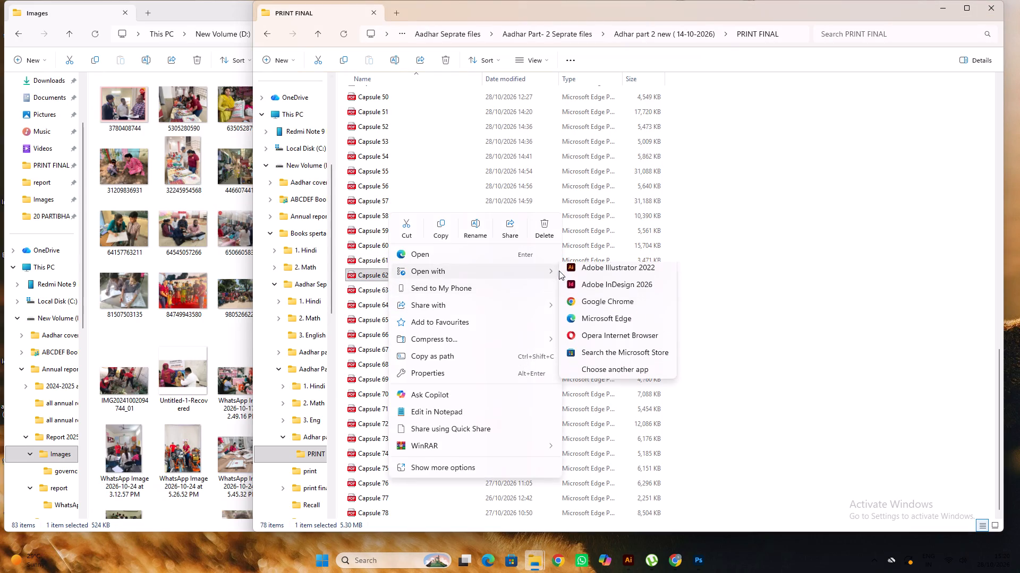
left_click(589, 270)
Delete the green border rectangles from all three pages of Capsule 62.
scroll(483, 275, "down", 3)
scroll(477, 286, "up", 1, "alt")
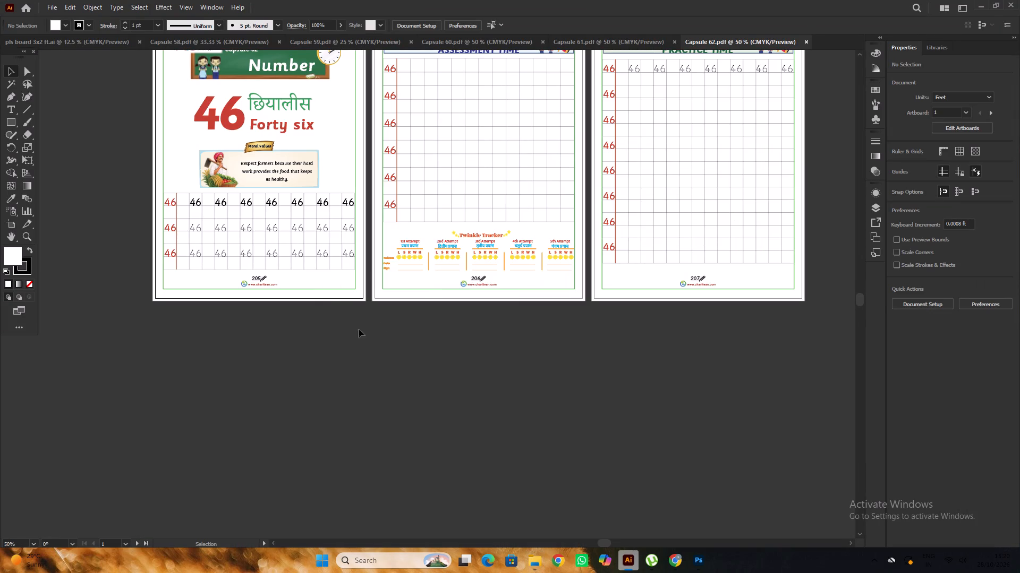
left_click(330, 290)
left_click(410, 290, "shift")
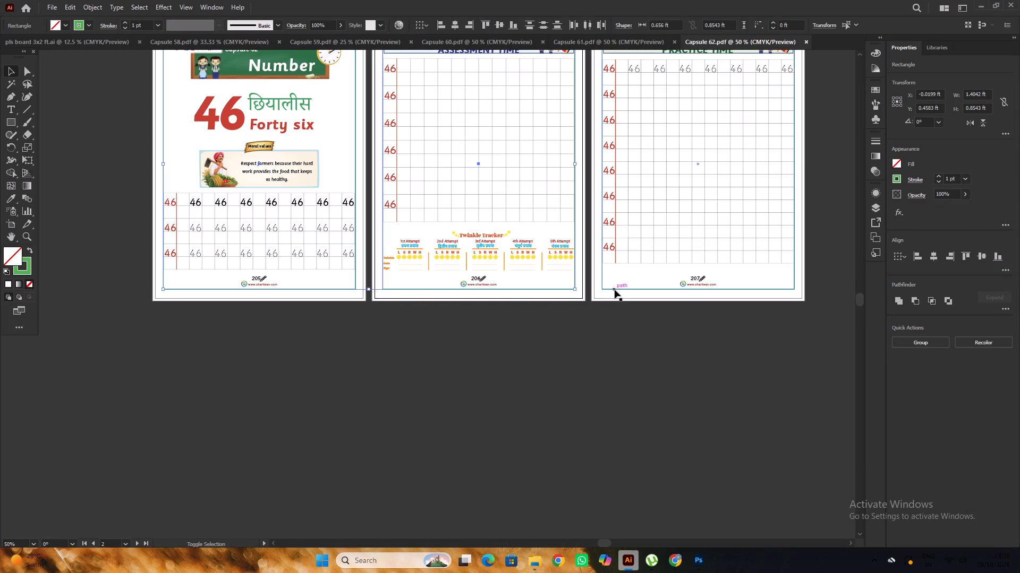
left_click(615, 290, "shift")
key("Delete")
Continue the numbering from Capsule 61 by changing the first page's footer number in Capsule 62 to 213.
left_click(623, 46)
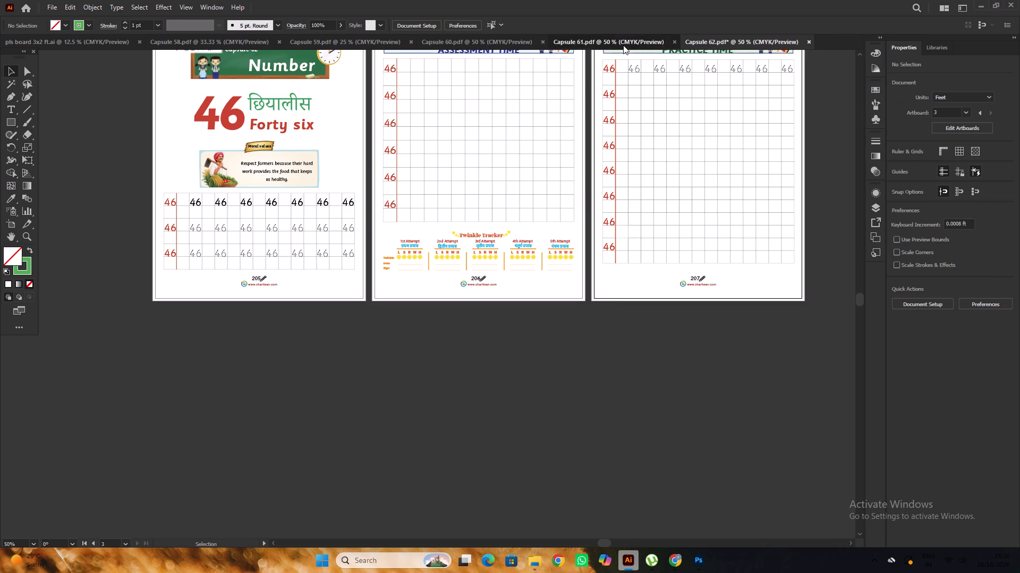
scroll(653, 243, "up", 4, "alt")
scroll(657, 254, "down", 3, "alt")
left_click(724, 41)
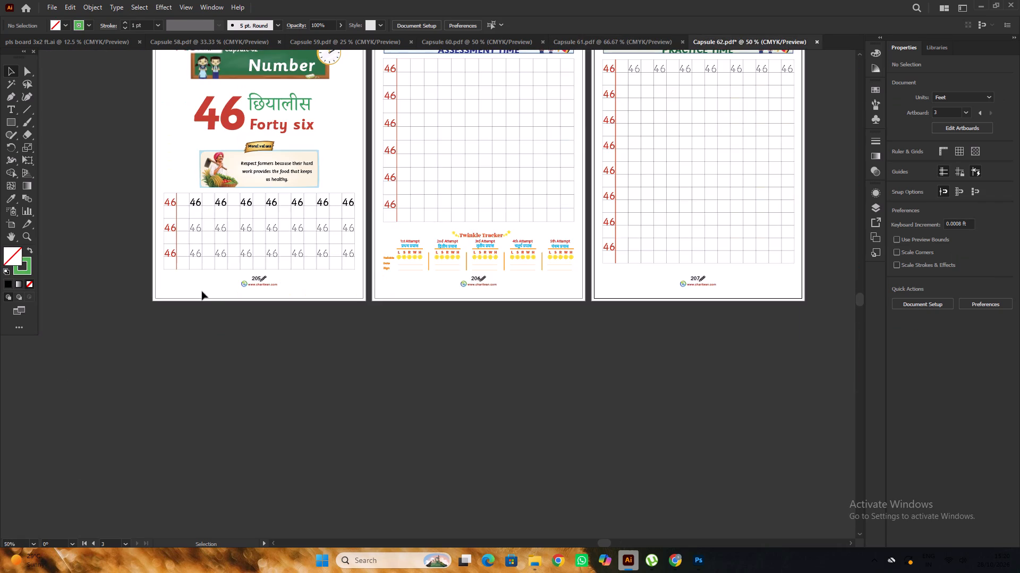
scroll(202, 291, "up", 5, "alt")
scroll(297, 288, "up", 1)
scroll(304, 291, "up", 2, "alt")
key("t")
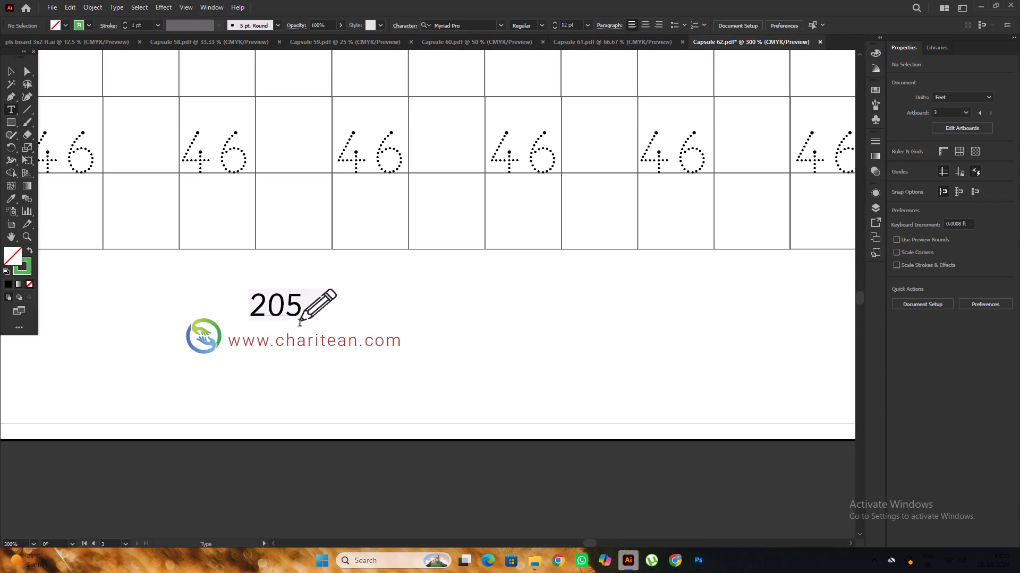
left_click_drag(295, 305, 269, 317)
type("13")
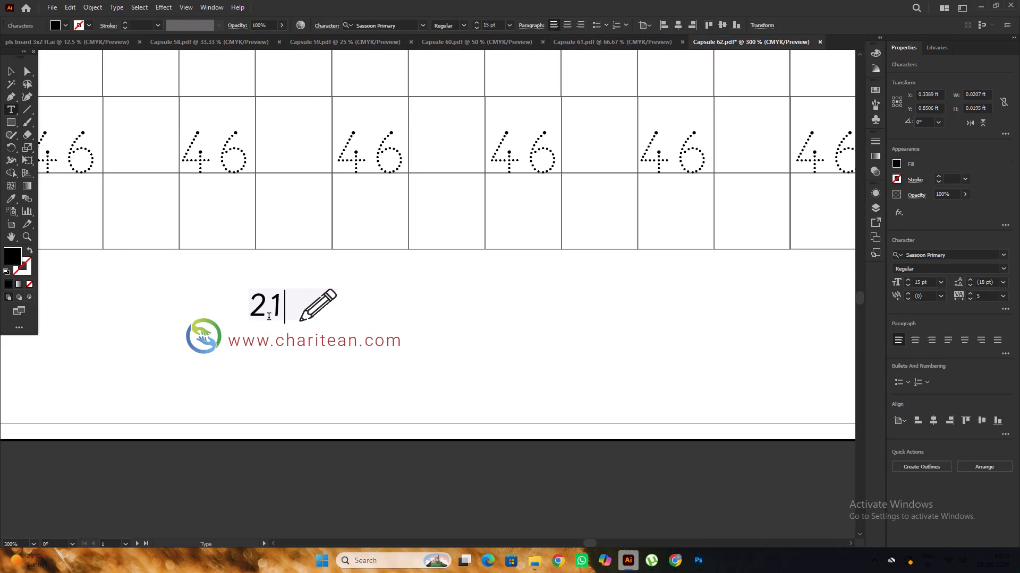
Hyphenate the English number name in the first page's heading so it reads Forty-six.
scroll(276, 327, "down", 5, "alt")
scroll(315, 335, "up", 2)
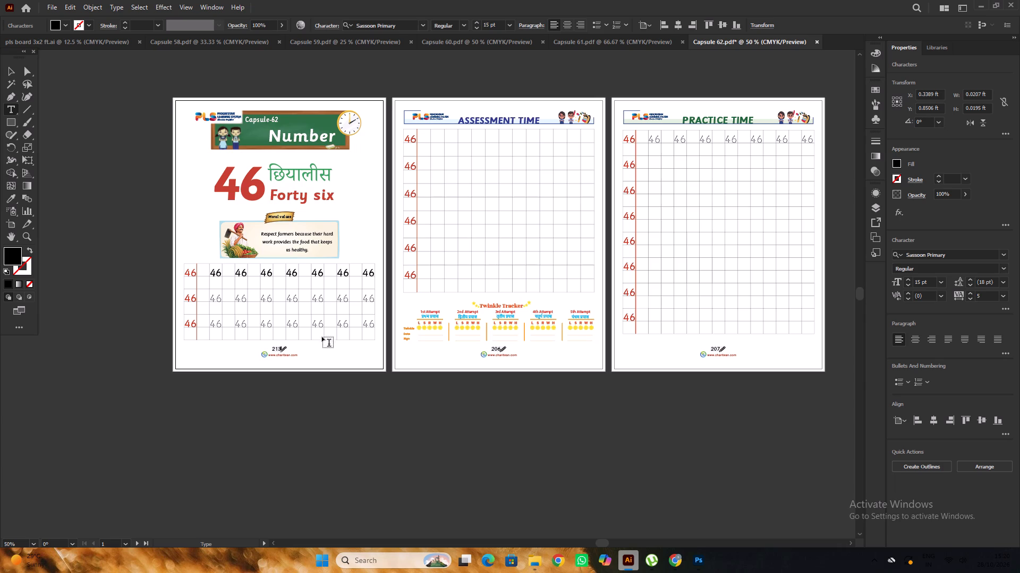
scroll(308, 207, "up", 3)
left_click(321, 214)
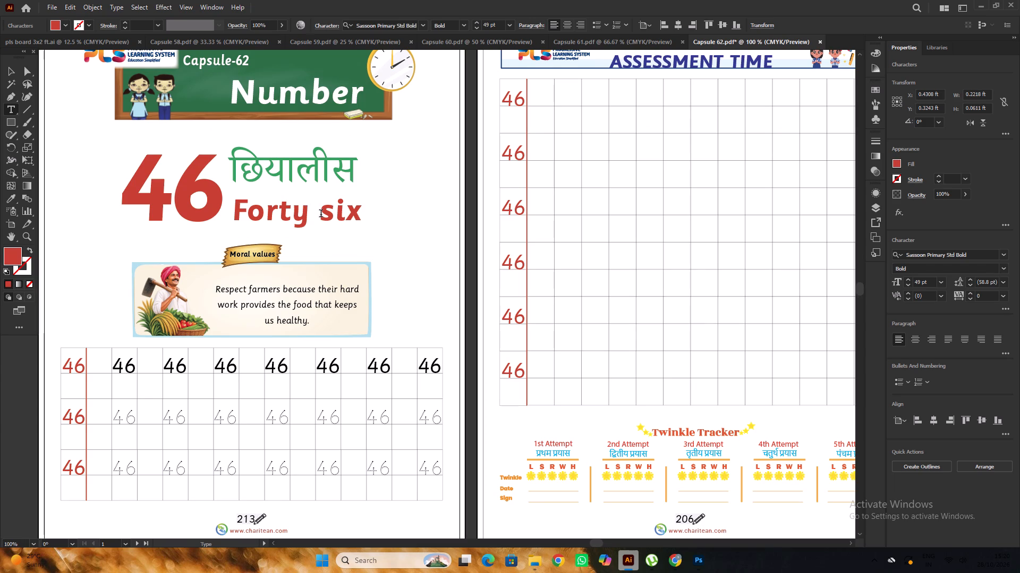
key("minus")
key("Left")
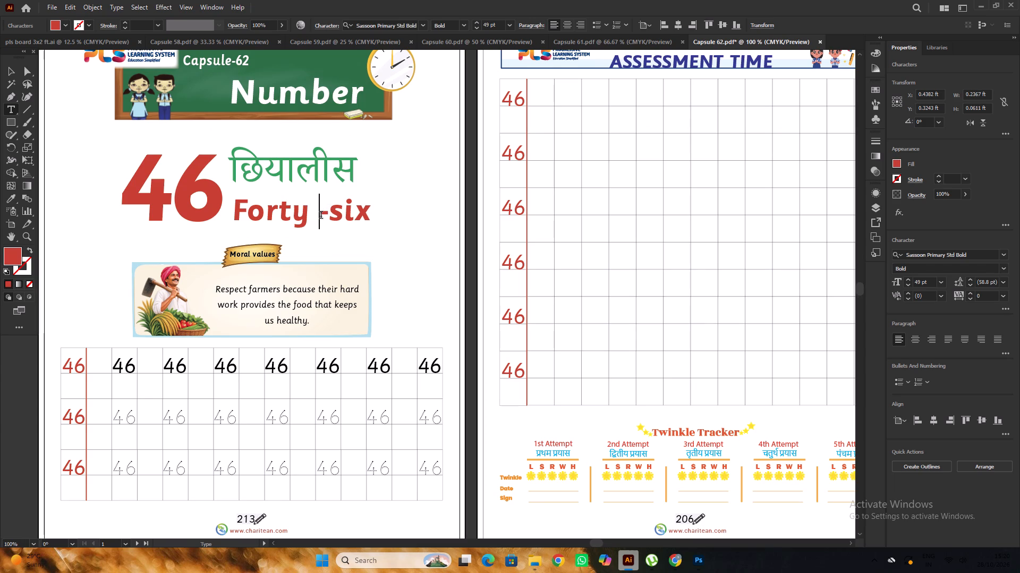
key("BackSpace")
scroll(364, 192, "down", 2, "alt")
left_click(8, 72)
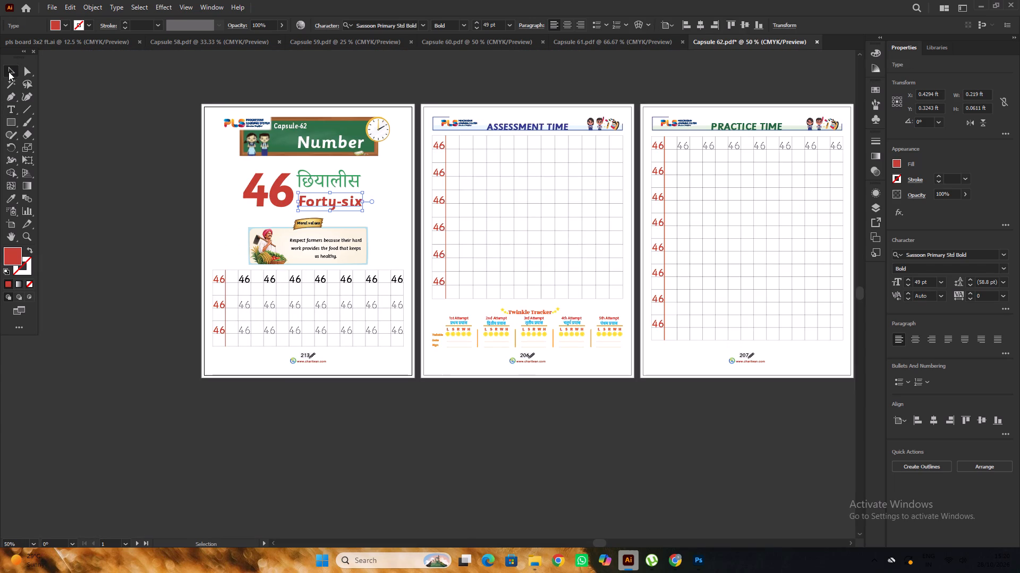
left_click(157, 159)
Centre the group holding the large 46, its Hindi name and Forty-six horizontally on the first page.
left_click(289, 197)
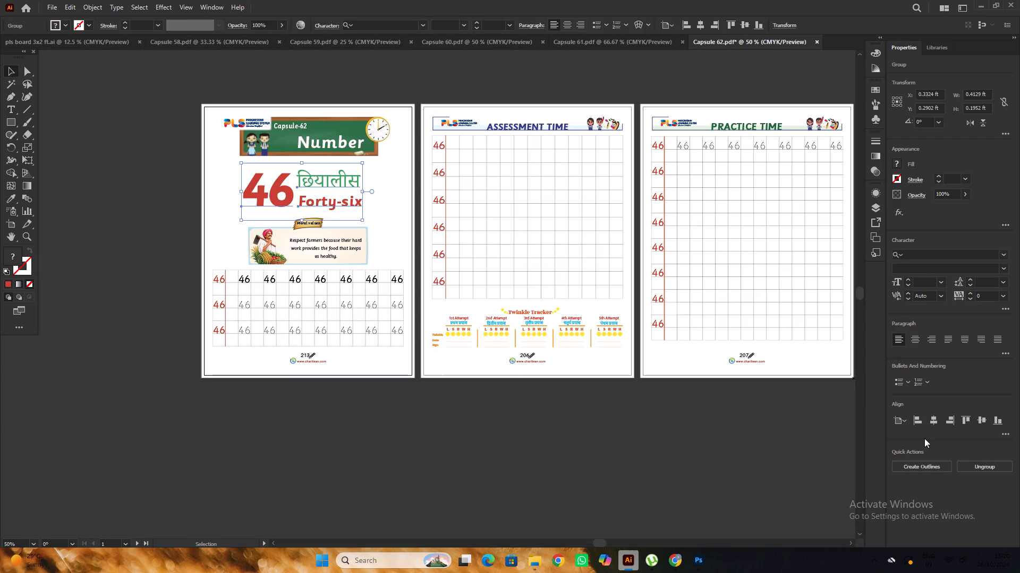
left_click(932, 421)
left_click(189, 154)
left_click(174, 151)
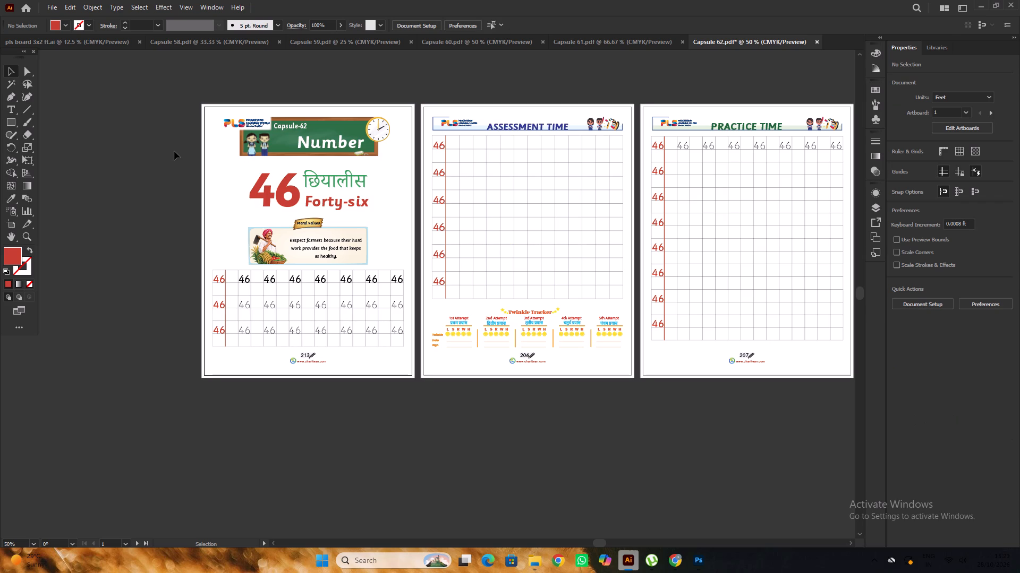
Look over the three pages and save Capsule 62.
scroll(254, 208, "down", 2, "alt")
scroll(527, 279, "up", 3, "alt")
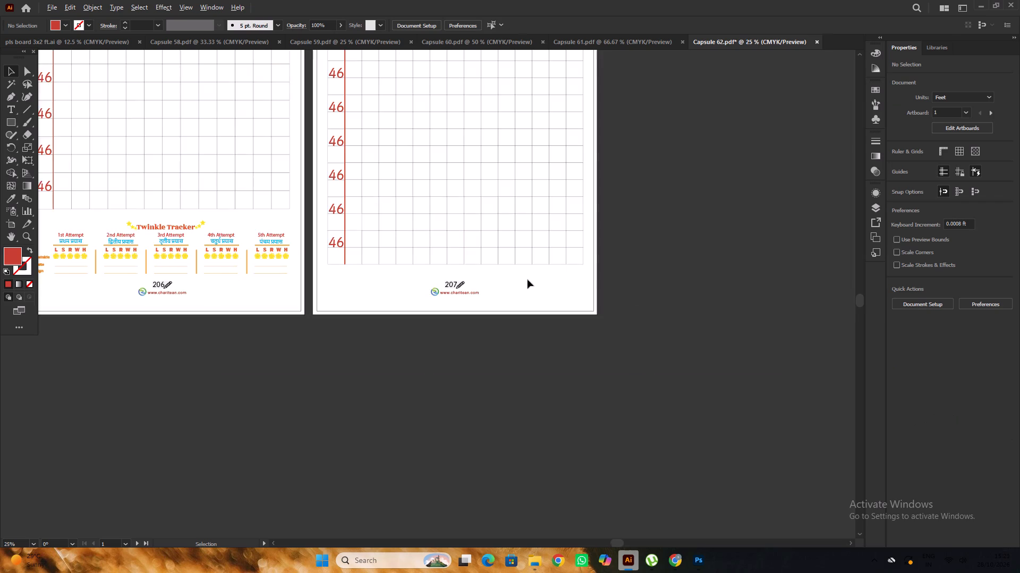
scroll(563, 278, "down", 1, "alt")
left_click(609, 348)
scroll(389, 281, "up", 1, "alt")
scroll(579, 285, "down", 2, "alt")
left_click(617, 331)
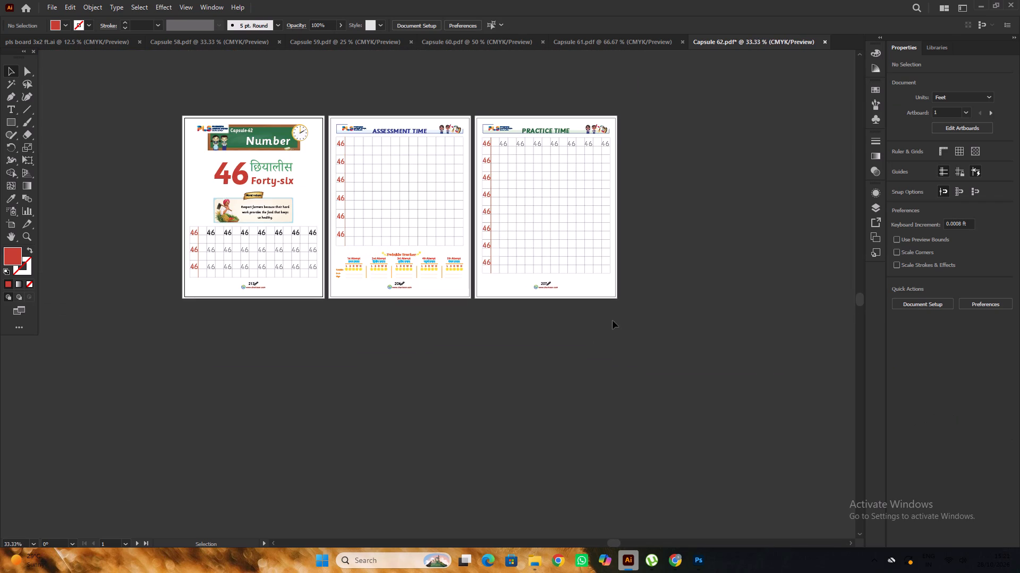
scroll(533, 210, "down", 2, "alt")
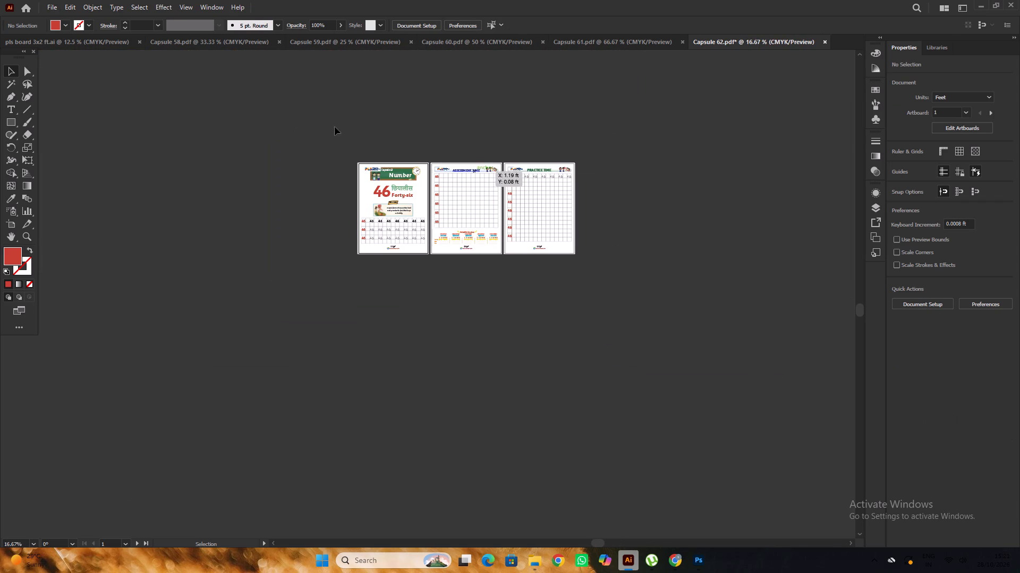
key("ctrl+s")
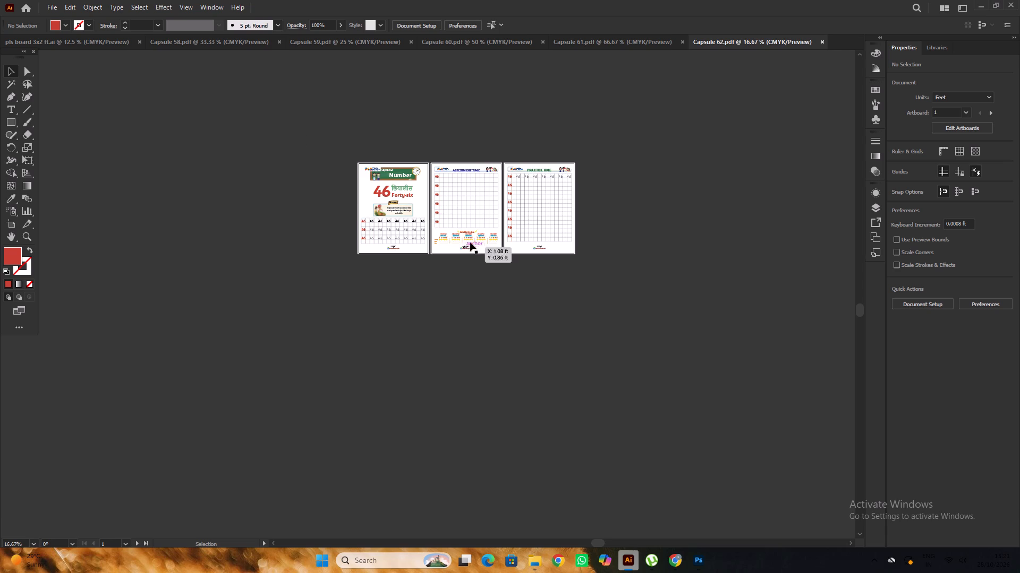
Recheck Capsule 61's numbering and change the page number in Capsule 62's second-page footer to 214.
scroll(474, 240, "up", 2, "alt")
scroll(644, 216, "up", 3, "alt")
left_click(644, 42)
scroll(597, 294, "up", 2, "alt")
scroll(534, 246, "down", 4, "alt")
scroll(532, 253, "up", 2, "alt")
left_click(746, 40)
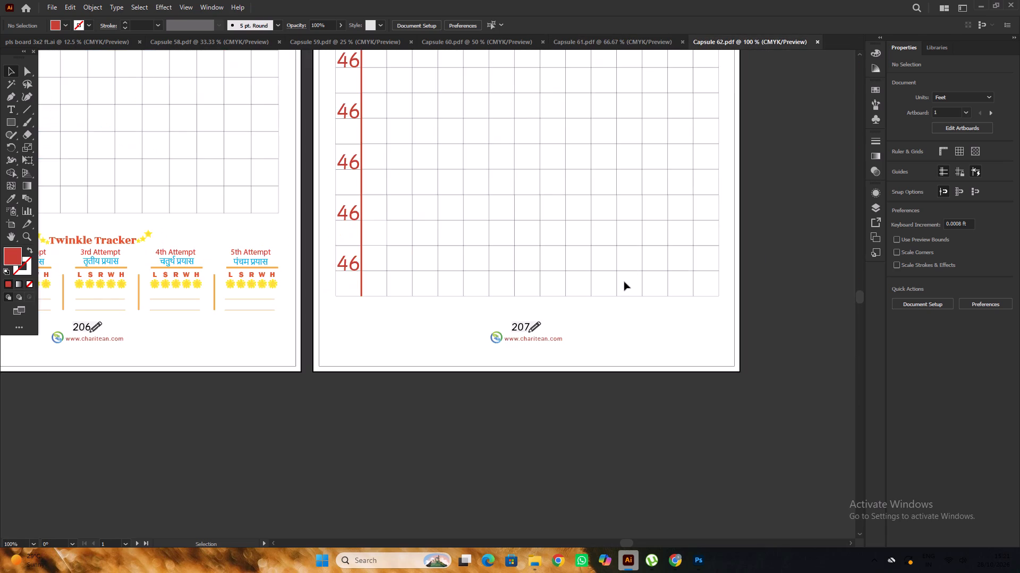
scroll(624, 284, "up", 2, "alt")
scroll(628, 280, "down", 4, "alt")
scroll(160, 327, "up", 2, "alt")
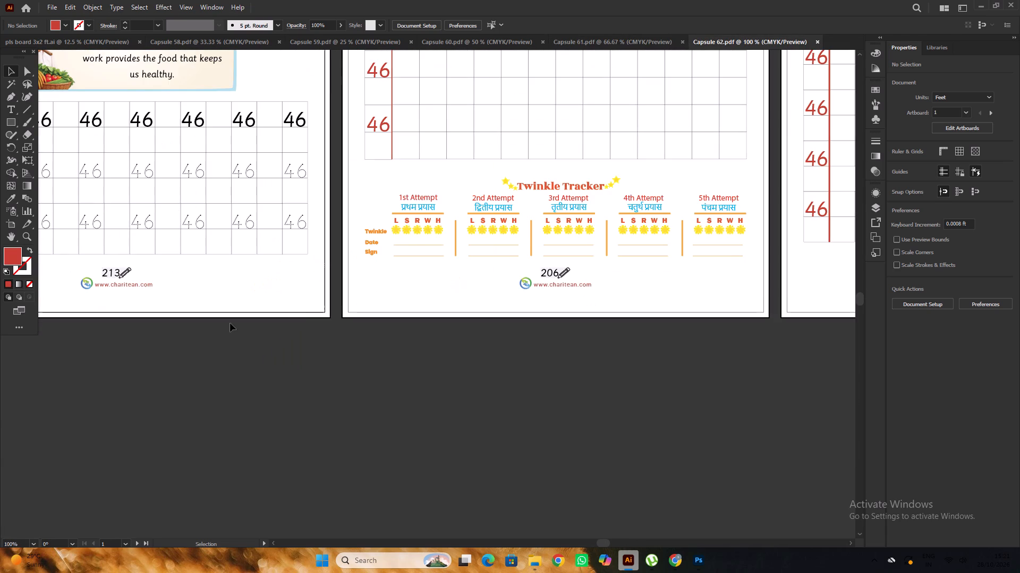
scroll(239, 289, "down", 1, "alt")
scroll(432, 289, "up", 3, "alt")
key("t")
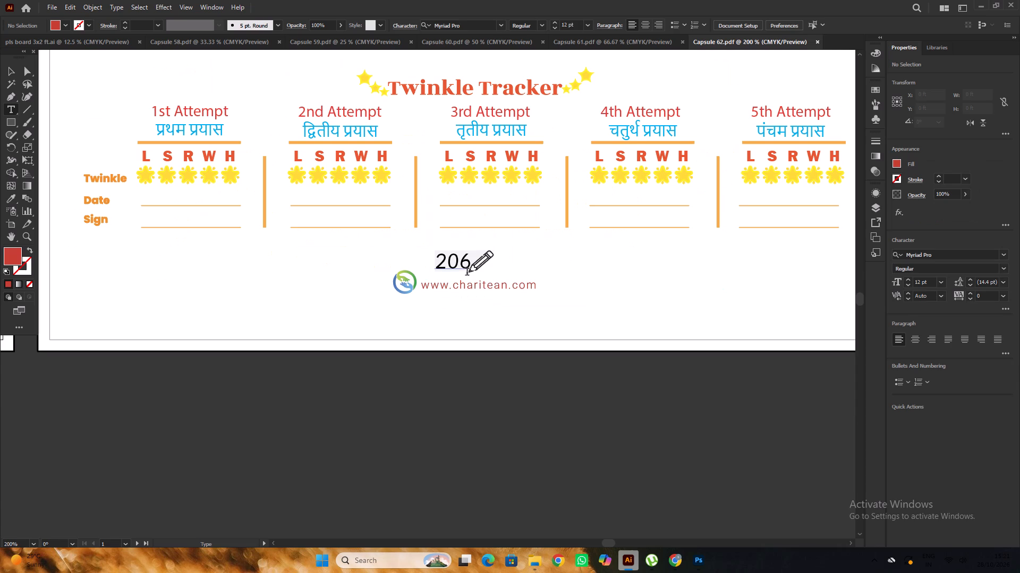
left_click_drag(466, 263, 452, 272)
type("14")
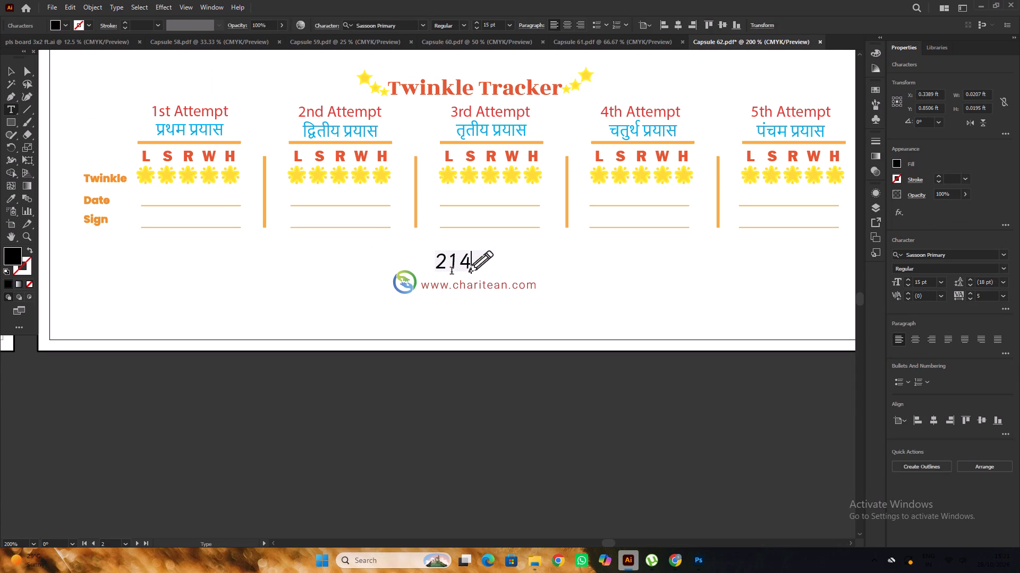
Change the page number in the third page's footer to 215.
scroll(450, 277, "down", 3, "alt")
scroll(692, 271, "up", 3, "alt")
scroll(568, 268, "down", 3, "alt")
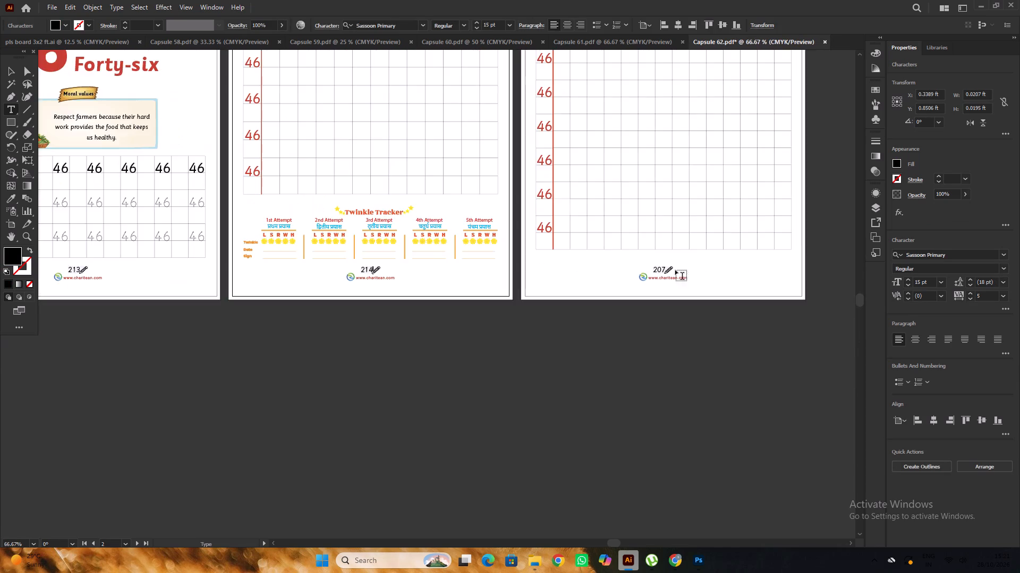
scroll(675, 270, "up", 5, "alt")
left_click_drag(636, 268, 605, 286)
type("15")
scroll(609, 286, "up", 3, "alt")
scroll(551, 268, "down", 6, "alt")
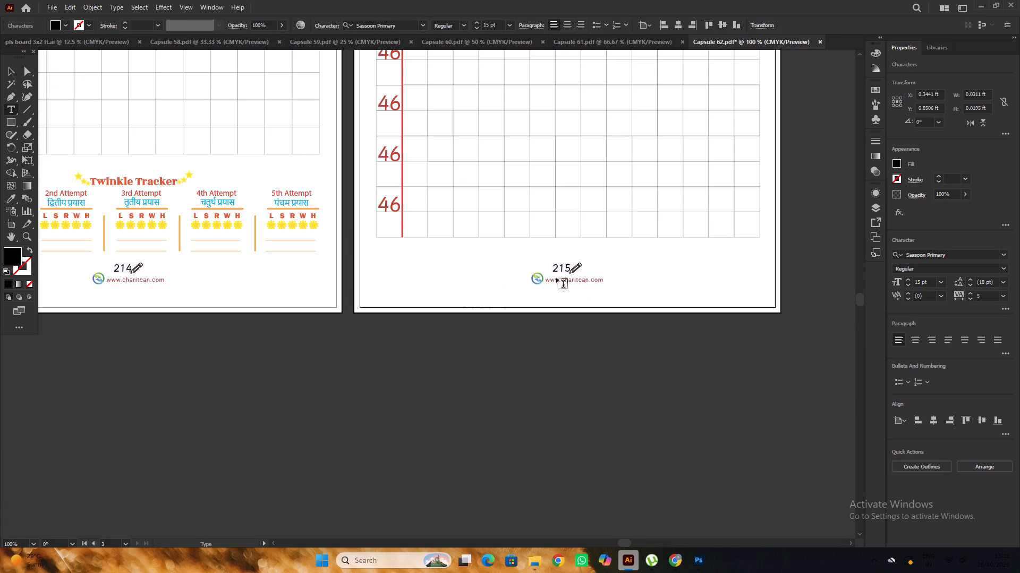
left_click(6, 71)
left_click_drag(465, 359, 487, 367)
Save Capsule 62 with its updated page numbers.
scroll(569, 360, "down", 3, "alt")
key("space")
left_click_drag(570, 362, 540, 363)
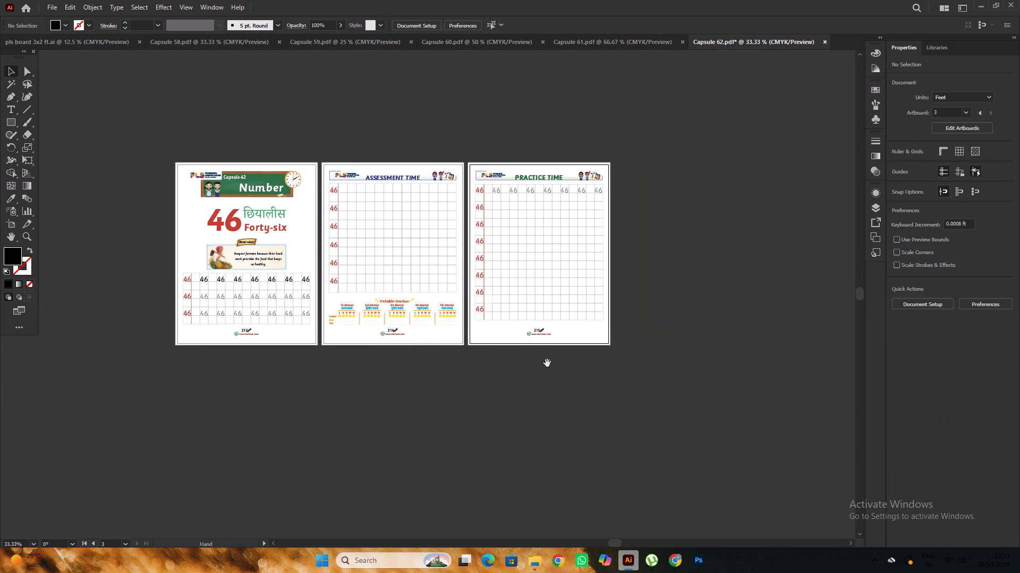
left_click(560, 376)
key("ctrl+s")
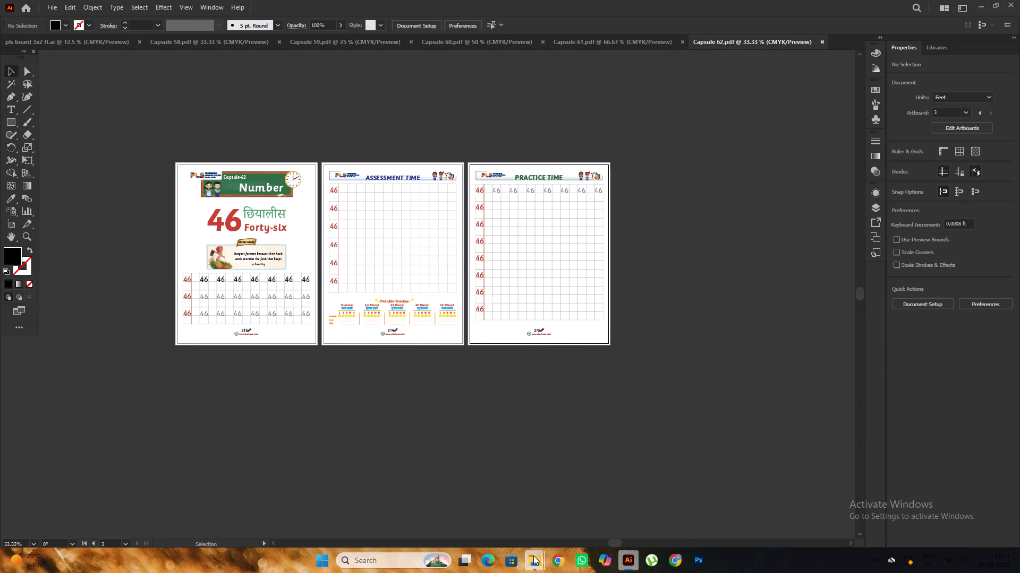
Open the Capsule 63 PDF from the PRINT FINAL folder in Adobe Illustrator 2022.
left_click(358, 494)
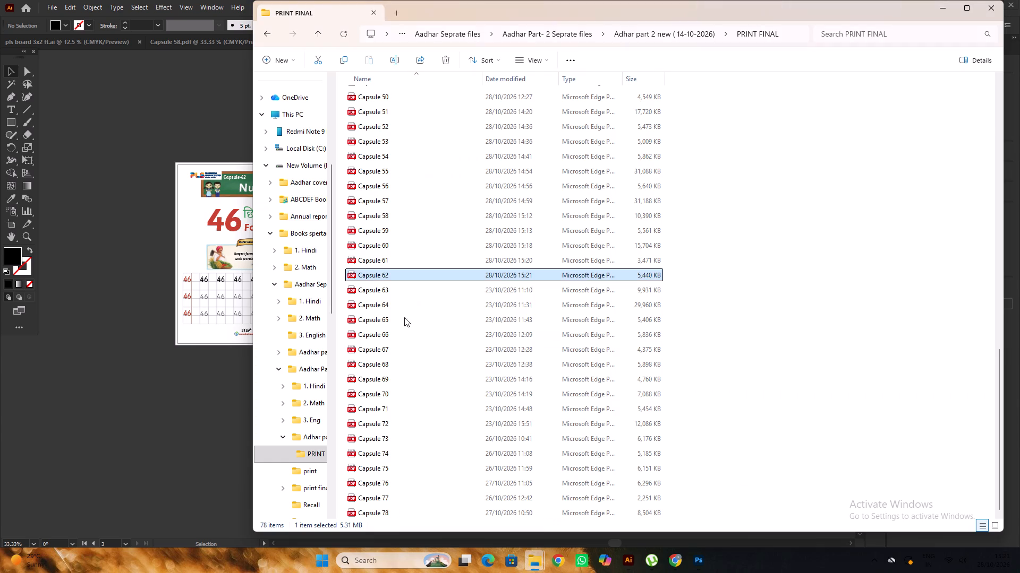
left_click(405, 291)
right_click(405, 291)
left_click(608, 273)
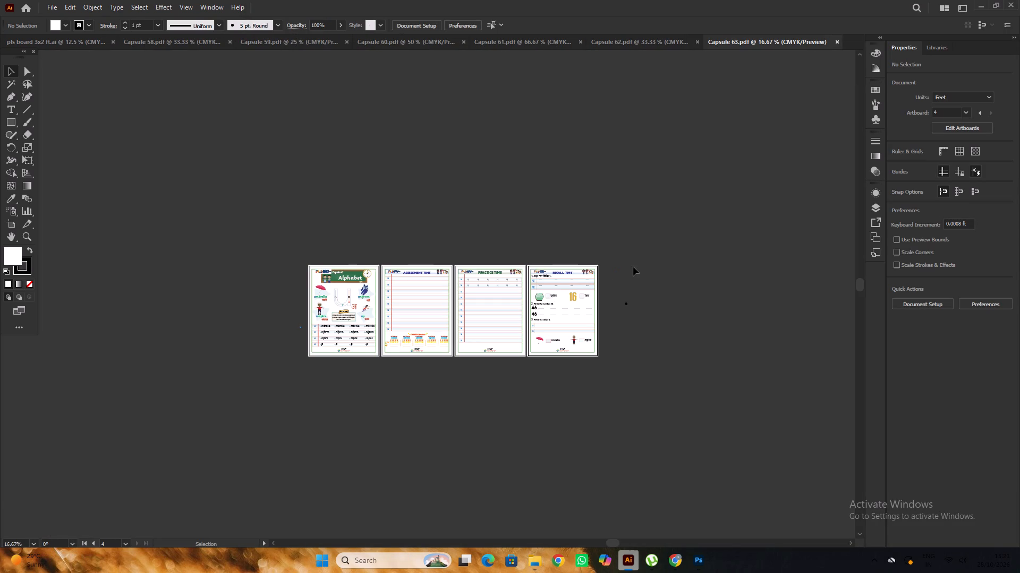
Unlock all locked objects in Capsule 63 and clear the selection.
scroll(633, 267, "down", 4)
scroll(315, 298, "up", 15, "alt")
scroll(401, 312, "down", 3)
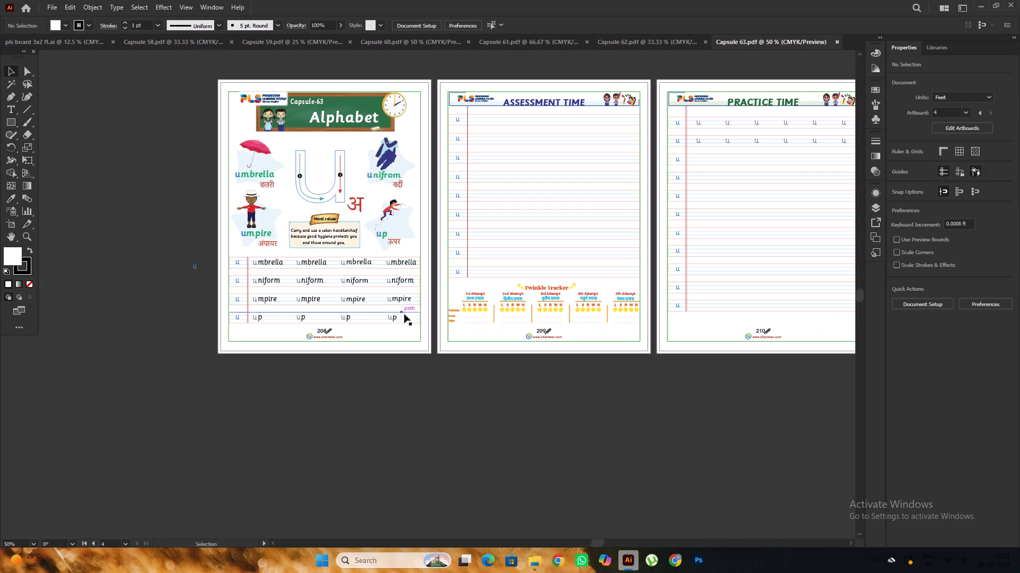
left_click(398, 340)
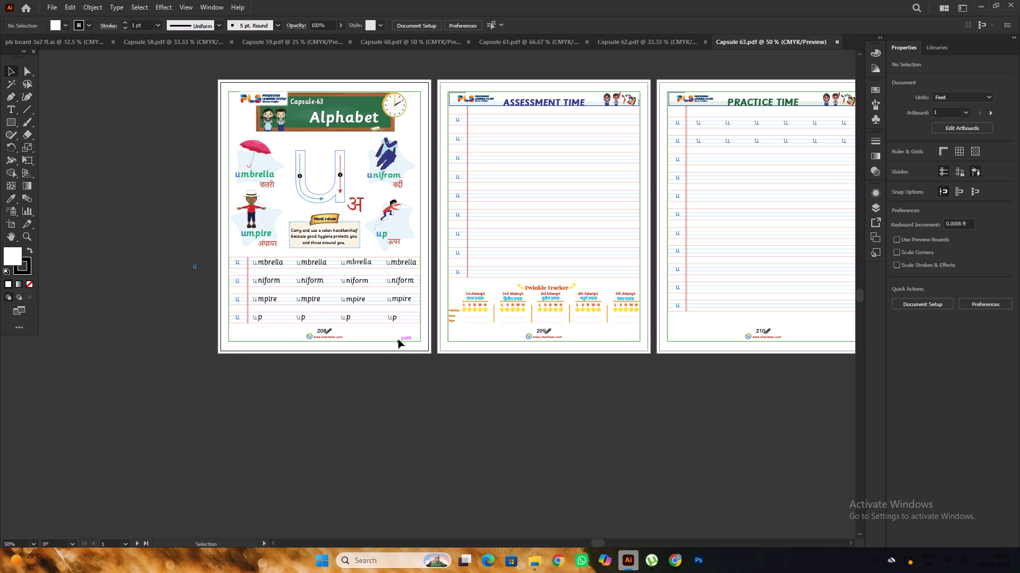
key("ctrl+alt+2")
left_click(493, 434)
scroll(393, 357, "down", 1, "alt")
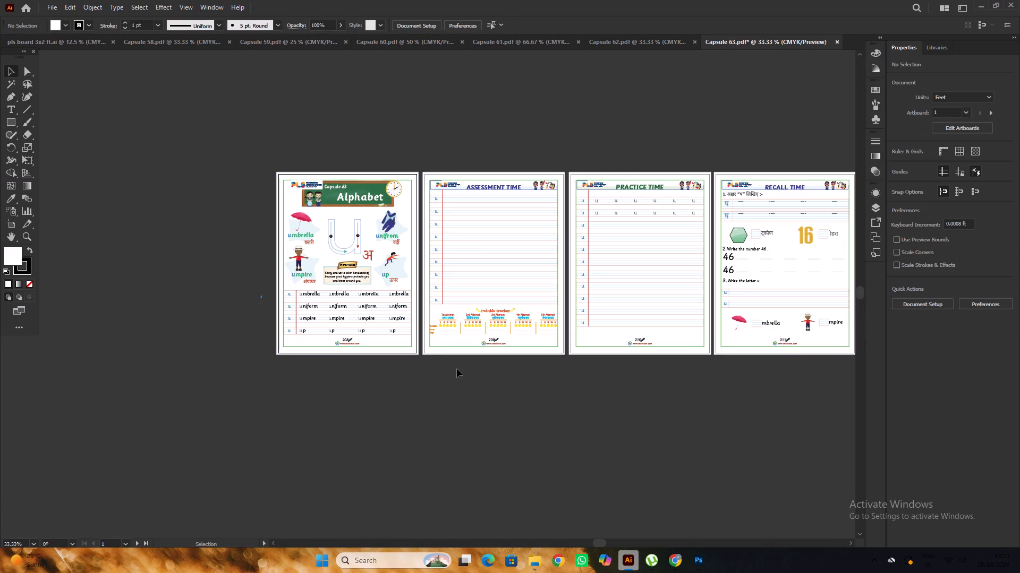
Delete the green border rectangles from all four pages of Capsule 63.
left_click(410, 345)
left_click(449, 347, "shift")
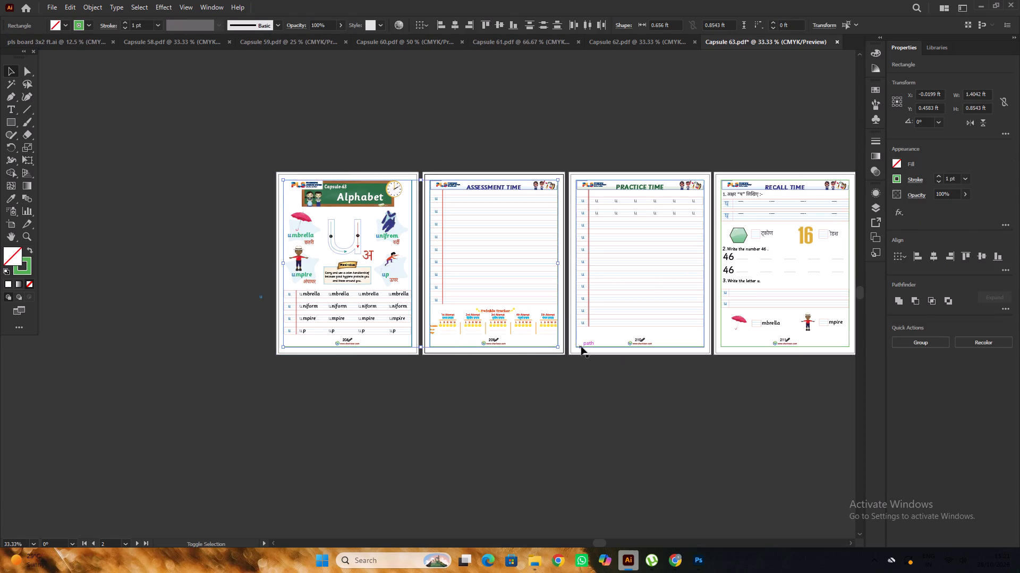
left_click(583, 345, "shift")
scroll(417, 335, "down", 2, "alt")
scroll(604, 343, "up", 2, "alt")
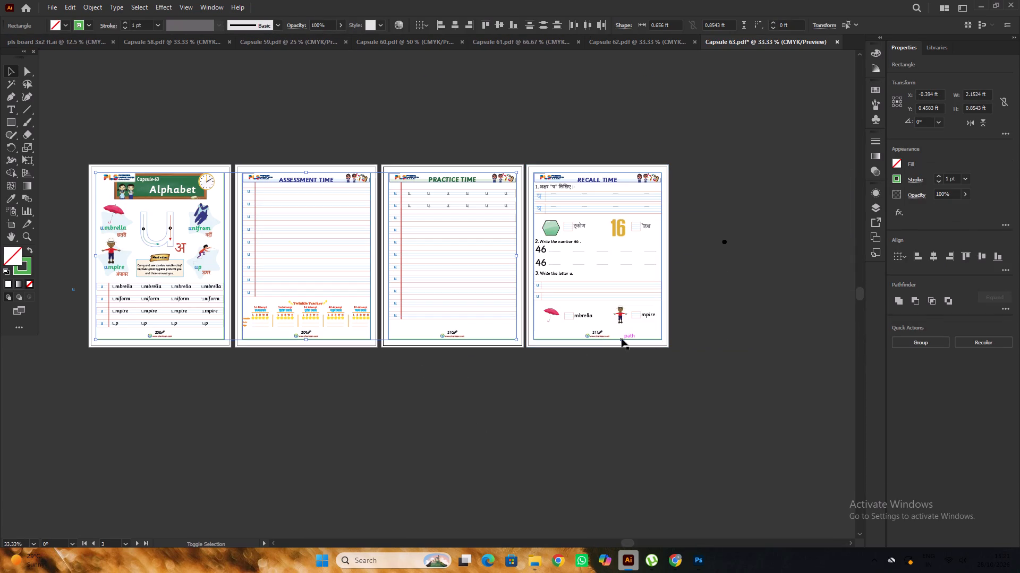
left_click(622, 338, "shift")
key("Delete")
Set the fill colour of both large 46 numbers on the Recall Time page to #248bcb.
scroll(610, 325, "up", 3)
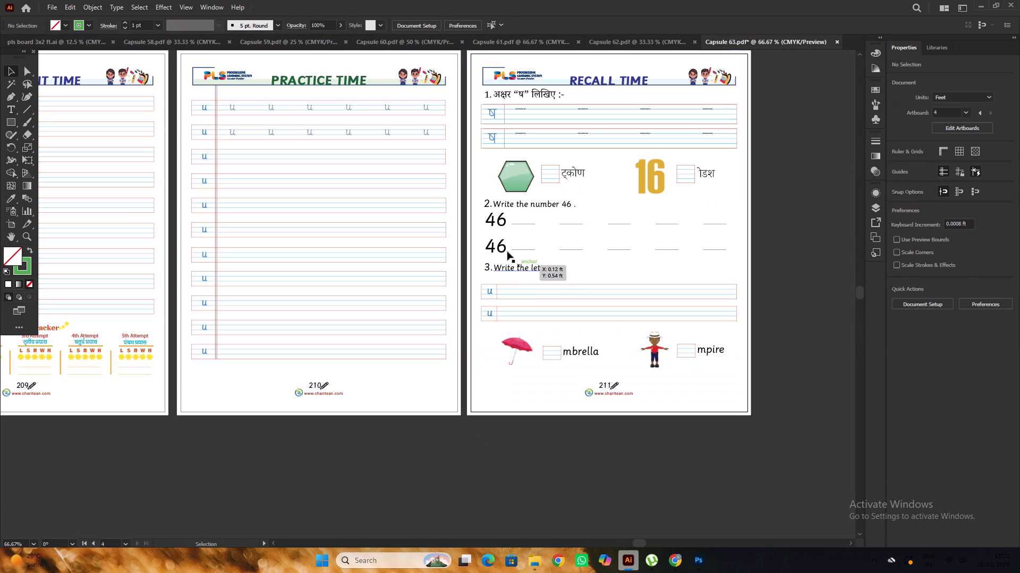
left_click(491, 215)
left_click(498, 243, "shift")
double_click(6, 253)
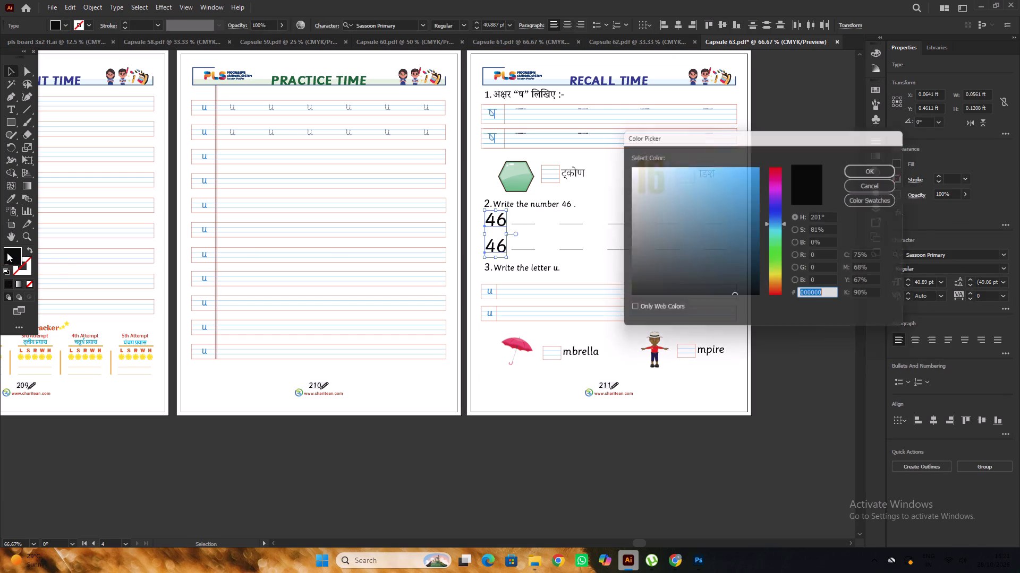
key("ctrl+v")
left_click(865, 168)
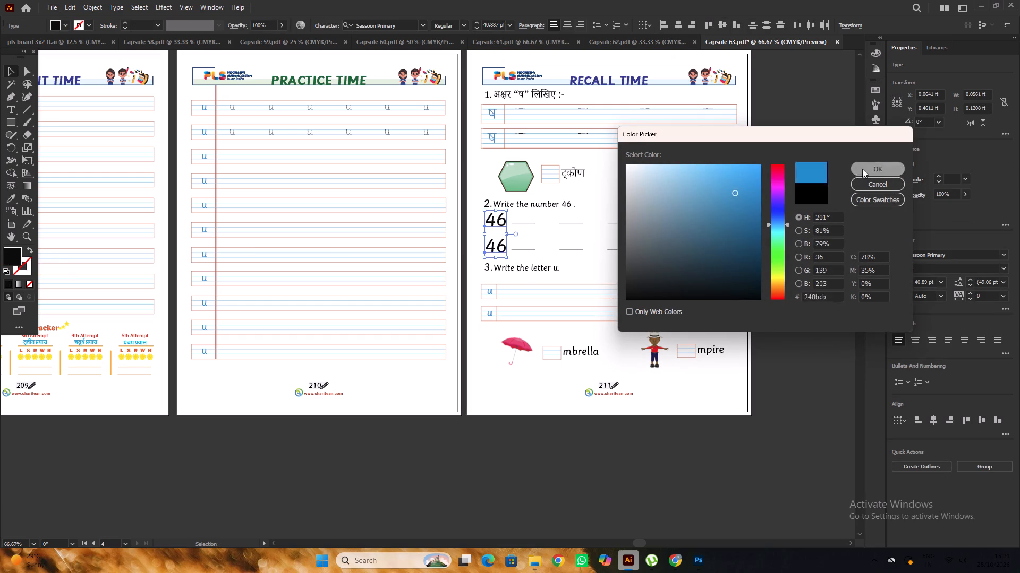
double_click(637, 477)
Lock the white background rectangle of the first Capsule 63 page, the Alphabet page.
scroll(636, 458, "down", 2, "alt")
key("space")
key("space")
key("space")
key("space")
key("space")
key("space")
key("space")
key("space")
key("space")
key("space")
key("space")
key("space")
key("space")
key("space")
key("space")
left_click_drag(444, 490, 477, 348)
left_click_drag(377, 393, 518, 403)
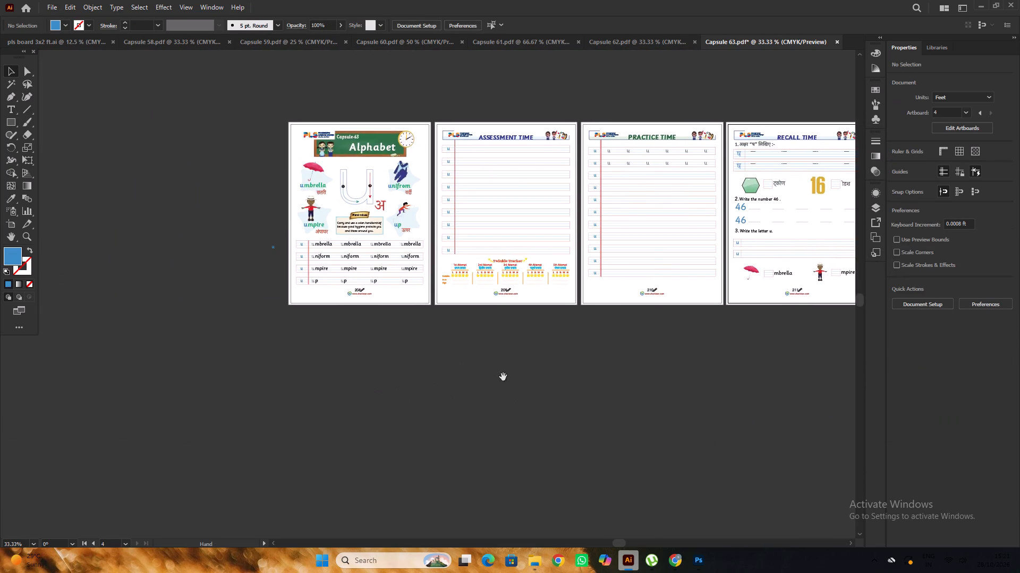
scroll(488, 355, "up", 4)
scroll(310, 246, "up", 2, "alt")
left_click(401, 249)
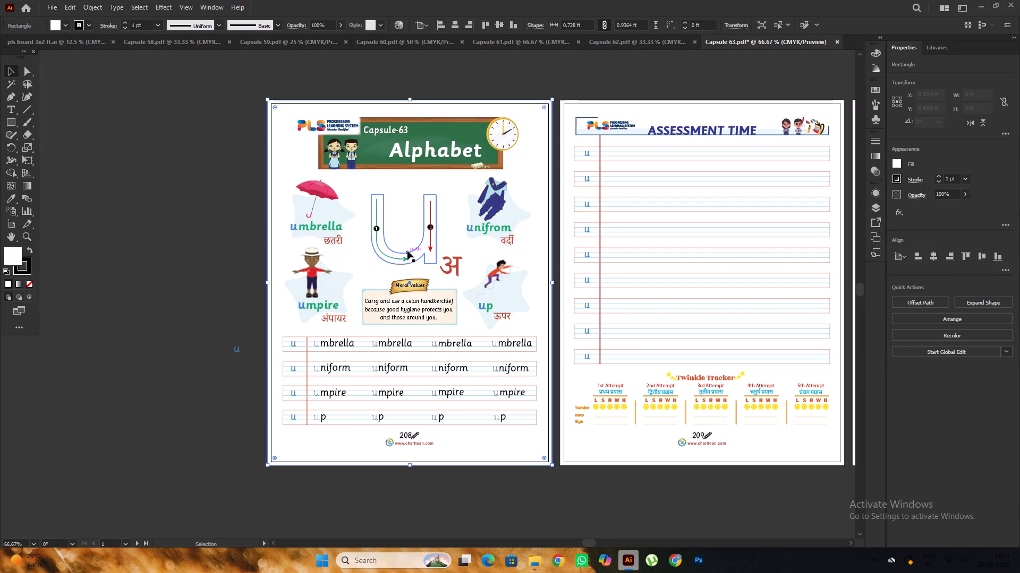
key("ctrl+2")
Move the grouped outlined letter u with its tracing arrows off the Alphabet page onto the empty pasteboard beside it.
left_click_drag(405, 250, 189, 269)
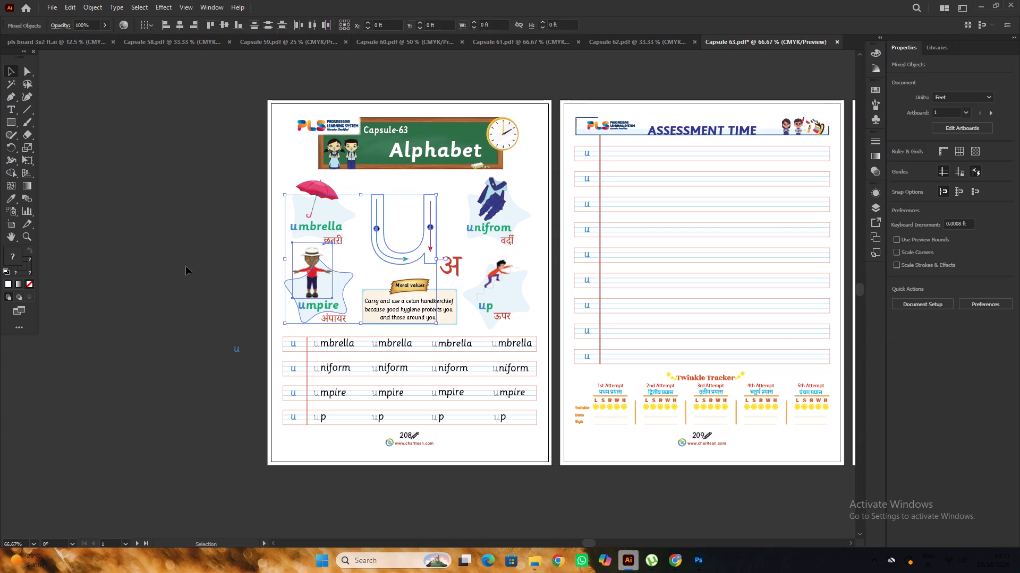
left_click(144, 242)
left_click(419, 247)
left_click_drag(419, 247, 281, 307)
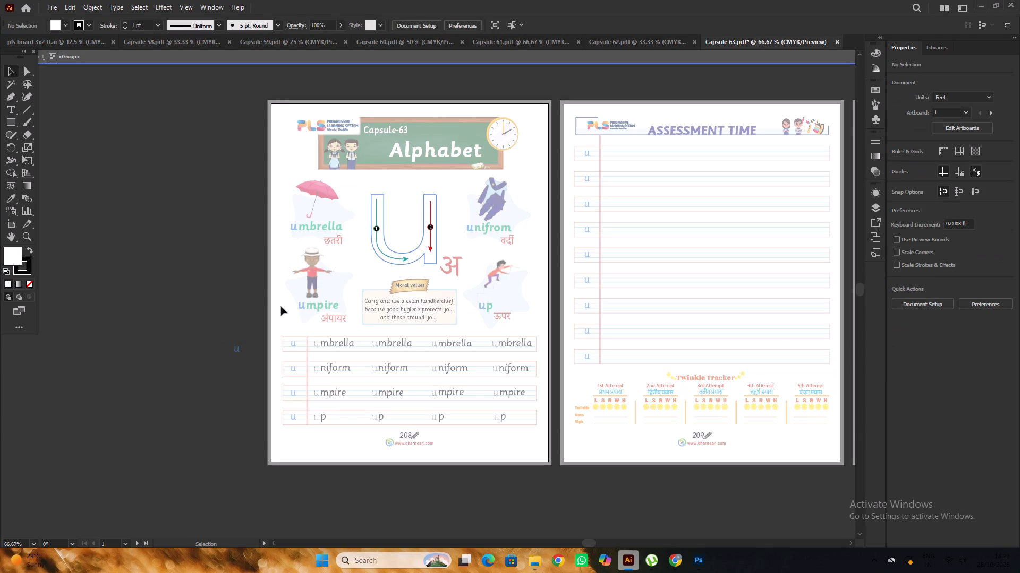
left_click_drag(281, 307, 290, 301)
triple_click(174, 236)
left_click_drag(392, 248, 134, 282)
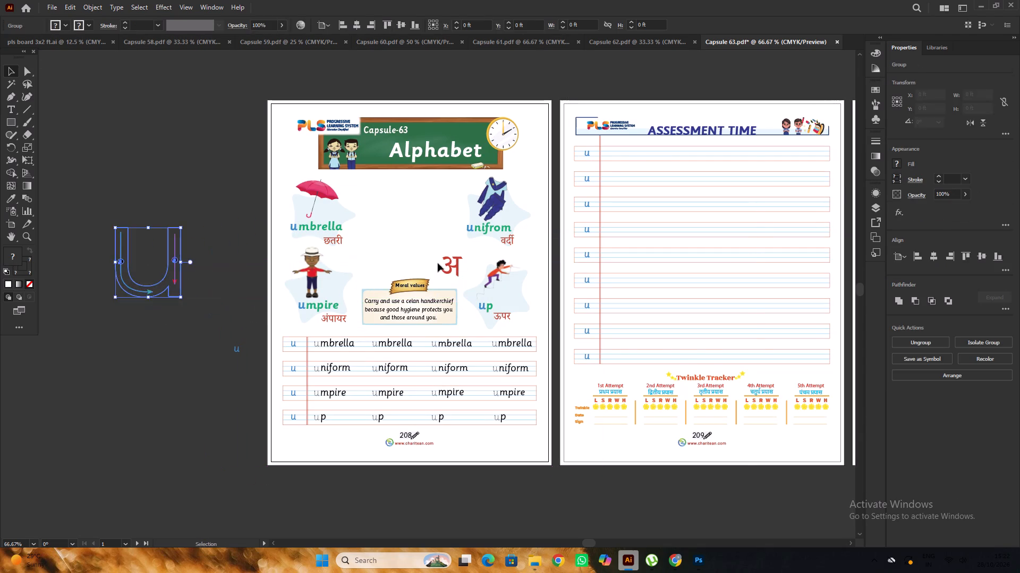
scroll(438, 263, "down", 1, "alt")
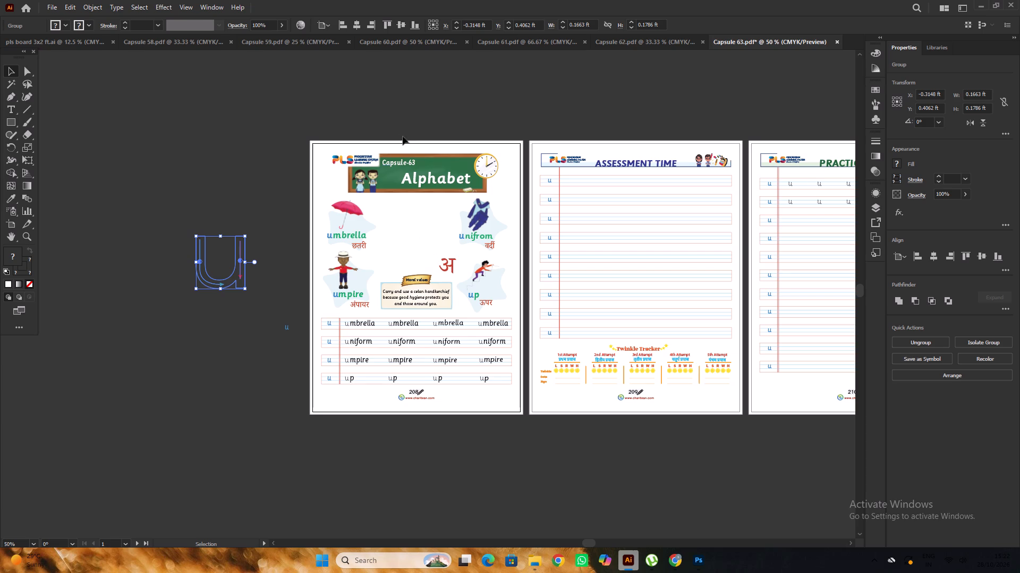
left_click(251, 133)
Place a copy of the umbrella row's small blue u on the pasteboard and enlarge it to about 305 pt.
scroll(251, 133, "down", 5)
scroll(207, 225, "up", 1, "alt")
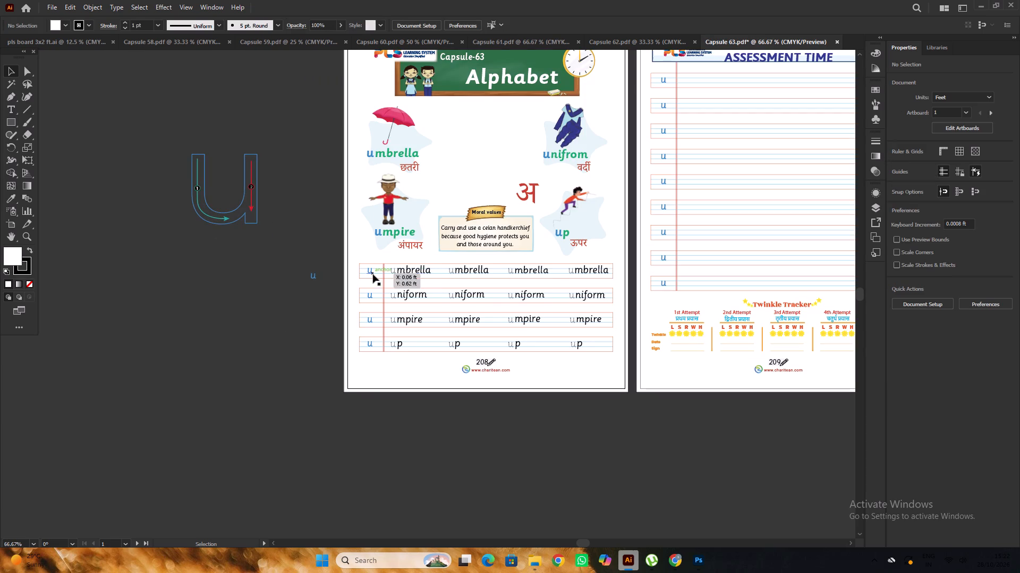
left_click_drag(373, 274, 182, 323)
left_click_drag(187, 328, 205, 371, "alt")
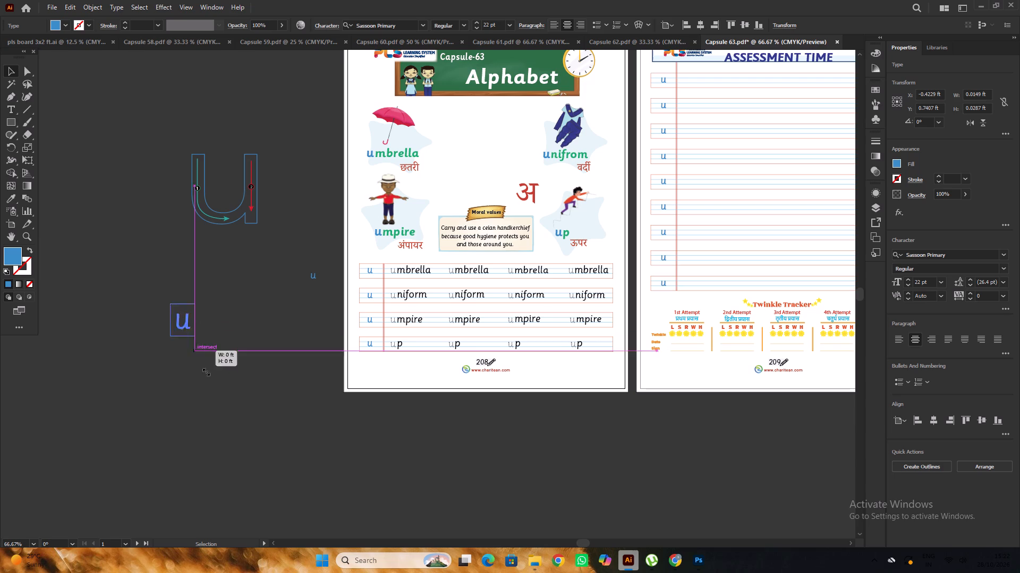
left_click_drag(205, 371, 242, 437, "alt")
left_click(282, 350)
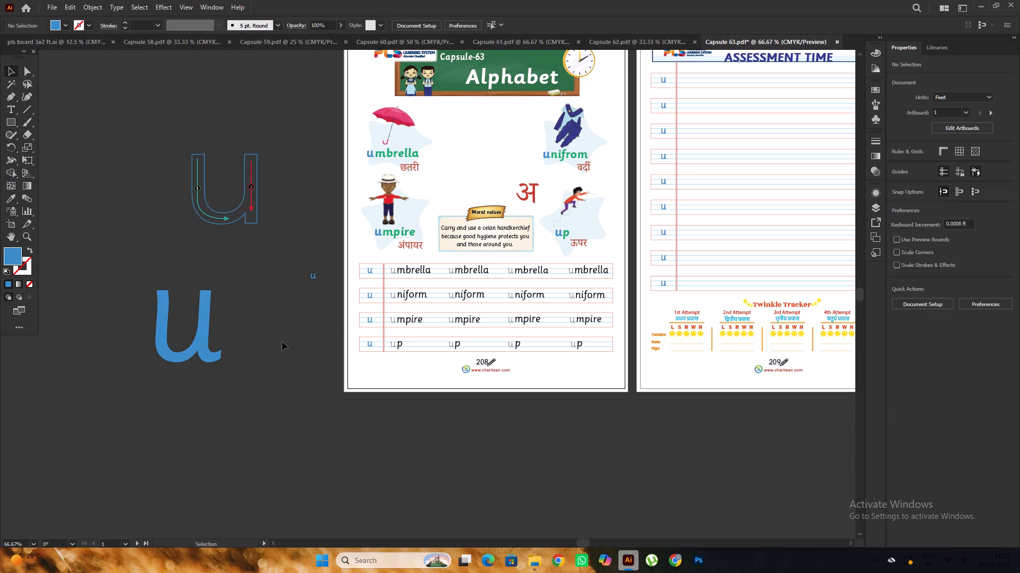
Turn the enlarged u into an outline letter with no fill and a #248bcb stroke.
scroll(164, 334, "up", 2, "alt")
scroll(279, 306, "down", 3, "alt")
left_click(346, 293)
scroll(330, 292, "up", 1, "alt")
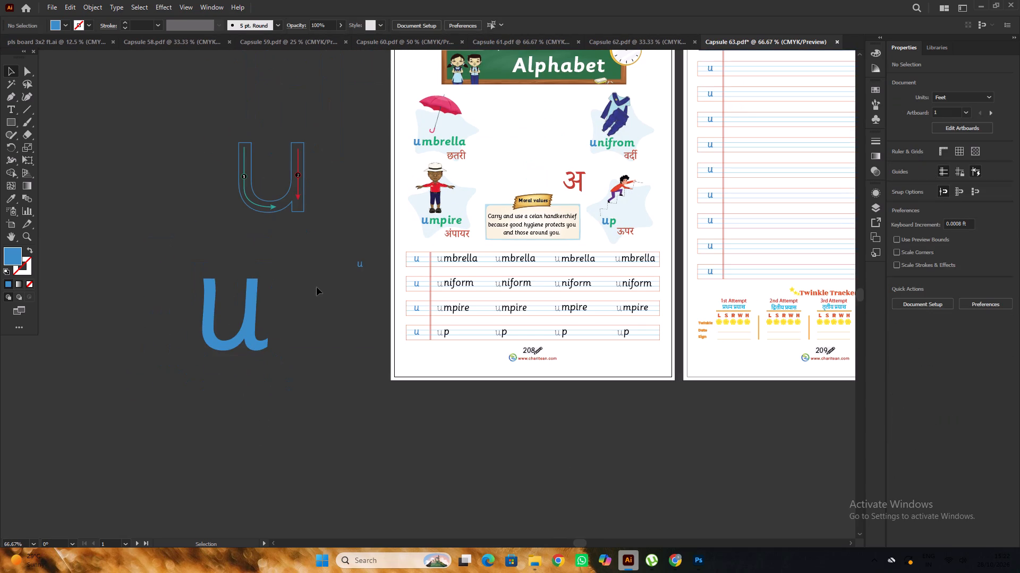
scroll(311, 284, "up", 1)
left_click(258, 320)
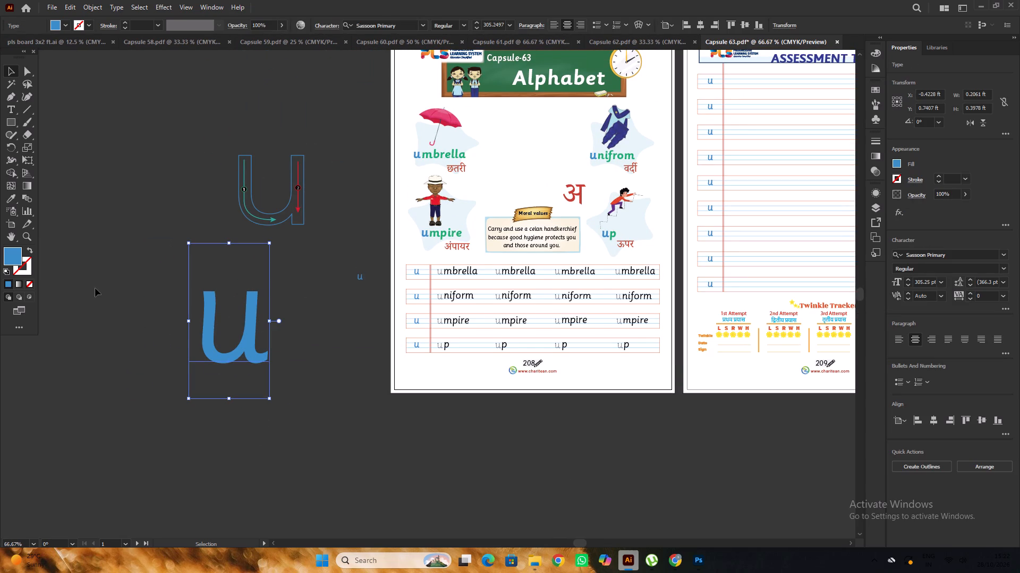
left_click(28, 286)
double_click(26, 273)
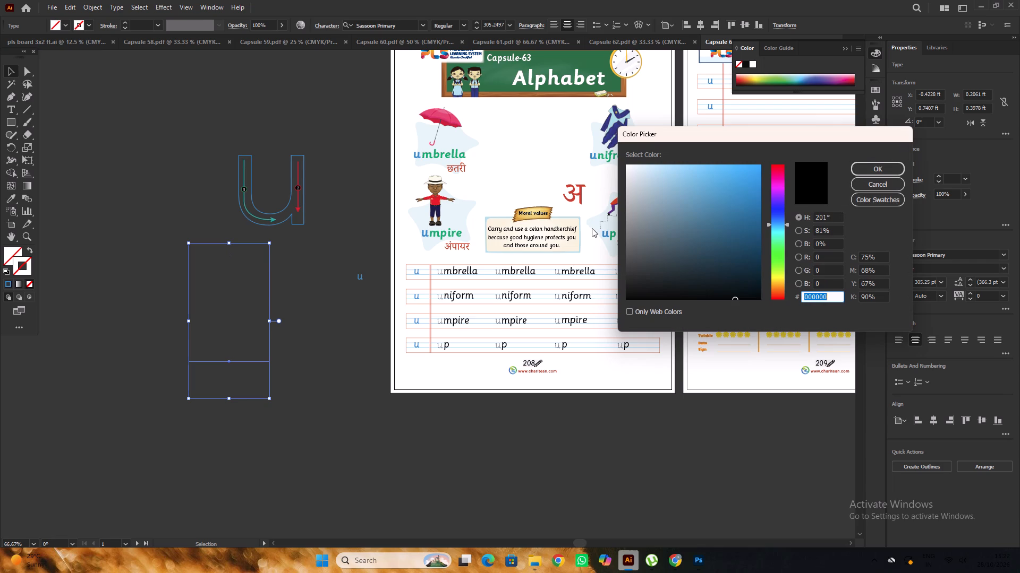
key("ctrl+v")
left_click(877, 168)
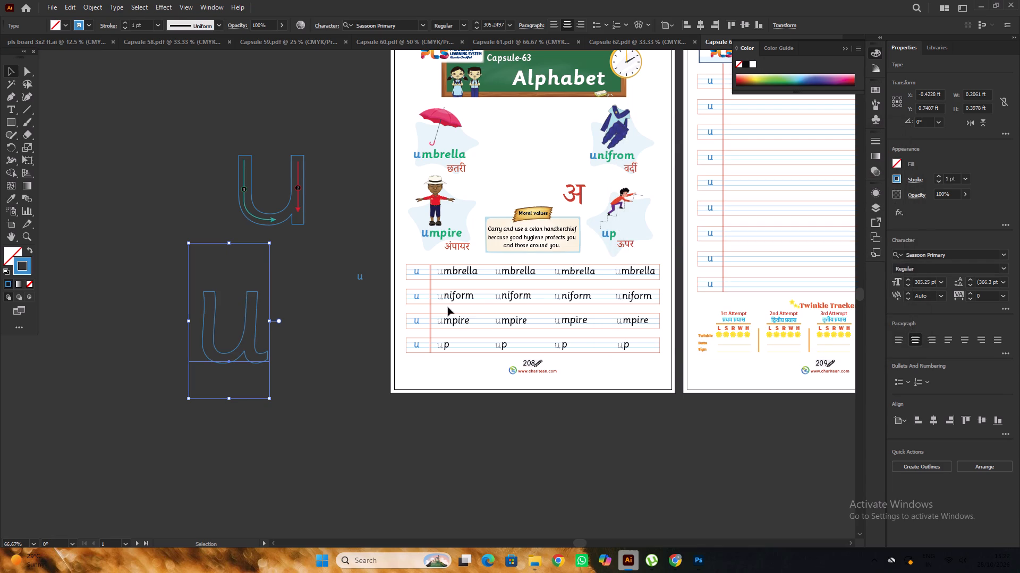
double_click(313, 328)
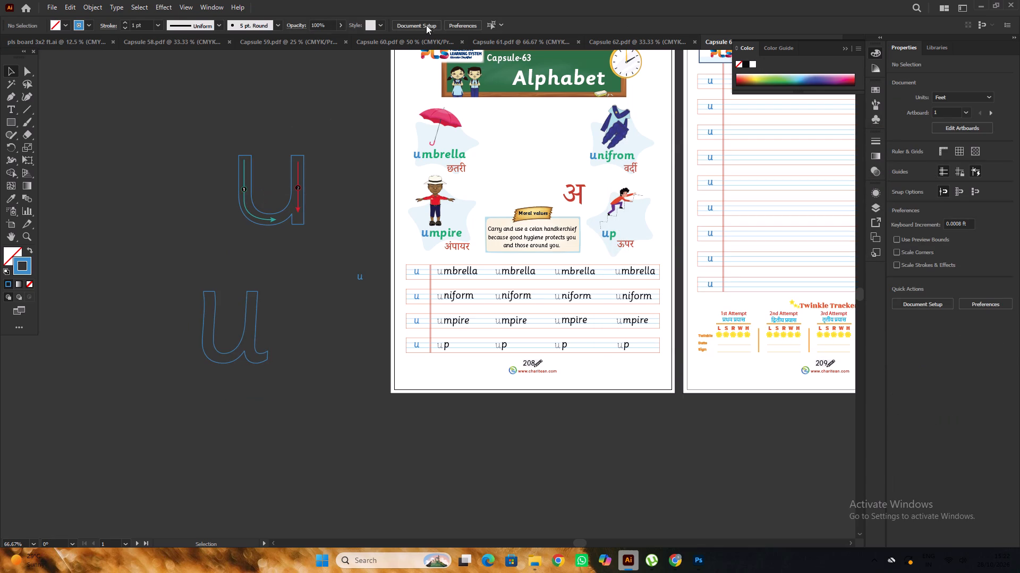
Look through the other open capsules and examine how Capsule 60's tracing letter t is built with its arrows and numbered dots.
left_click(79, 46)
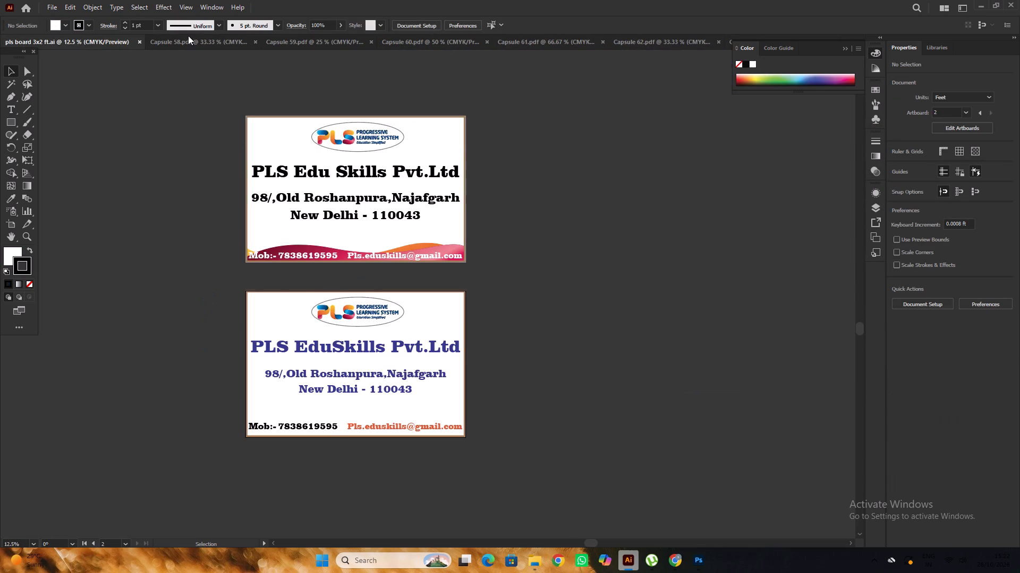
left_click(188, 36)
left_click(302, 44)
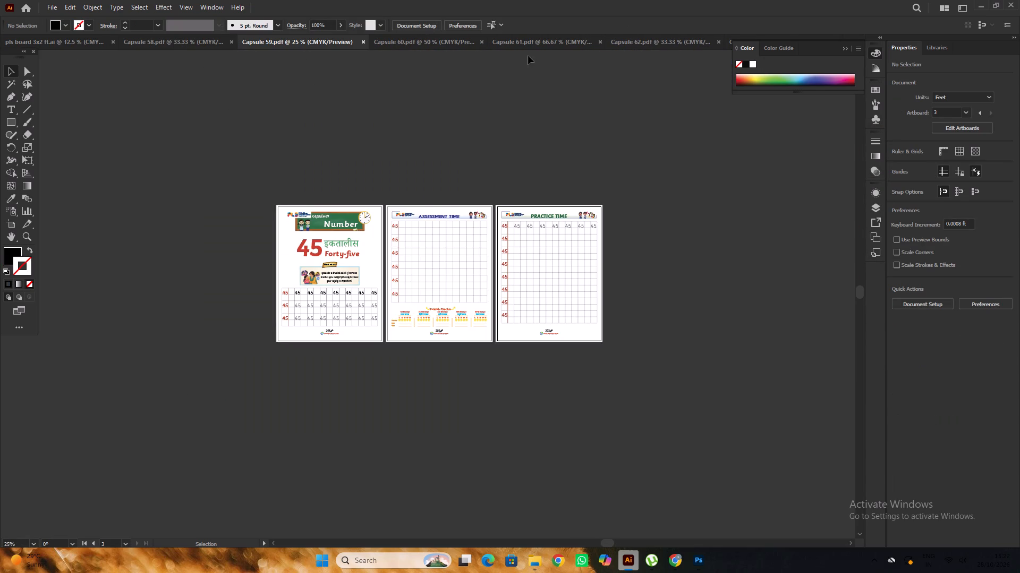
left_click(564, 45)
scroll(538, 134, "up", 1, "alt")
scroll(538, 134, "down", 1, "alt")
left_click(398, 36)
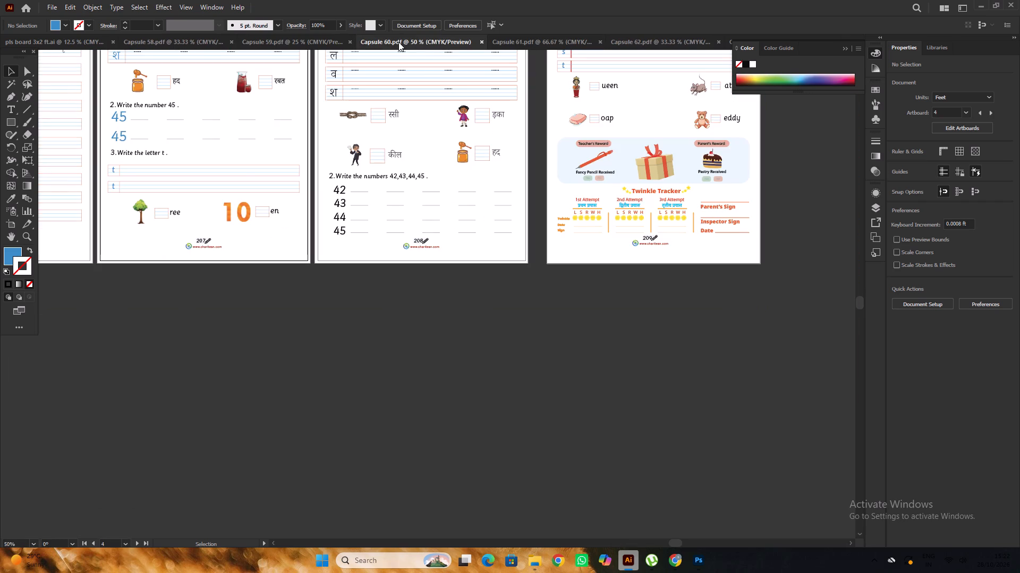
scroll(509, 173, "down", 4, "alt")
scroll(275, 151, "up", 3, "alt")
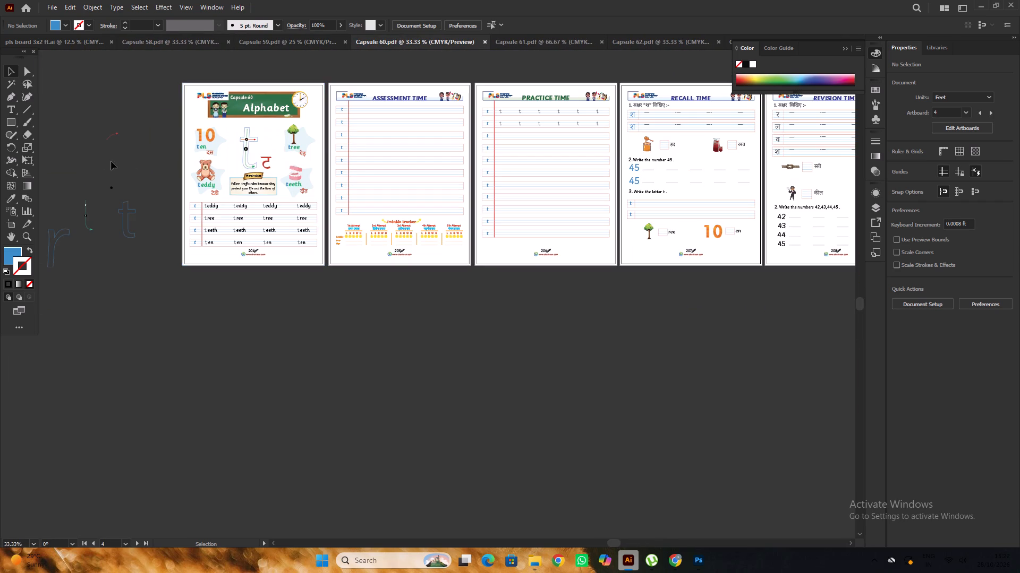
scroll(98, 180, "up", 4, "alt")
scroll(218, 171, "down", 2, "alt")
scroll(209, 168, "up", 2)
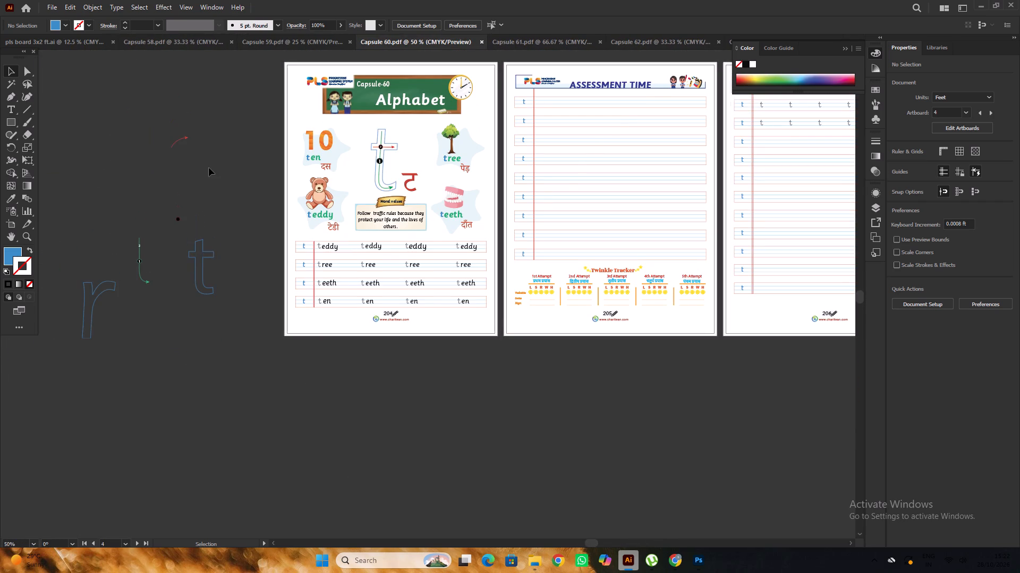
scroll(136, 159, "up", 4, "alt")
scroll(190, 160, "down", 4, "alt")
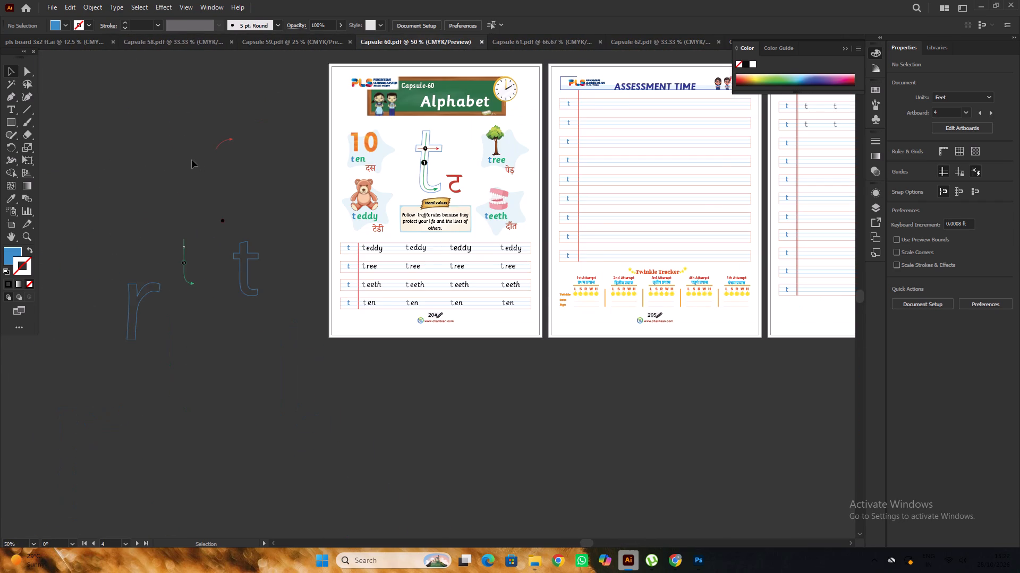
scroll(416, 162, "up", 2, "alt")
scroll(446, 158, "down", 3, "alt")
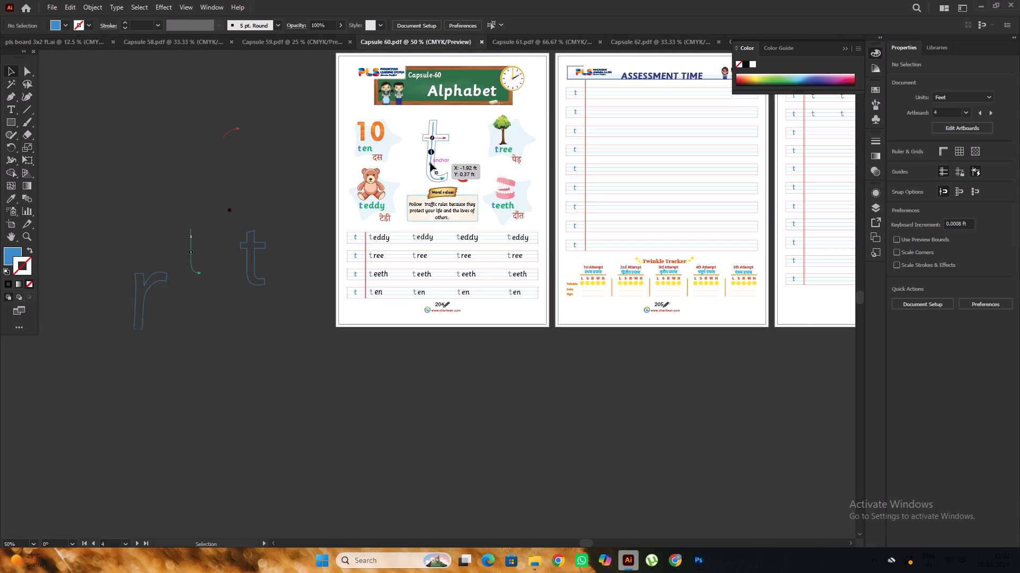
left_click(430, 163)
triple_click(430, 163)
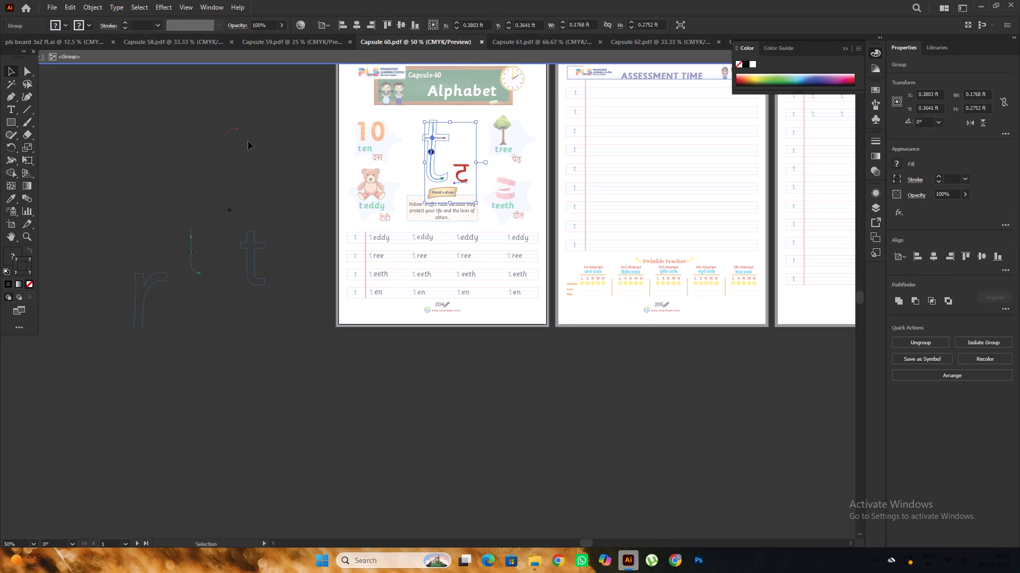
double_click(248, 141)
Return to the Capsule 63 document and ungroup the old outlined u tracing artwork on the pasteboard.
left_click(648, 41)
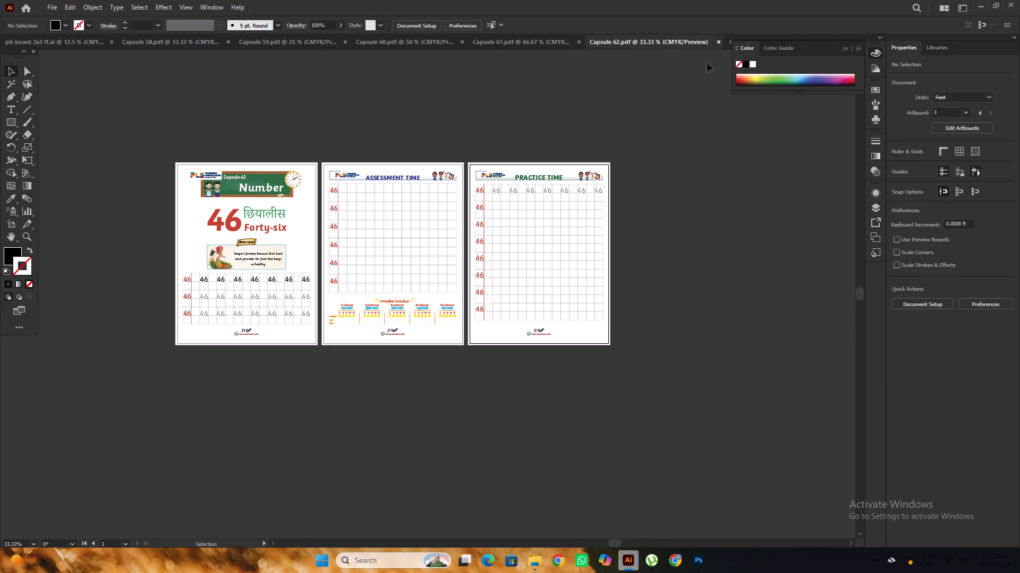
left_click(840, 48)
left_click(845, 48)
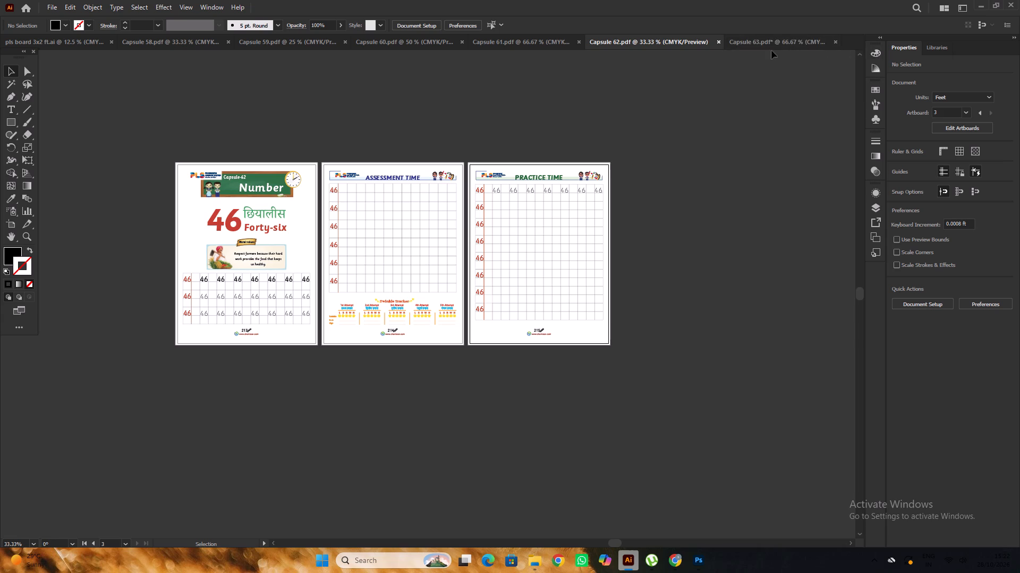
left_click(769, 43)
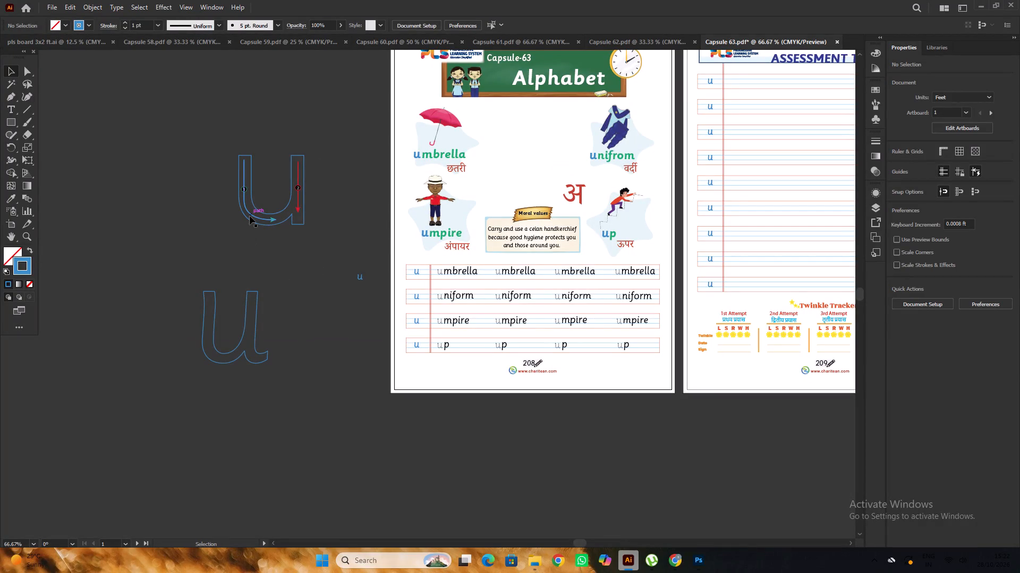
left_click_drag(251, 214, 228, 197)
right_click(228, 196)
left_click(270, 336)
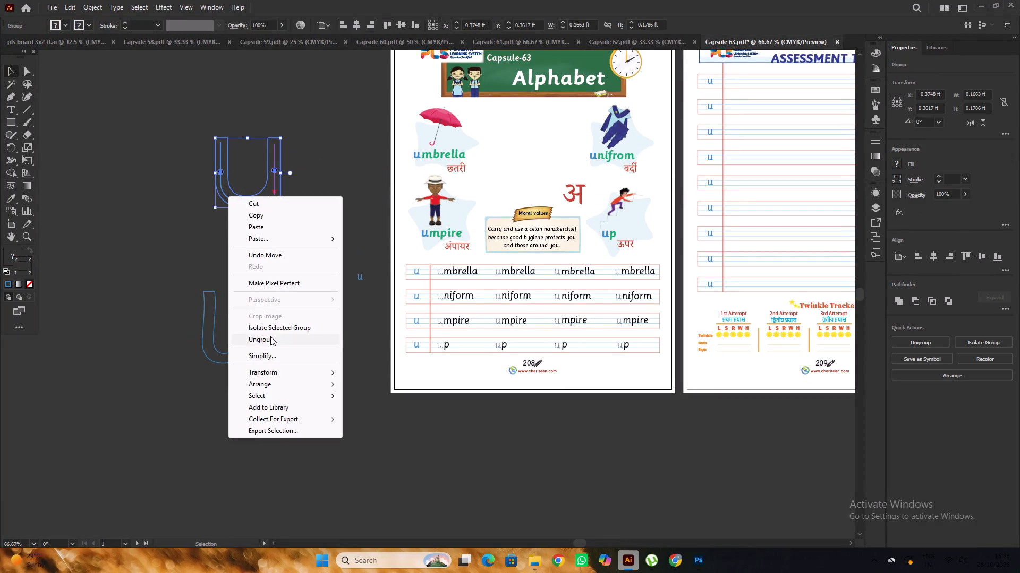
left_click(331, 288)
Move the curved teal arrow from the old u onto the new outlined u, starting at the left stem's outer top corner.
left_click_drag(252, 203, 236, 366)
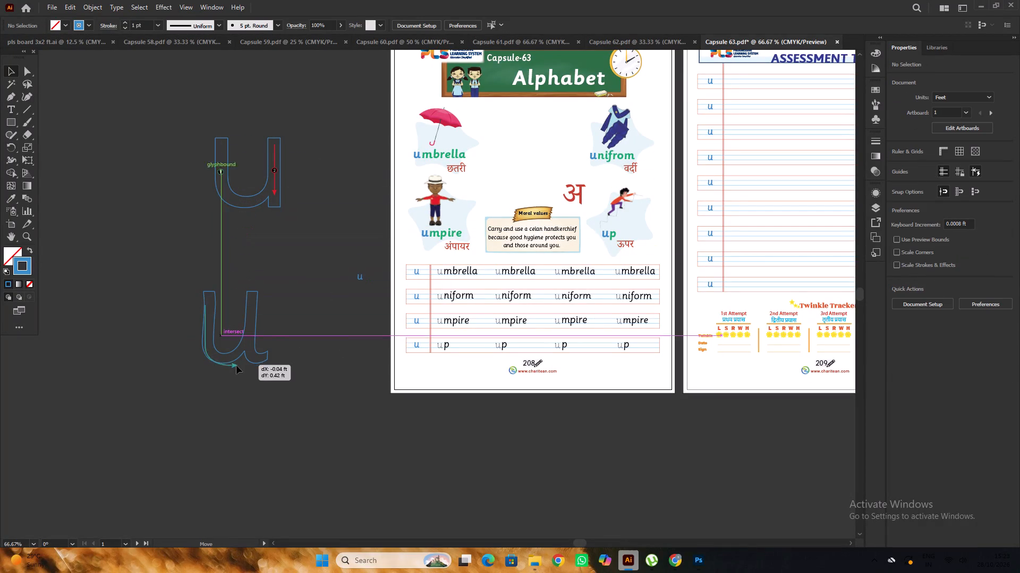
left_click_drag(236, 366, 239, 360)
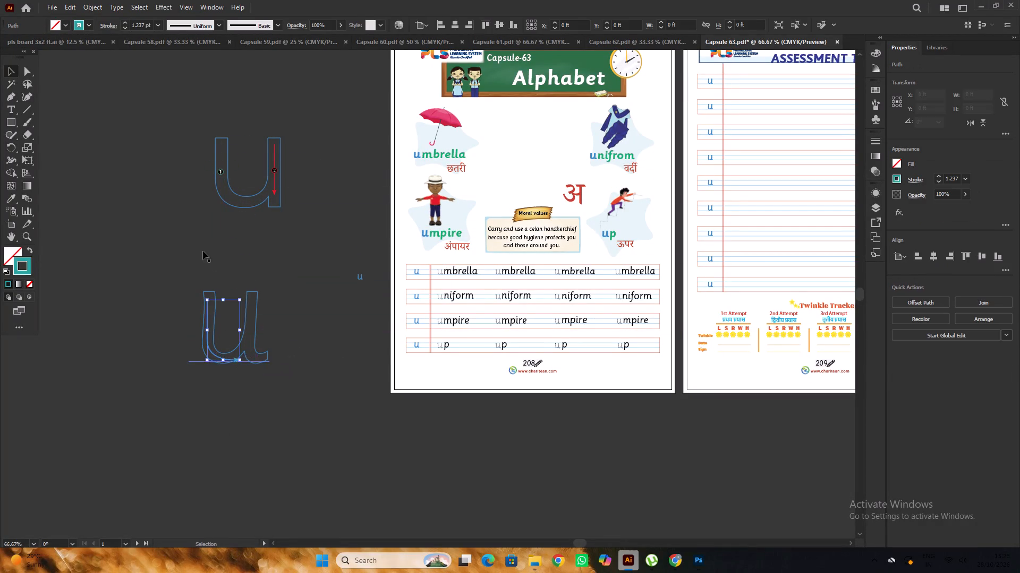
scroll(202, 248, "down", 4)
scroll(200, 250, "up", 3, "alt")
left_click_drag(220, 267, 219, 261)
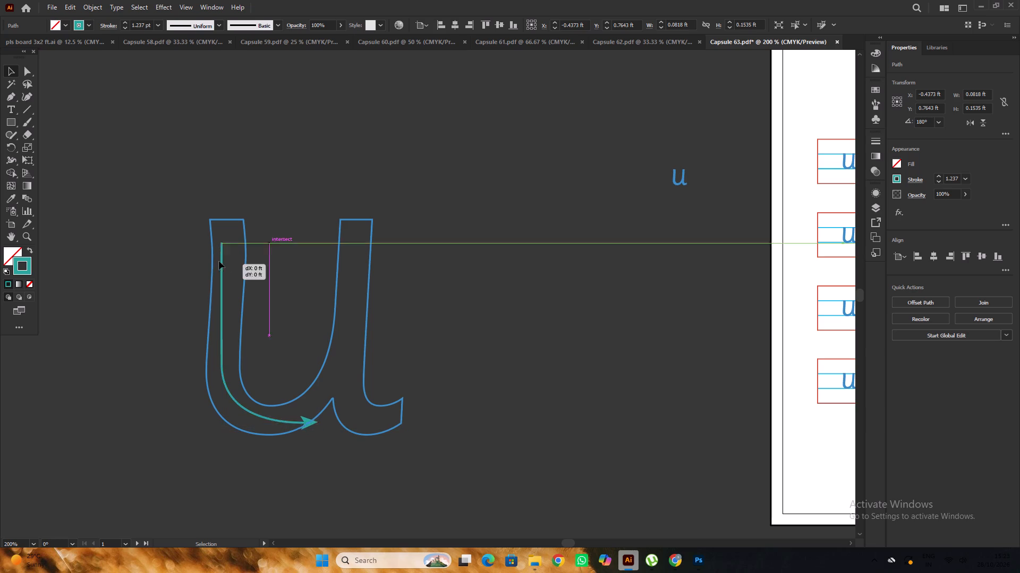
left_click_drag(219, 261, 214, 246)
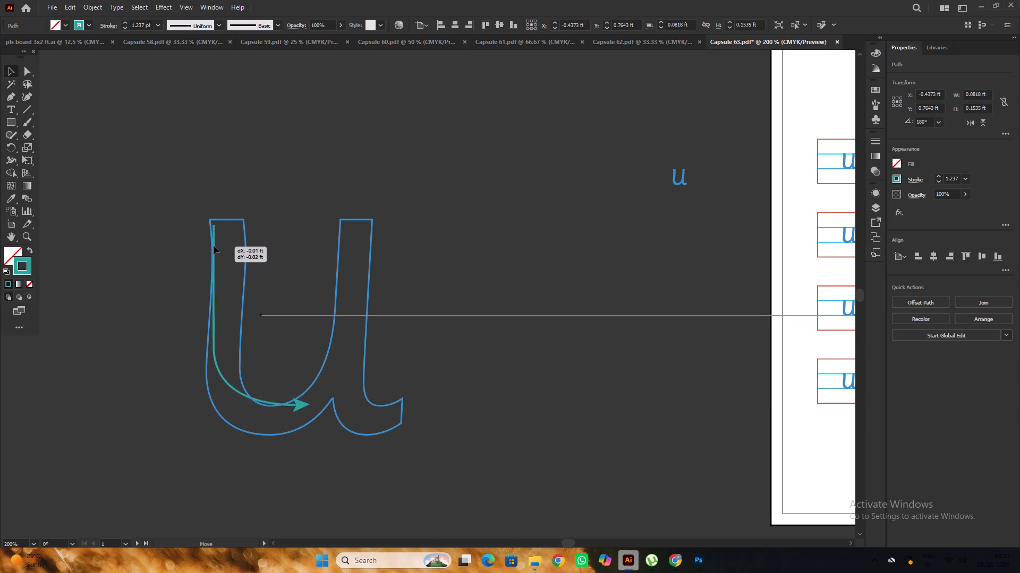
left_click_drag(214, 246, 213, 245)
scroll(207, 239, "up", 4, "alt")
left_click_drag(236, 237, 225, 213)
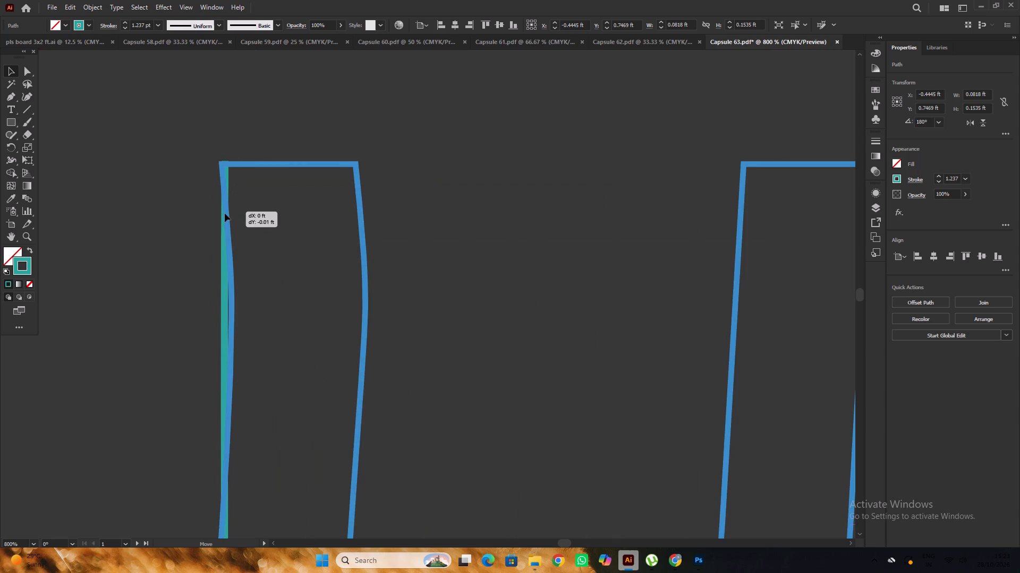
left_click_drag(225, 213, 223, 213)
scroll(224, 213, "down", 3, "alt")
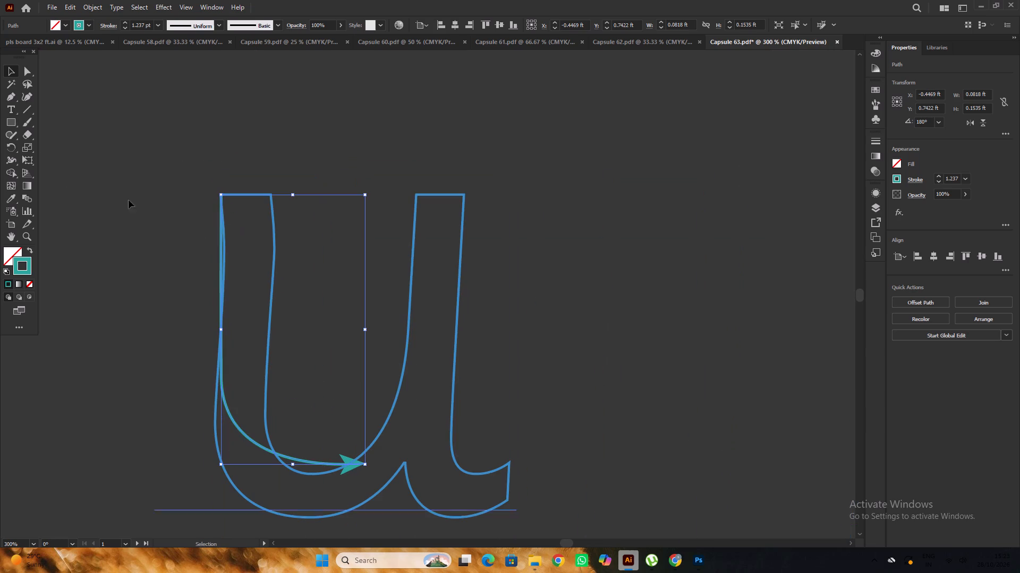
Bend the teal arrow's straight section slightly inward at its lower anchor with the Curvature tool.
left_click(26, 102)
scroll(209, 316, "up", 2, "alt")
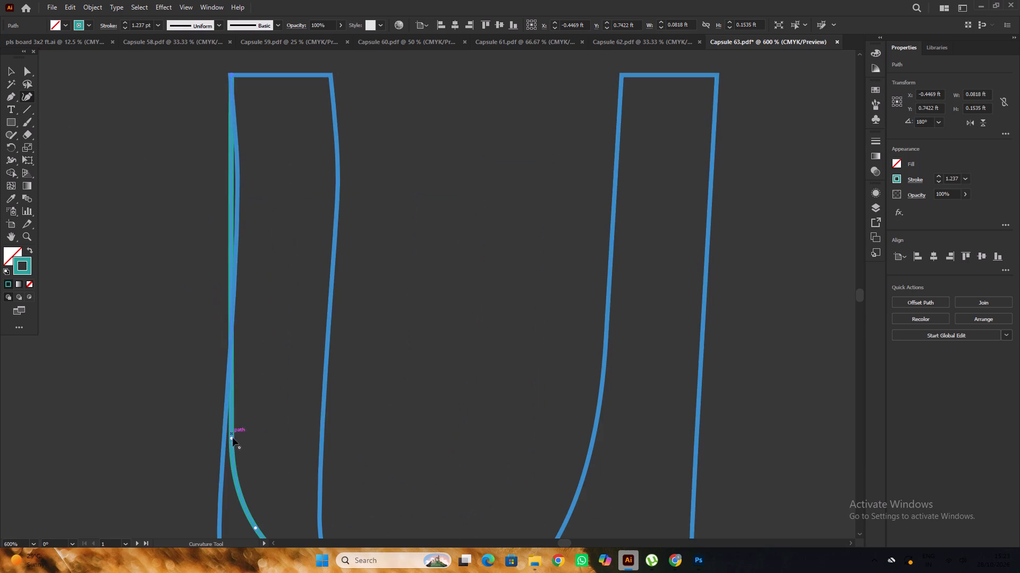
left_click_drag(232, 443, 223, 442)
key("ctrl+z")
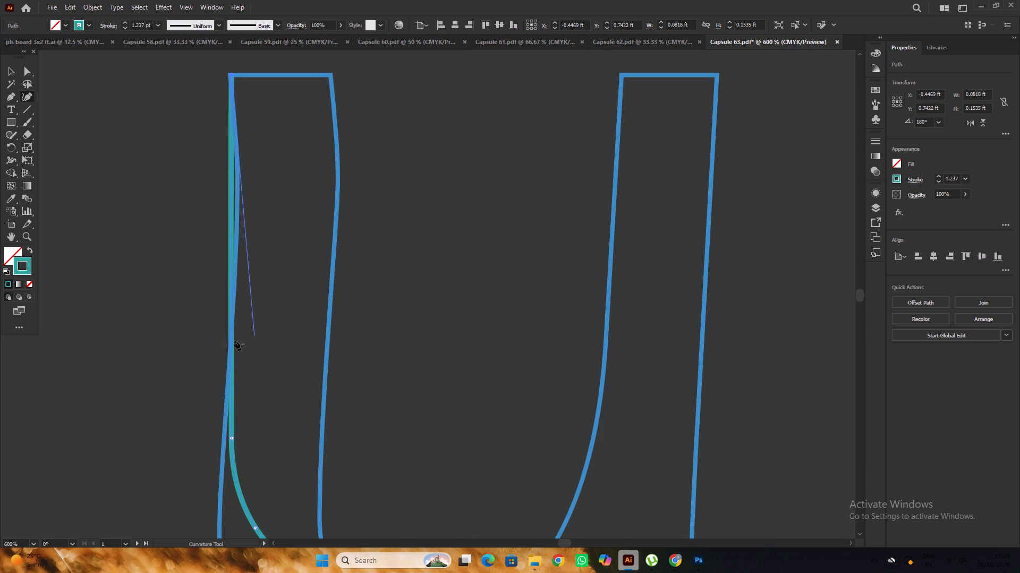
scroll(266, 319, "down", 2, "alt")
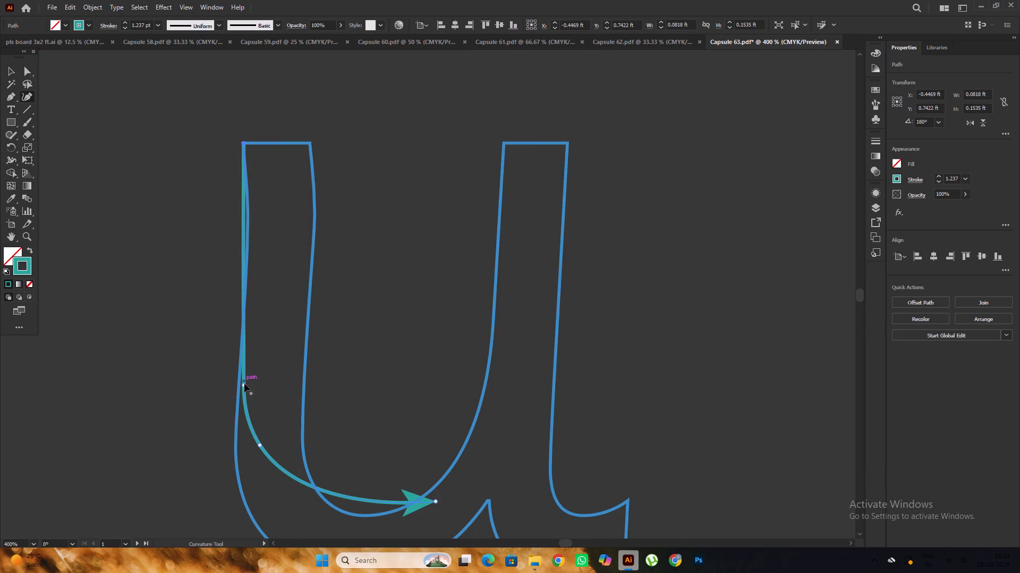
left_click_drag(244, 385, 247, 386)
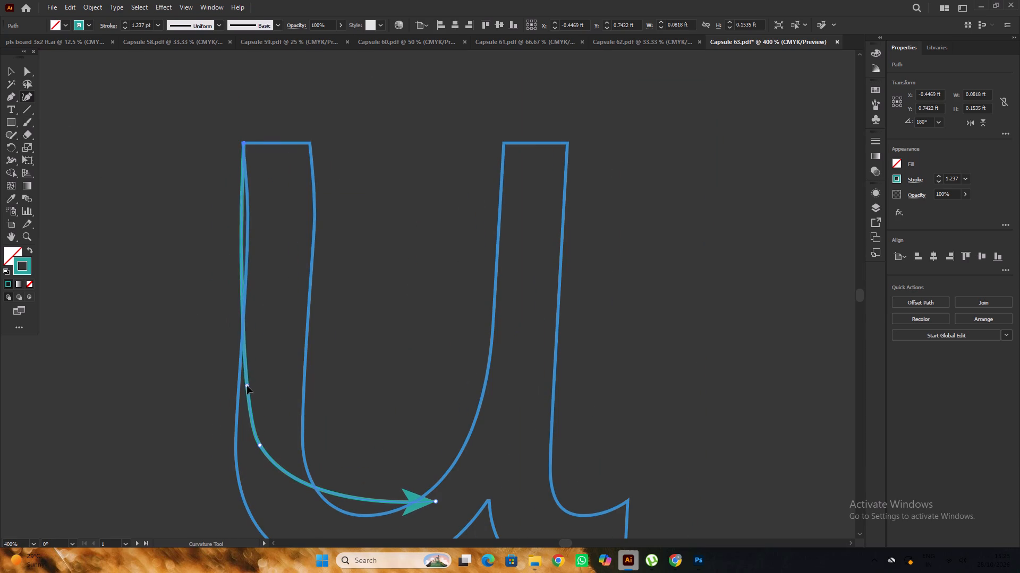
left_click_drag(247, 386, 249, 385)
left_click(250, 389)
left_click_drag(250, 389, 244, 392)
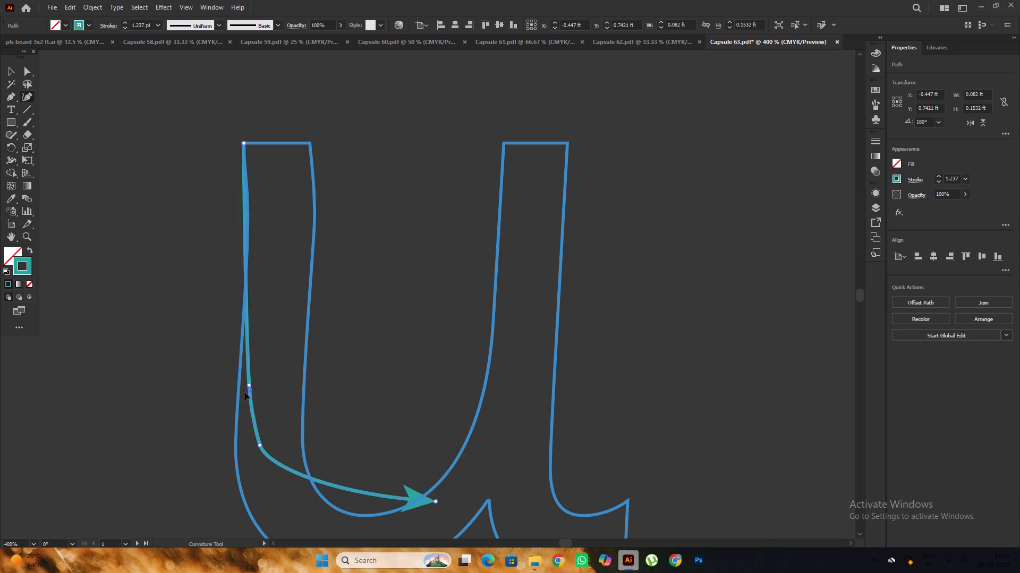
left_click_drag(244, 392, 240, 394)
key("ctrl+z")
scroll(252, 326, "down", 4, "alt")
scroll(290, 370, "up", 2, "alt")
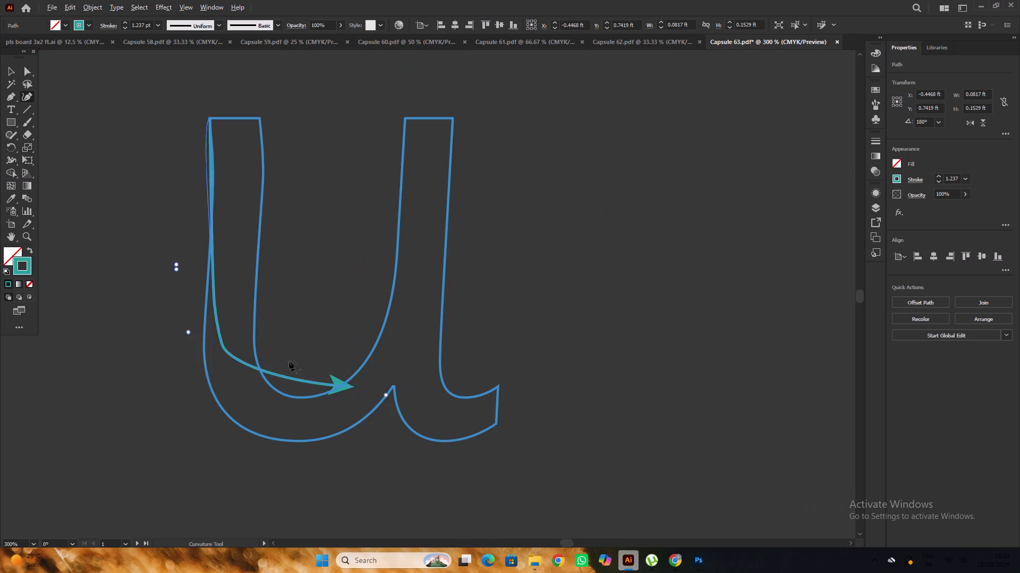
Reshape the arrow's lower curve and head so it follows the u's bowl and points up toward the second stem.
left_click_drag(351, 387, 310, 428)
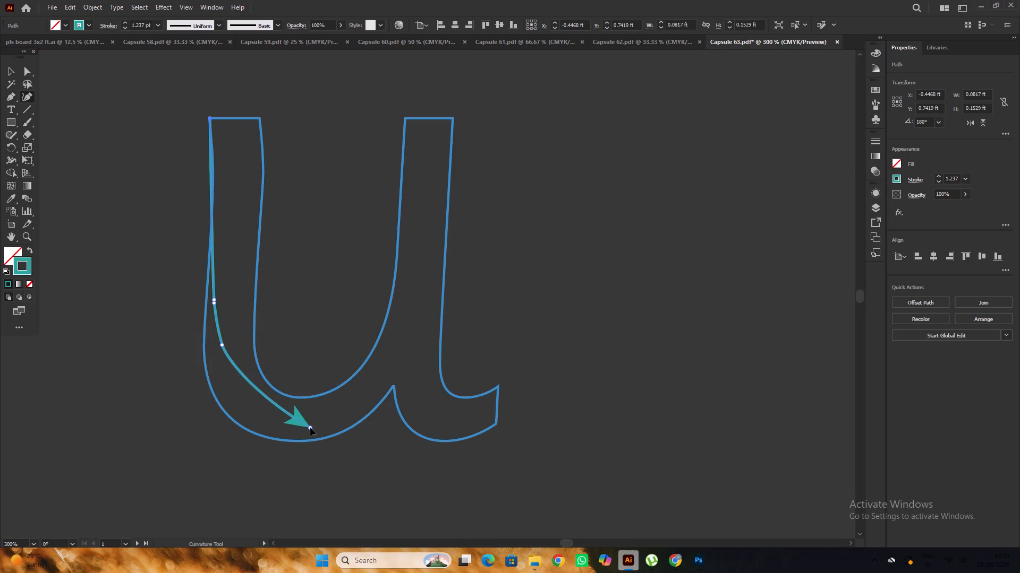
left_click_drag(310, 428, 365, 387)
left_click_drag(262, 374, 268, 418)
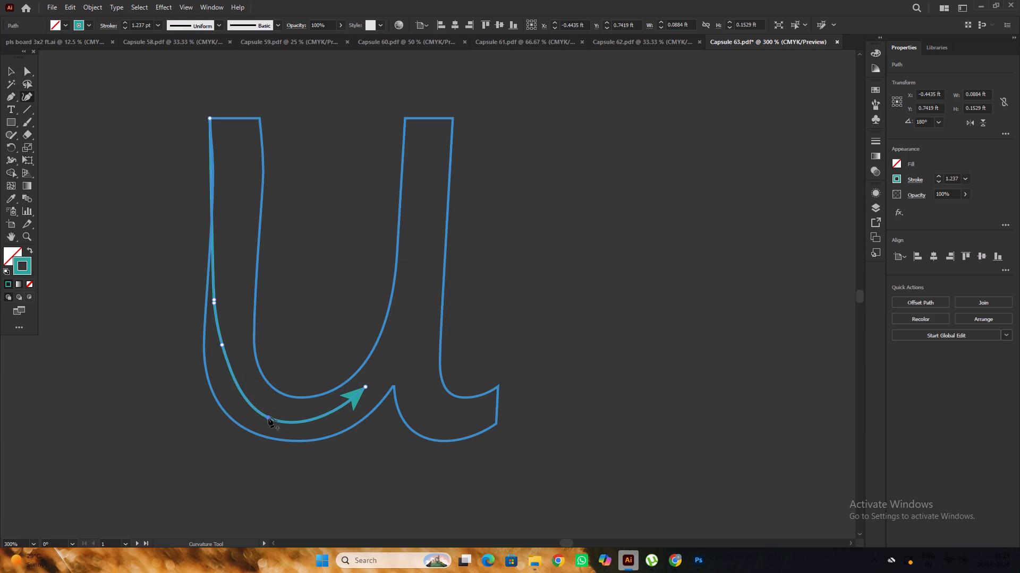
left_click_drag(268, 418, 268, 420)
left_click(364, 388)
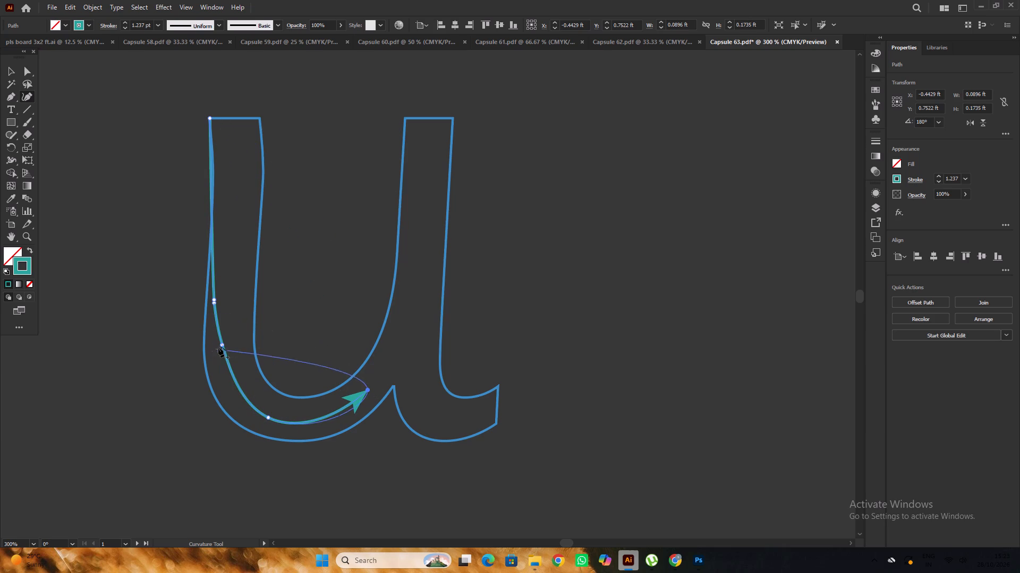
left_click_drag(220, 345, 212, 353)
key("ctrl+z")
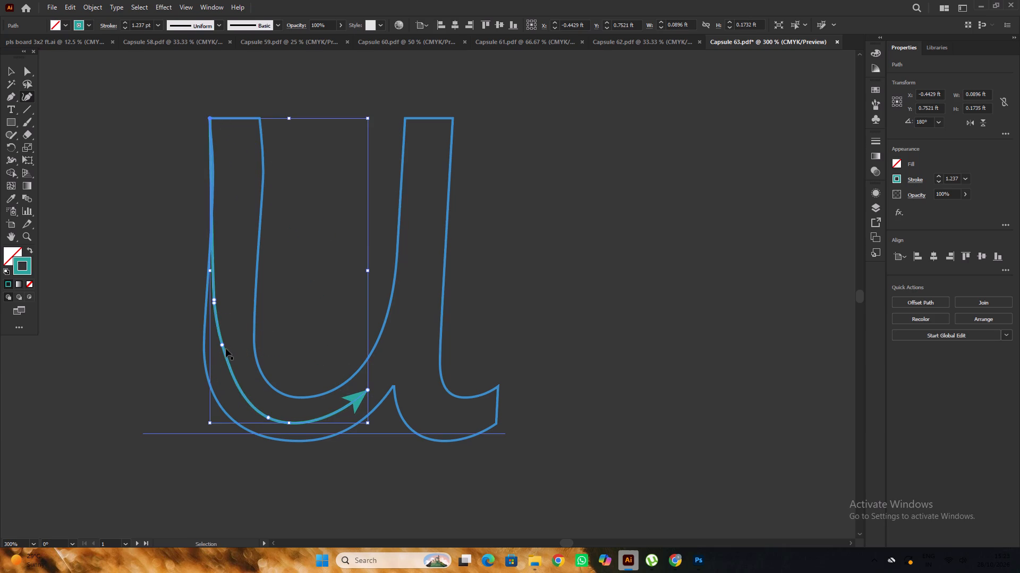
scroll(284, 335, "down", 1, "alt")
scroll(237, 234, "up", 1, "alt")
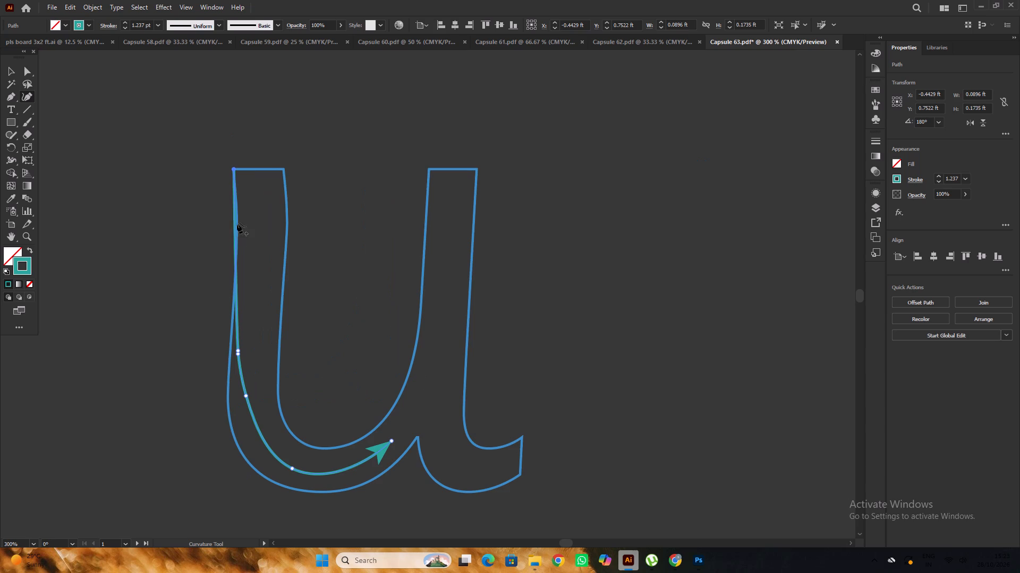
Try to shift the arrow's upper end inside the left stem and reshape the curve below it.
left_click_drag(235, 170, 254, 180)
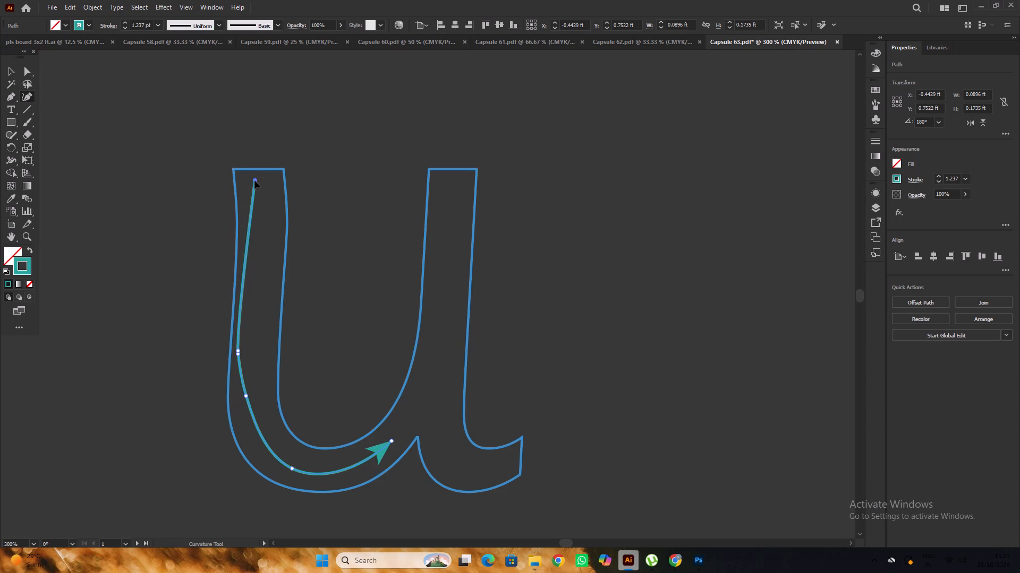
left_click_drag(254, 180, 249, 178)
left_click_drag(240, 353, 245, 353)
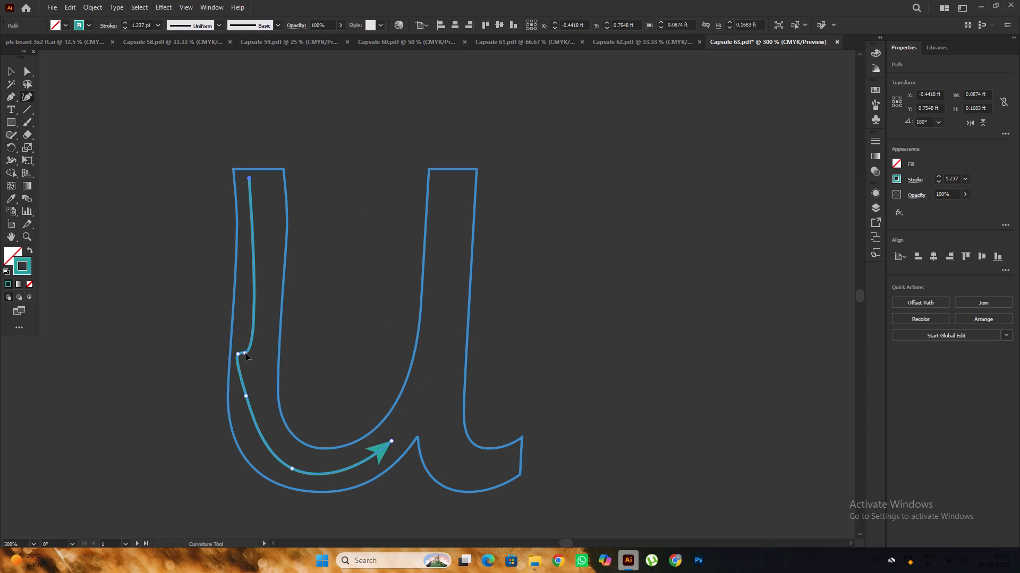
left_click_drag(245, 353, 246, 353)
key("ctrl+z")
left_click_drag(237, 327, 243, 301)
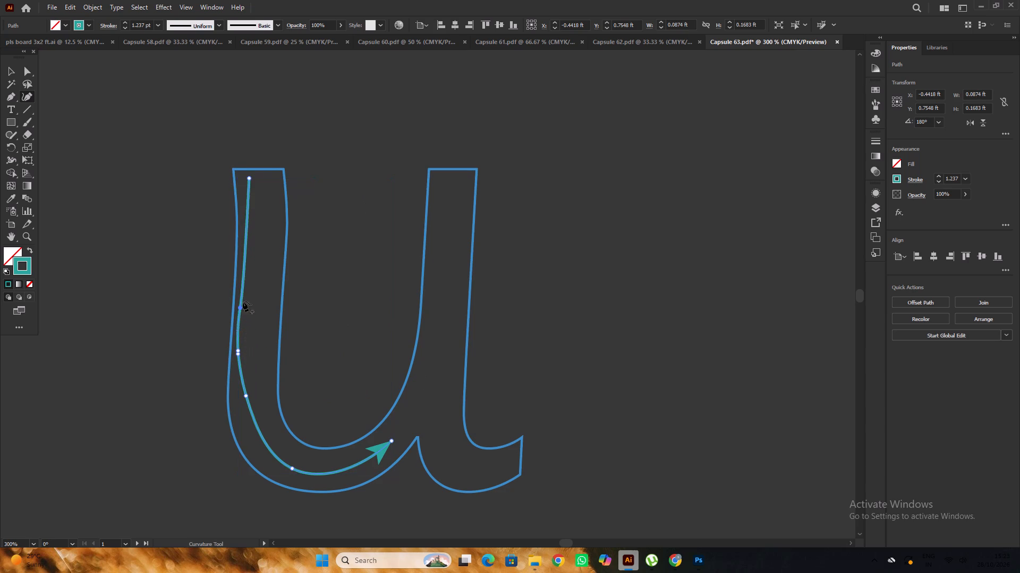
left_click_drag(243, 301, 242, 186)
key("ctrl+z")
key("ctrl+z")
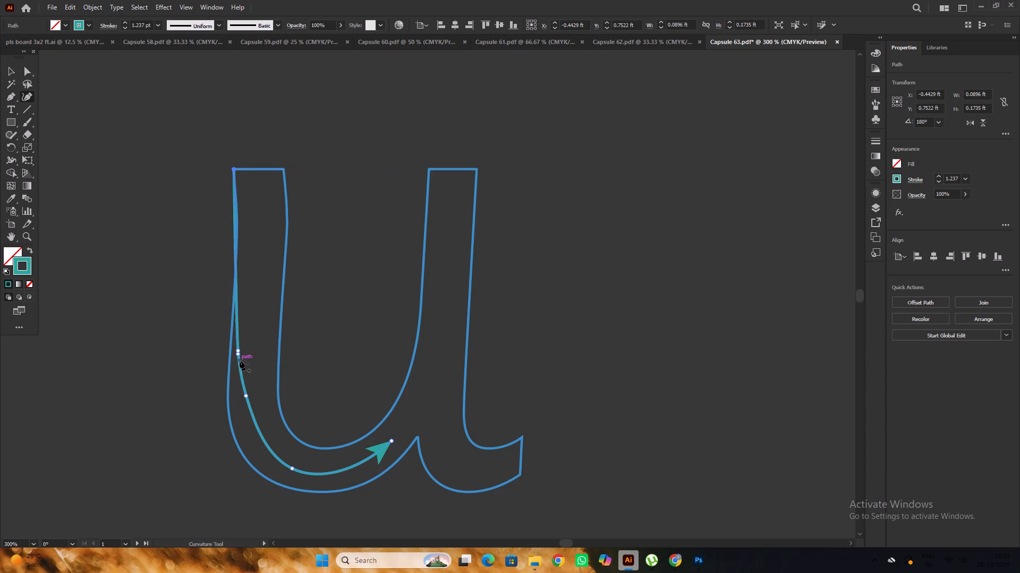
Delete the redundant side anchor and the arrow's upper section, keeping the curved part along the u's bowl.
left_click_drag(237, 356, 244, 380)
key("Delete")
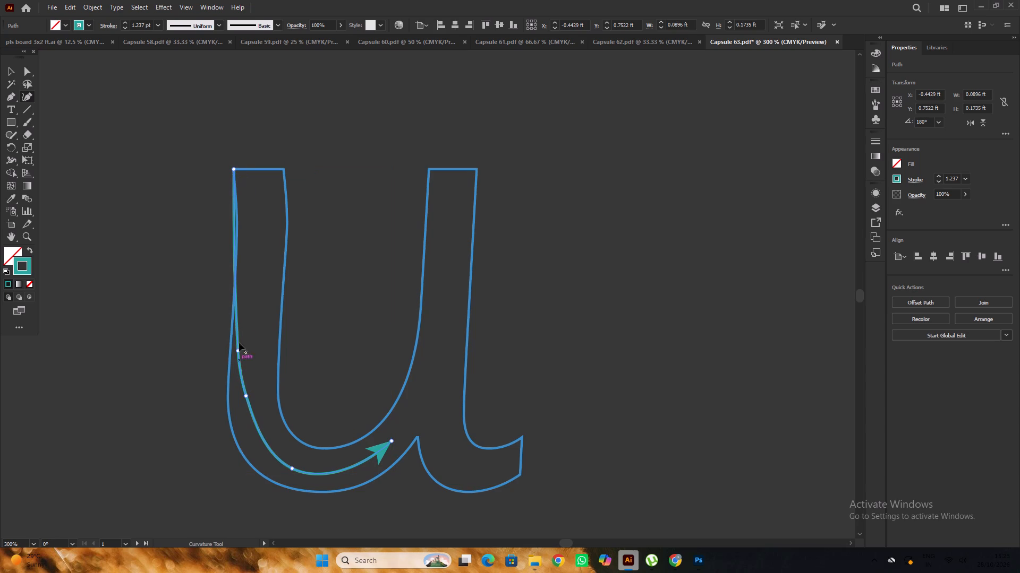
left_click_drag(236, 349, 235, 353)
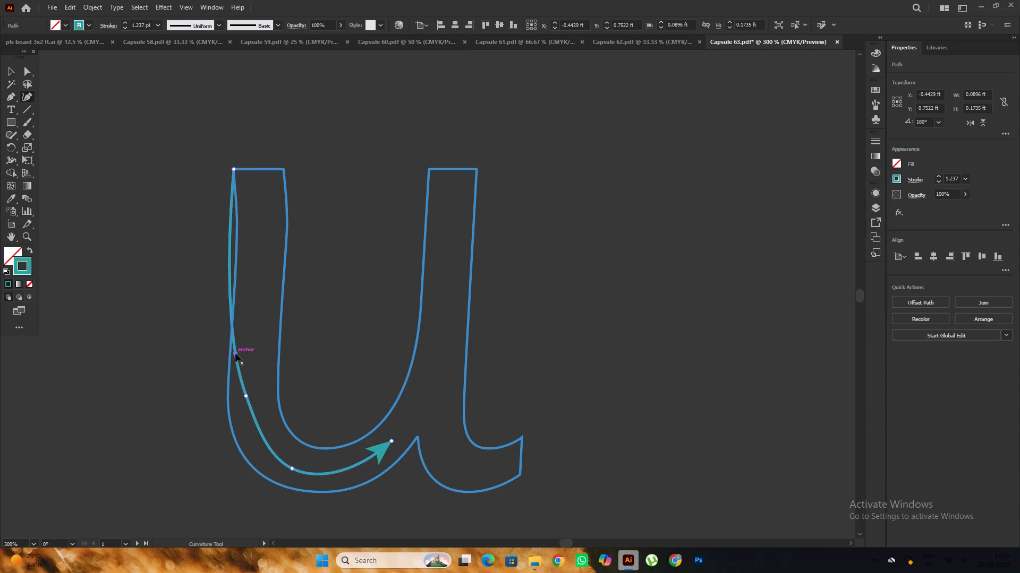
key("ctrl+z")
scroll(237, 341, "up", 1, "alt")
left_click(239, 354)
left_click_drag(239, 354, 238, 355)
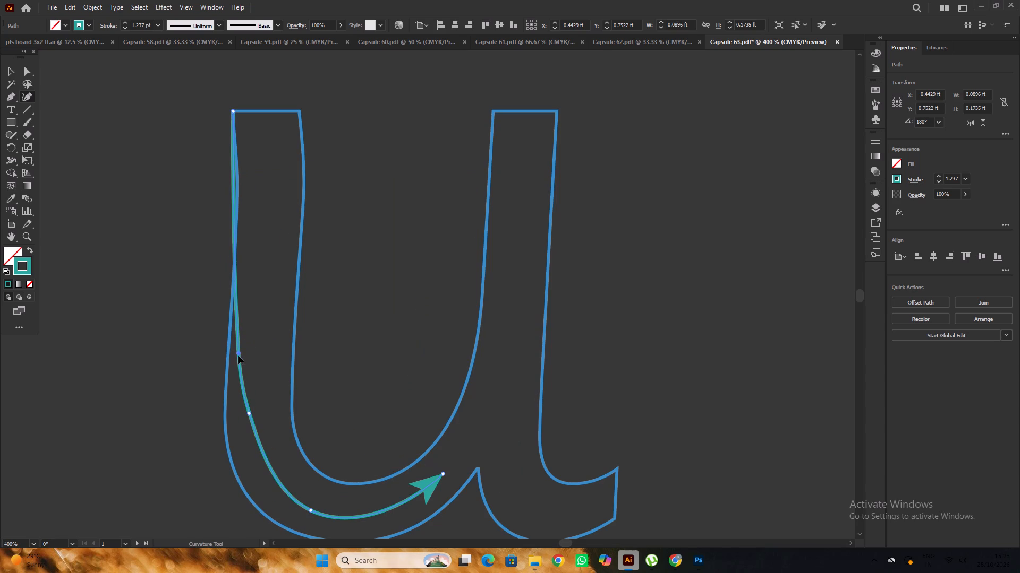
left_click_drag(238, 355, 233, 359)
key("ctrl+z")
left_click(239, 357)
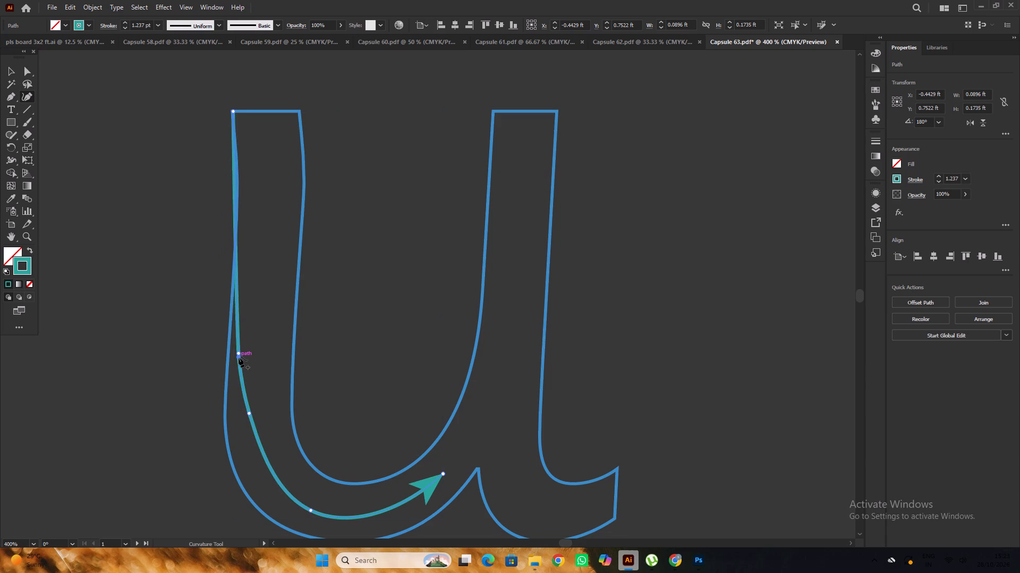
left_click(239, 356)
left_click_drag(239, 356, 230, 364)
key("ctrl+z")
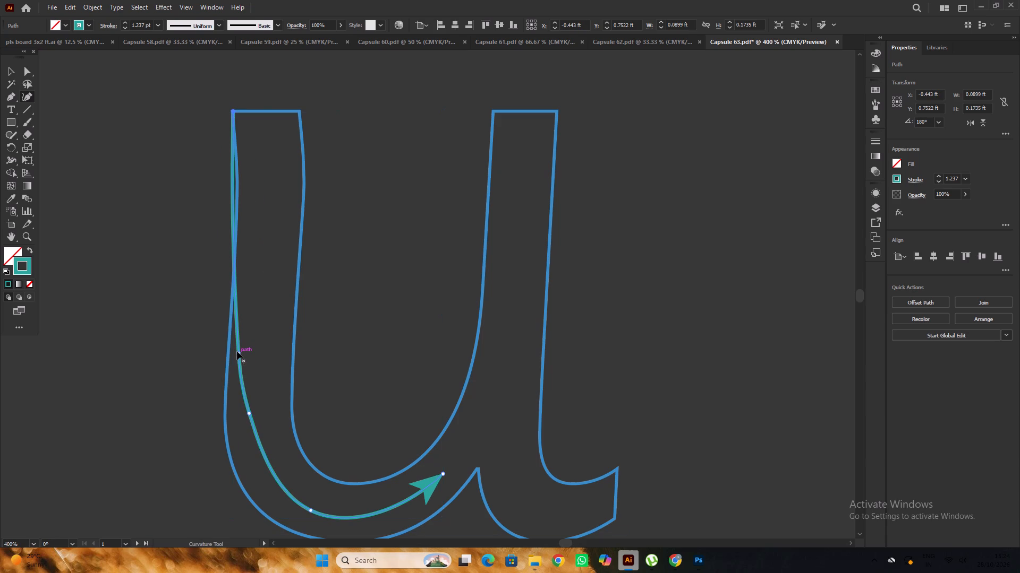
key("Delete")
Move the new outlined u off the teal arrow to an empty area further from the artboard.
scroll(240, 342, "down", 5, "alt")
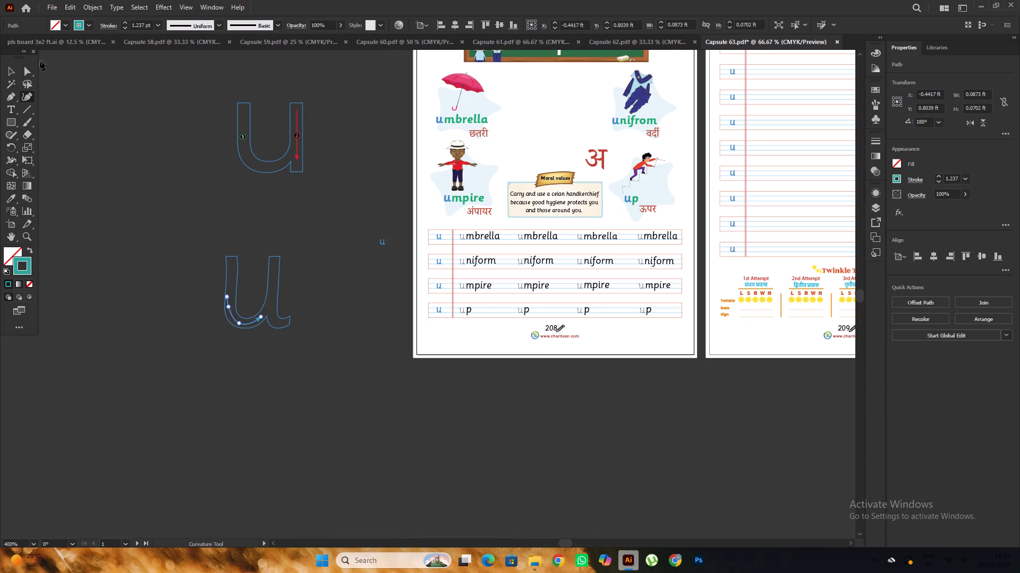
left_click(8, 72)
left_click(130, 178)
left_click(229, 310)
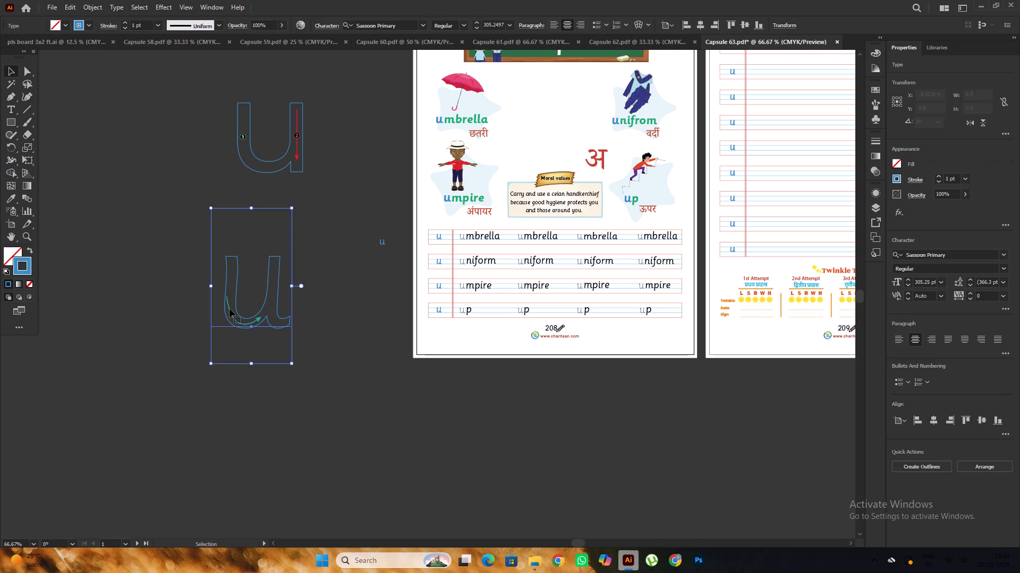
left_click(207, 278)
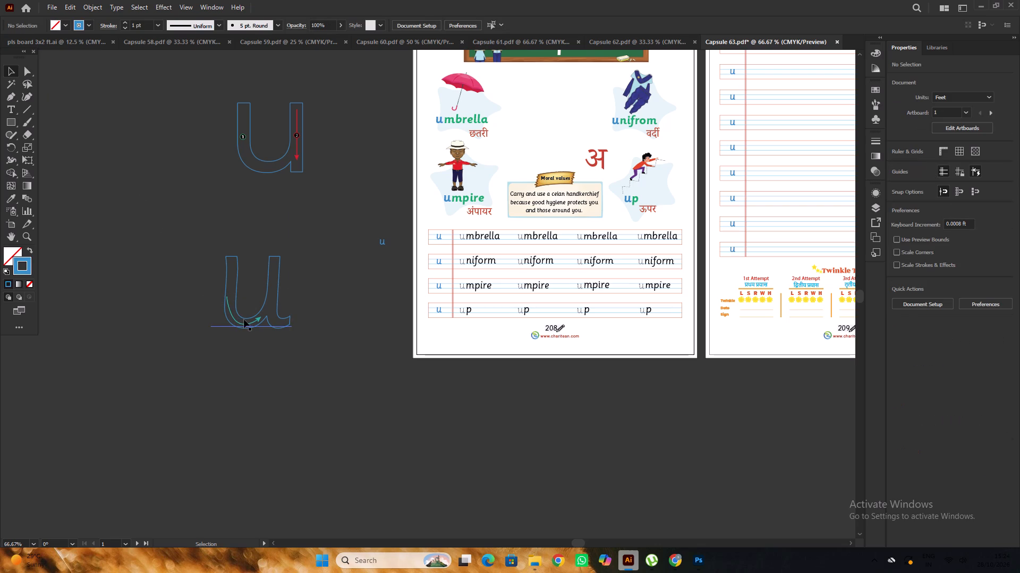
left_click(241, 325)
left_click_drag(241, 325, 97, 334)
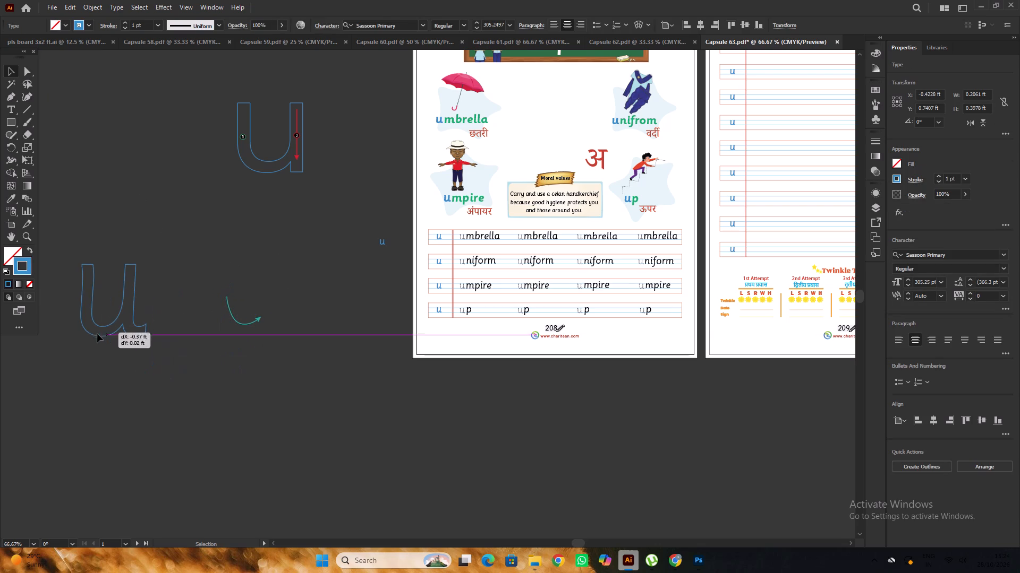
left_click_drag(97, 334, 112, 338)
left_click(169, 231)
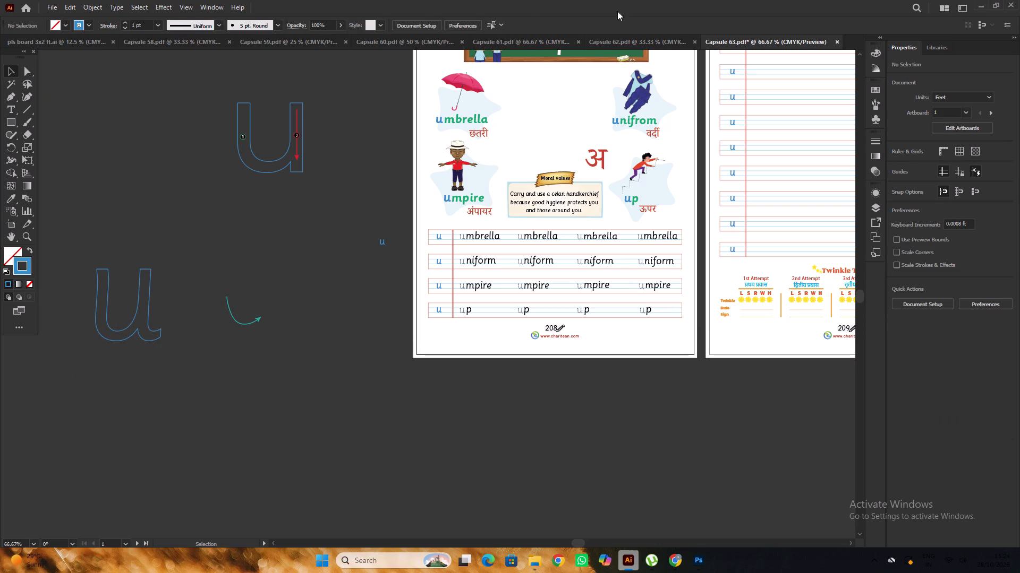
Open Capsule 54 from the PRINT FINAL folder in Illustrator.
left_click(979, 6)
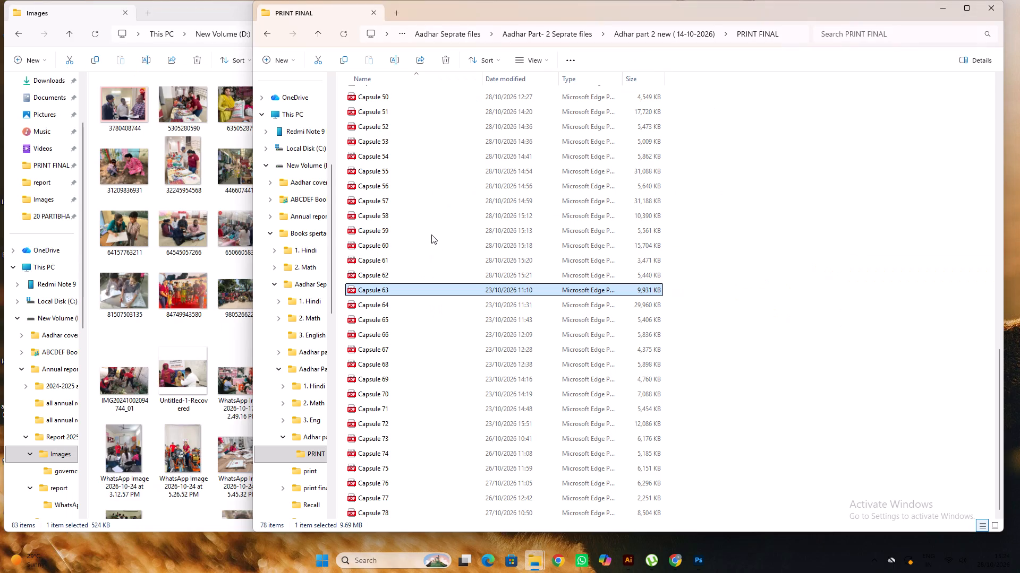
scroll(431, 235, "up", 2)
left_click(415, 248)
left_click(414, 242)
right_click(414, 242)
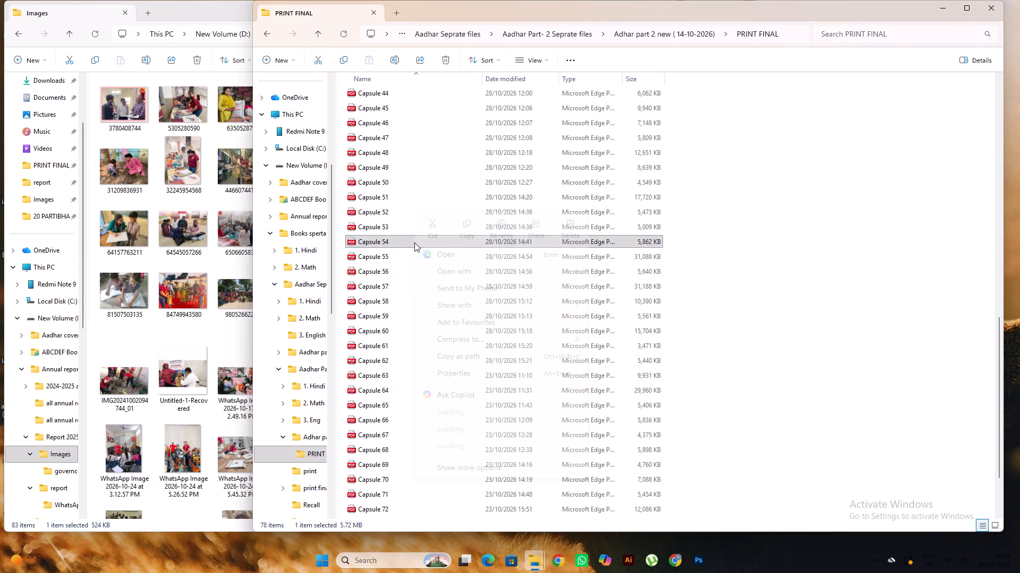
left_click(635, 272)
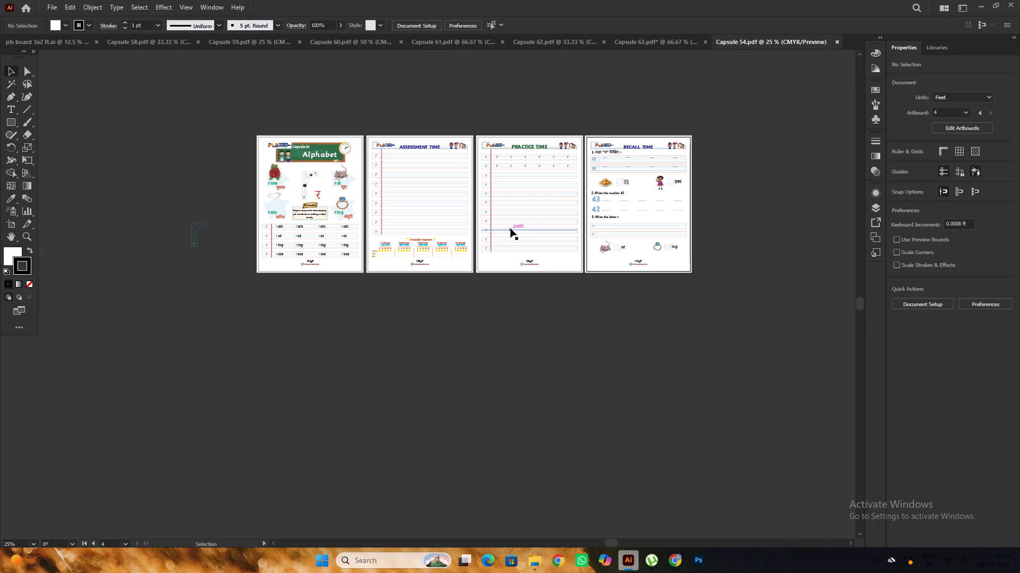
scroll(585, 246, "up", 1, "alt")
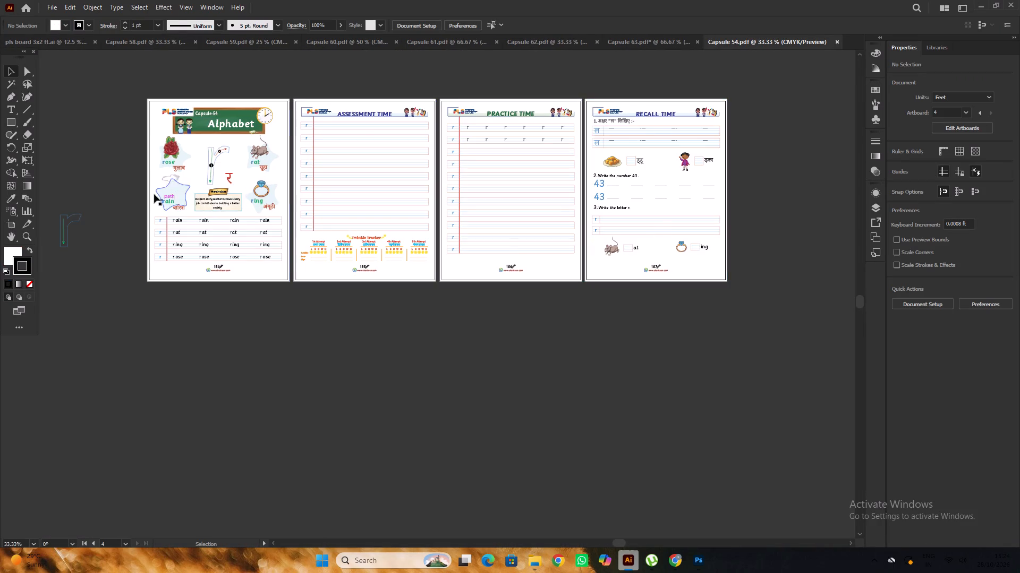
Copy the green downward arrow from Capsule 54's letter r into Capsule 63 and place it inside the new u's left stem.
scroll(170, 164, "up", 3, "alt")
left_click(294, 145)
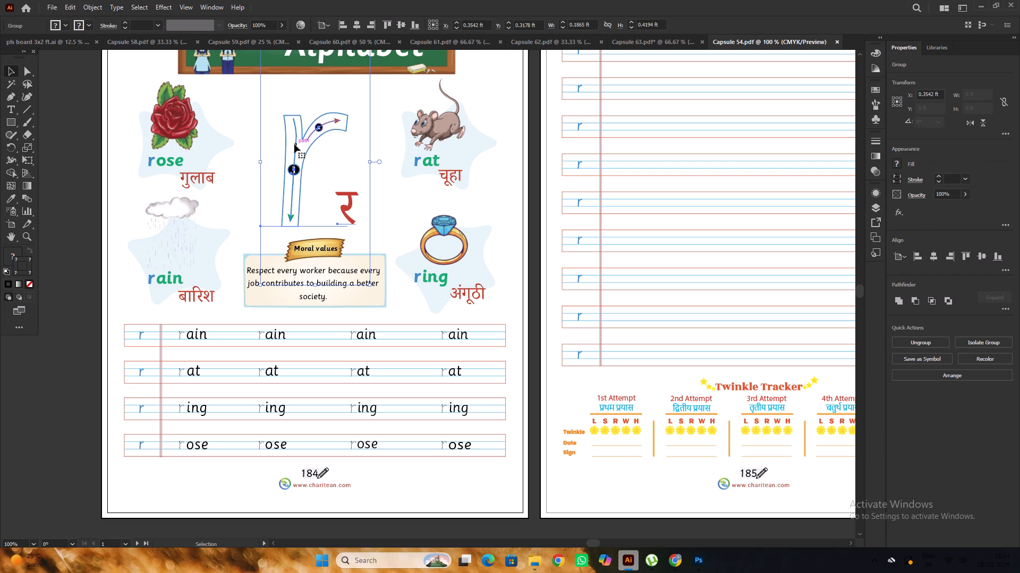
triple_click(294, 144)
triple_click(294, 144)
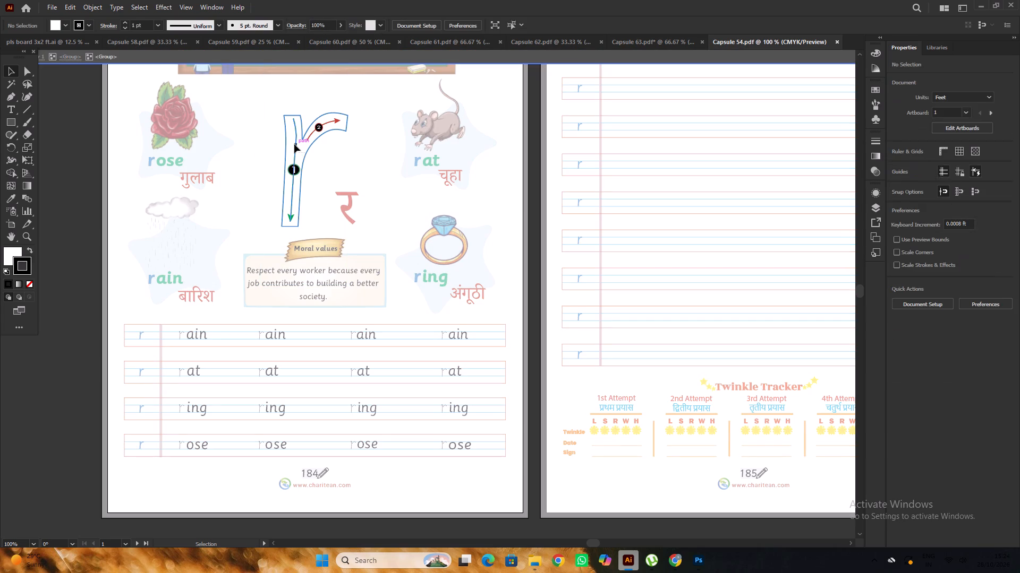
key("ctrl+c")
left_click(643, 37)
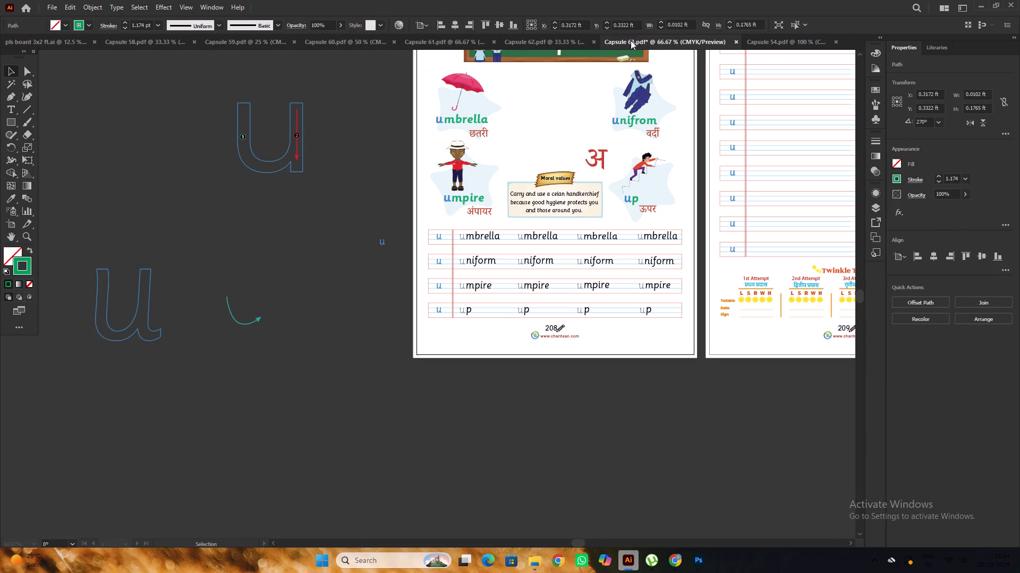
scroll(250, 179, "down", 2, "alt")
scroll(138, 240, "up", 3, "alt")
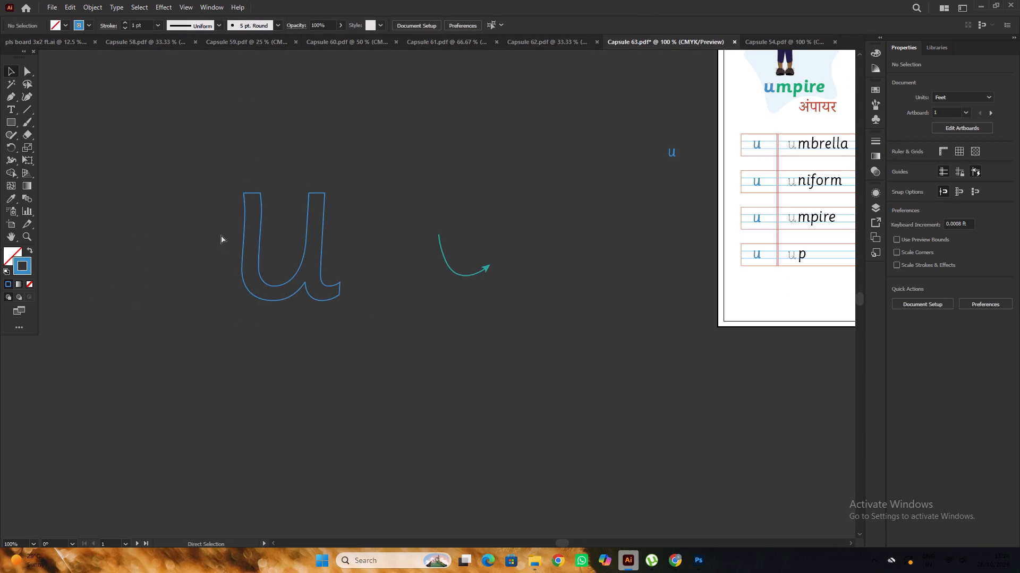
key("ctrl+v")
left_click(397, 199)
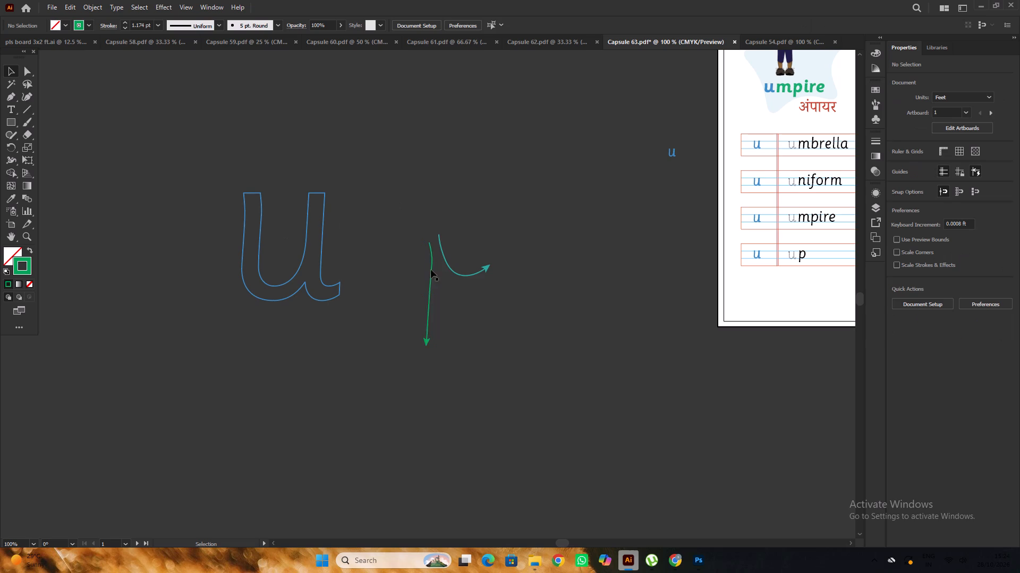
left_click_drag(433, 265, 251, 221)
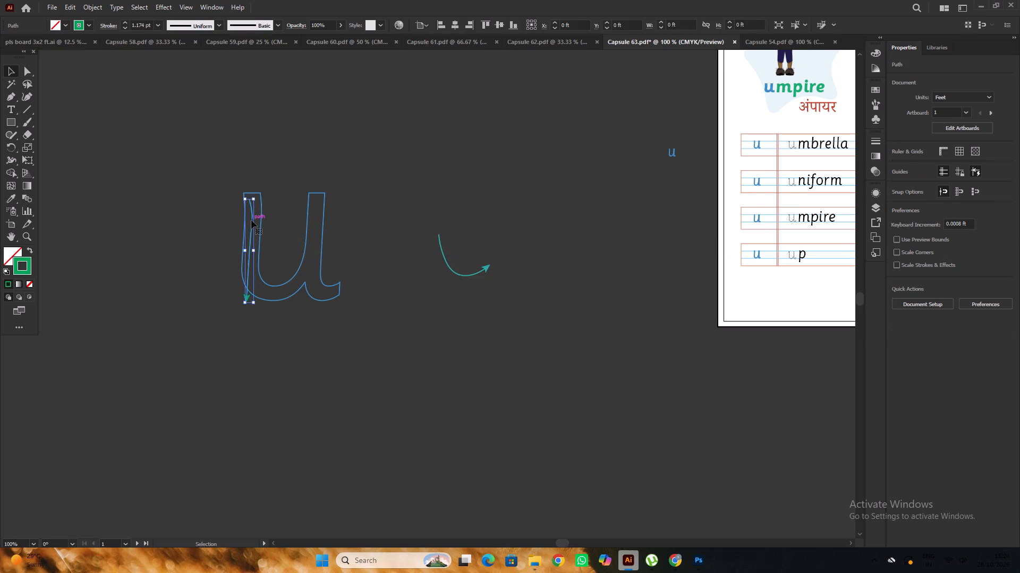
Bend the green arrow's lower end around the u's bowl with the Curvature tool, smoothing the bend where the stem meets the bowl.
scroll(250, 246, "up", 2, "alt")
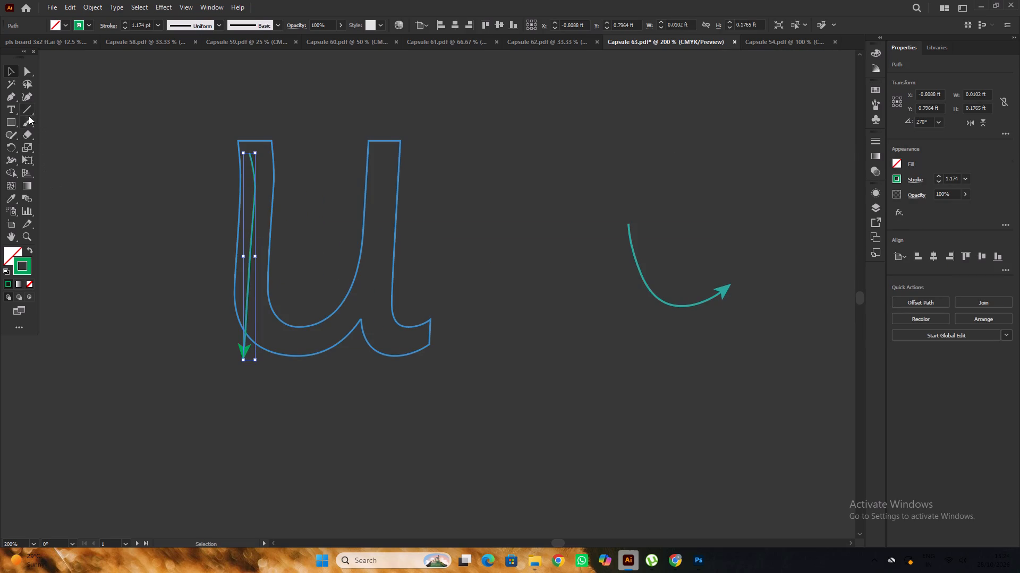
left_click(30, 98)
left_click_drag(244, 360, 345, 326)
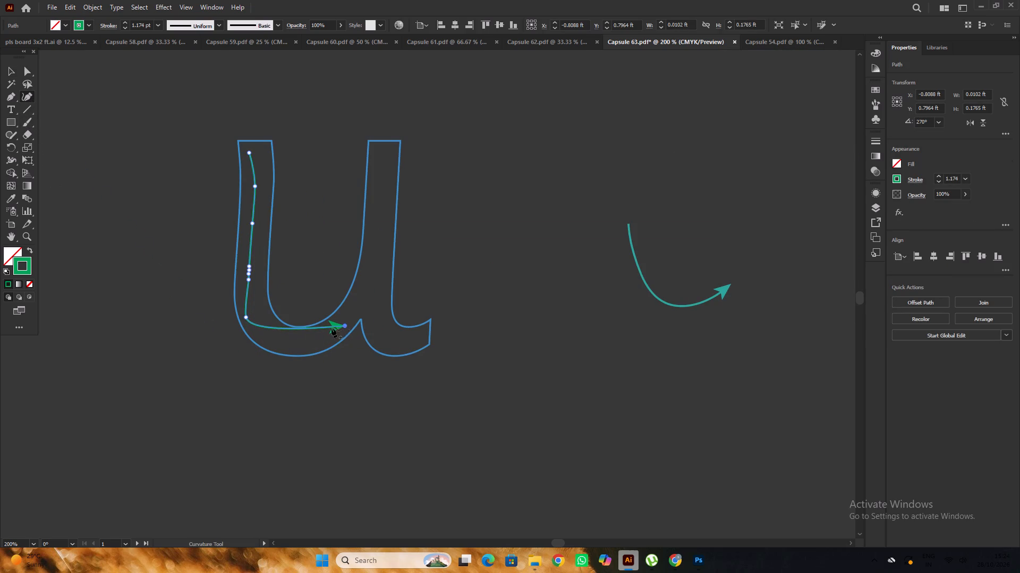
scroll(278, 340, "up", 2, "alt")
left_click_drag(291, 318, 309, 349)
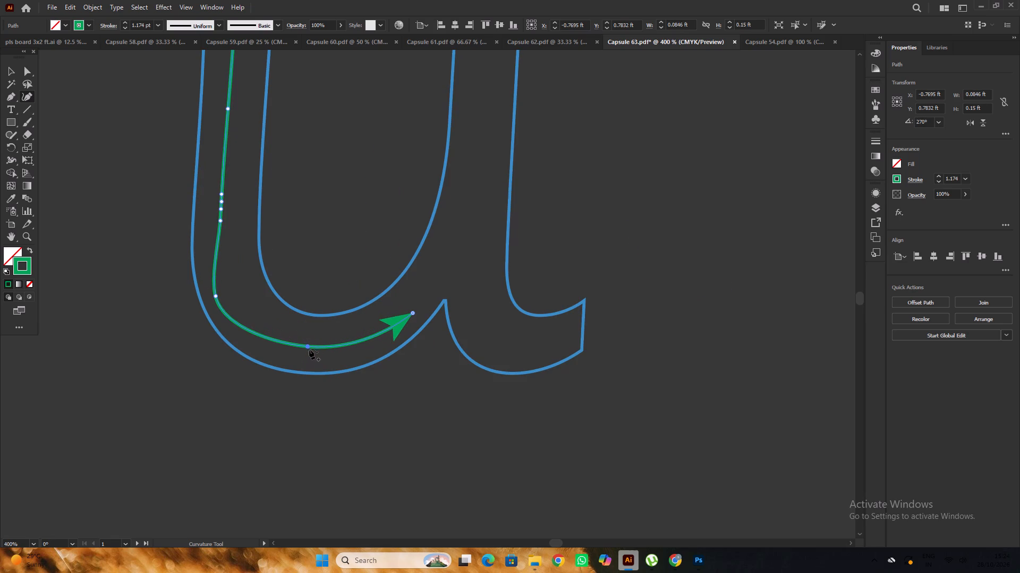
left_click_drag(309, 349, 312, 349)
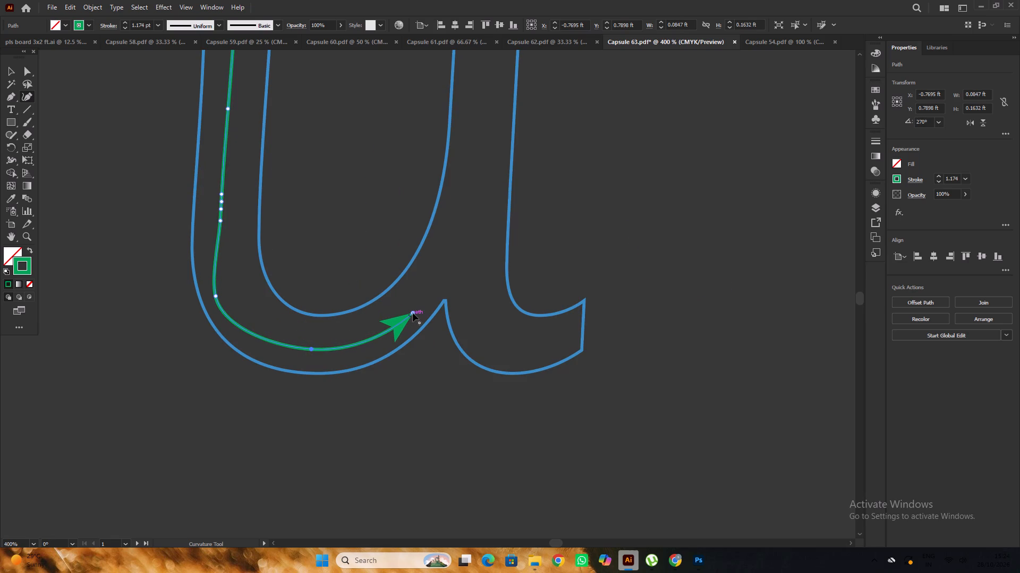
left_click_drag(413, 313, 416, 304)
scroll(313, 280, "down", 1, "alt")
scroll(313, 280, "up", 3)
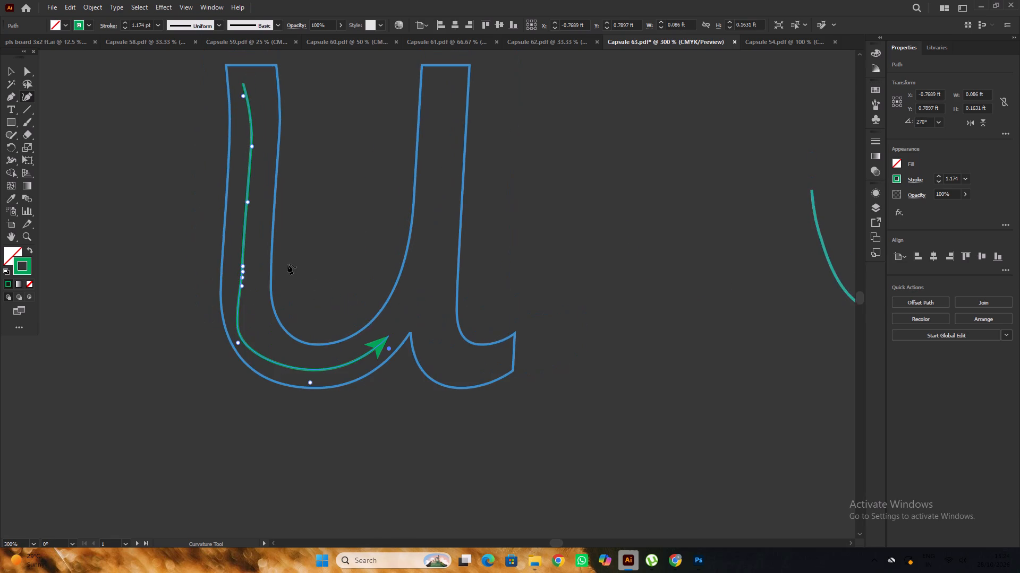
scroll(235, 329, "up", 2, "alt")
left_click_drag(241, 333, 259, 327)
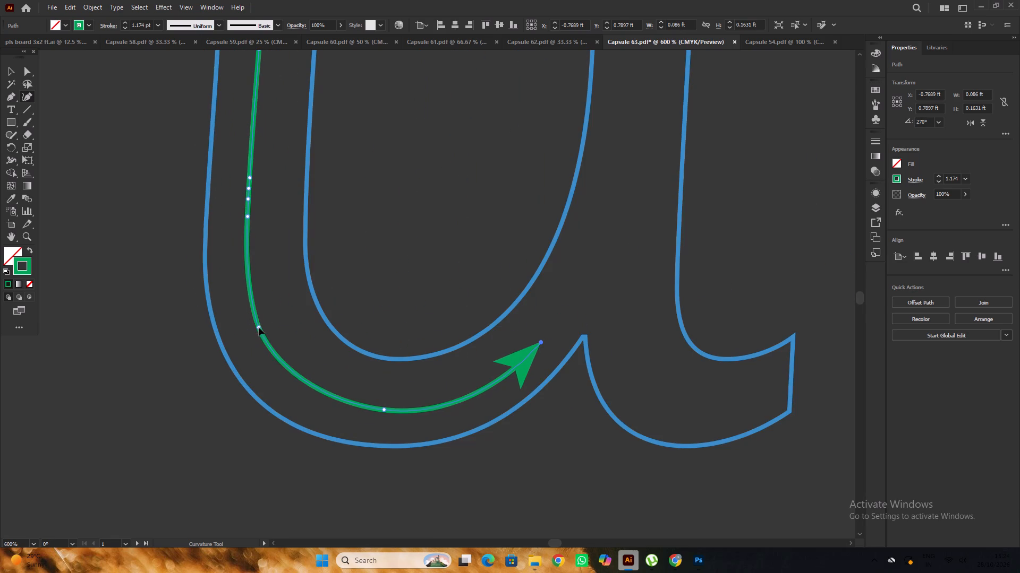
left_click_drag(259, 327, 263, 327)
Extend the green arrow's upper end towards the top of the u's left stem and soften the curve just below it.
scroll(290, 320, "down", 1, "alt")
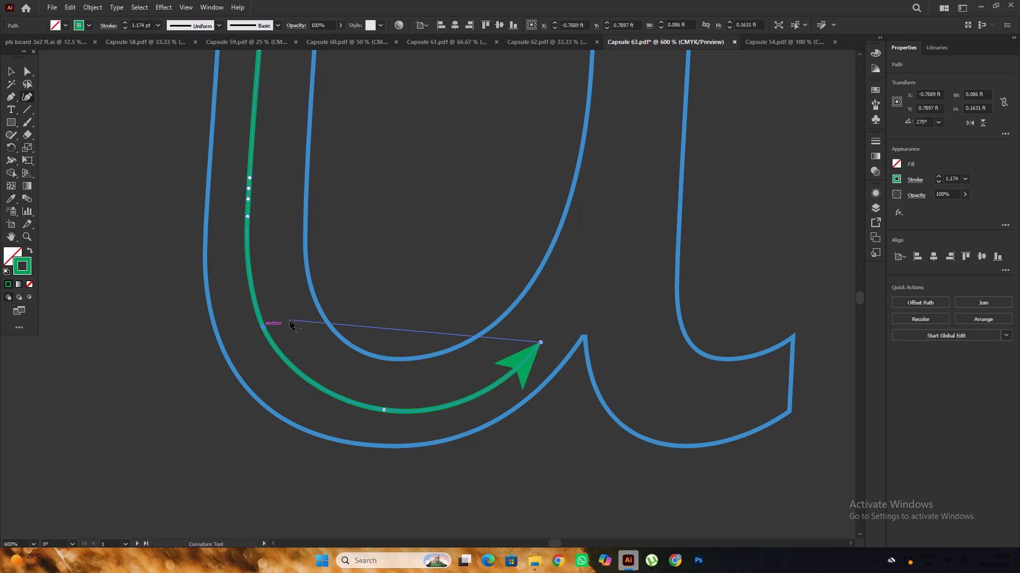
scroll(290, 320, "down", 1, "alt")
scroll(290, 319, "up", 3)
scroll(266, 124, "up", 1, "alt")
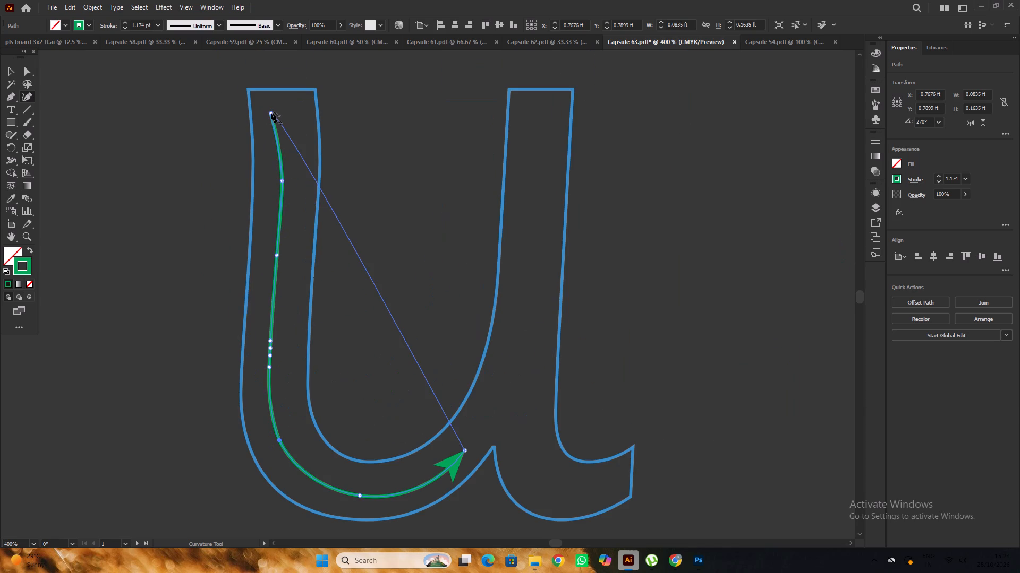
left_click_drag(271, 112, 266, 98)
left_click(282, 181)
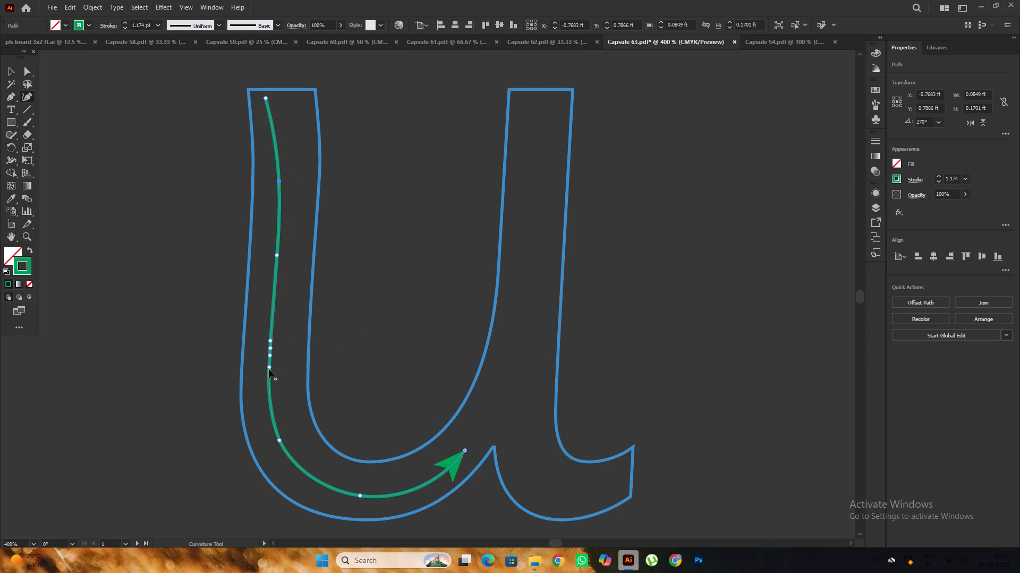
Fine-tune the green arrow's tip and its lowest curve point so it sits centred between the u's bowl outlines.
scroll(286, 348, "down", 1, "alt")
scroll(377, 409, "down", 3)
scroll(387, 402, "up", 2, "alt")
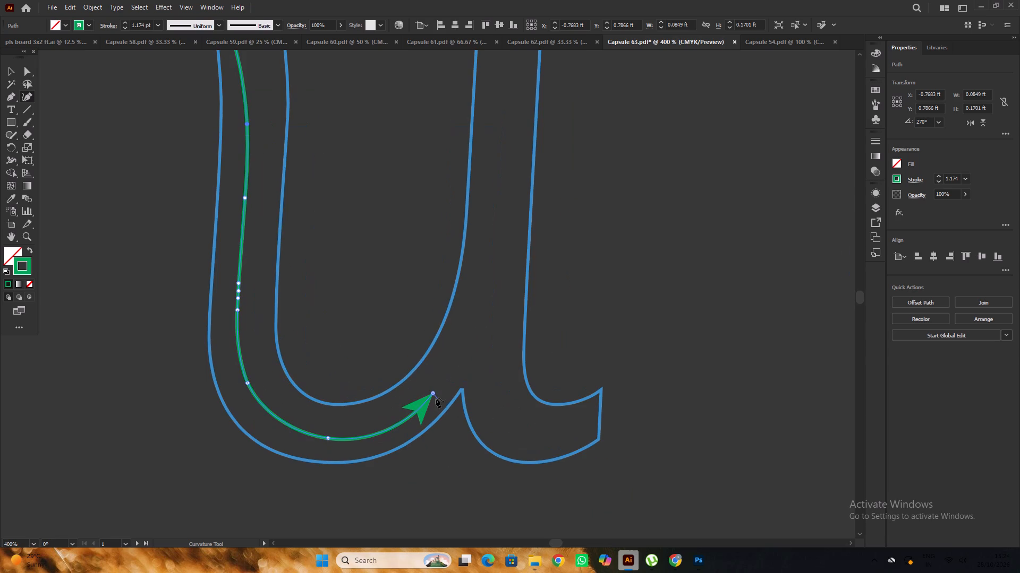
left_click_drag(433, 396, 431, 385)
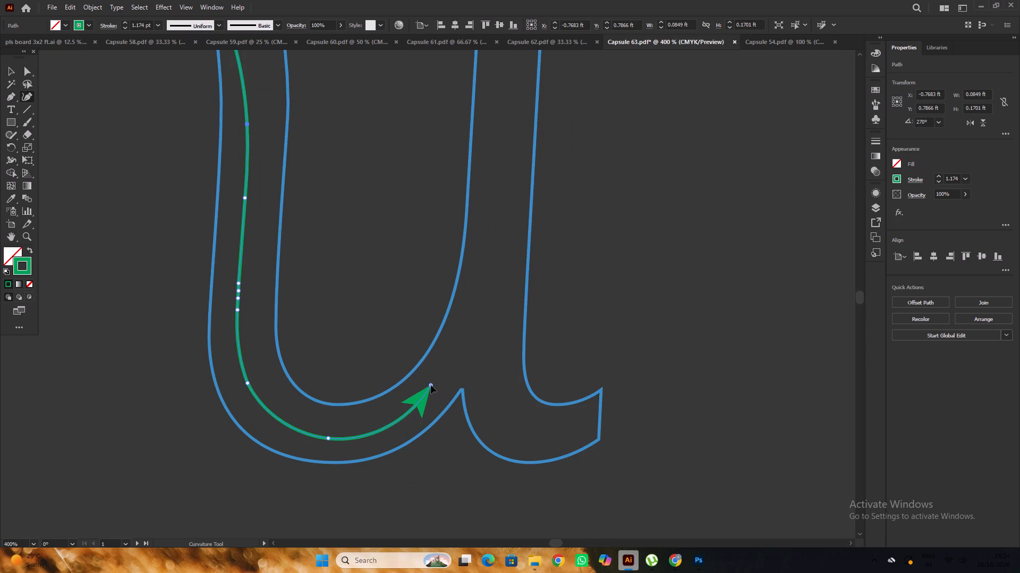
left_click_drag(431, 385, 431, 385)
scroll(426, 380, "down", 2)
scroll(337, 410, "up", 1, "alt")
left_click_drag(324, 418, 325, 412)
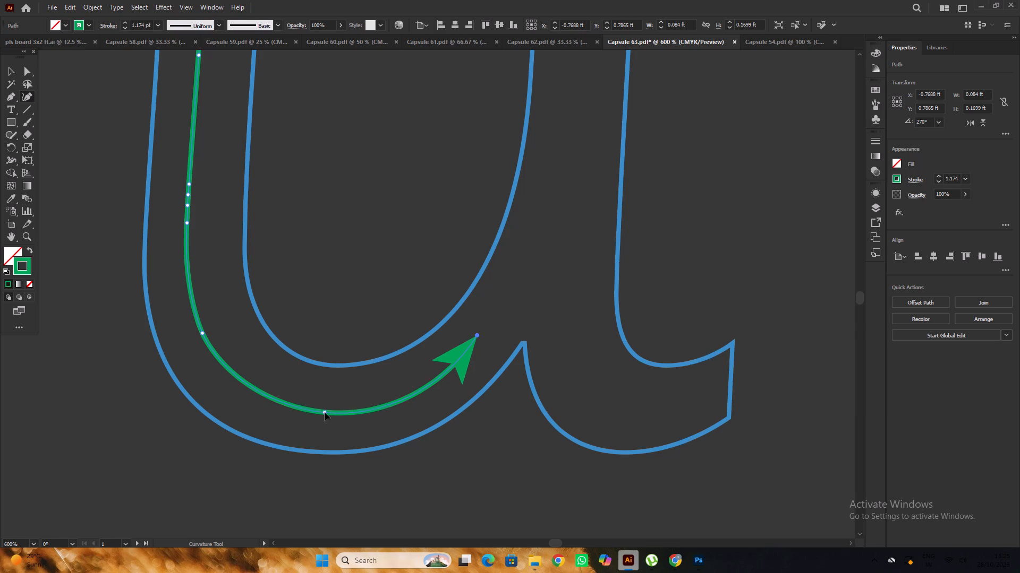
left_click_drag(325, 412, 326, 411)
scroll(341, 405, "down", 3, "alt")
left_click(10, 71)
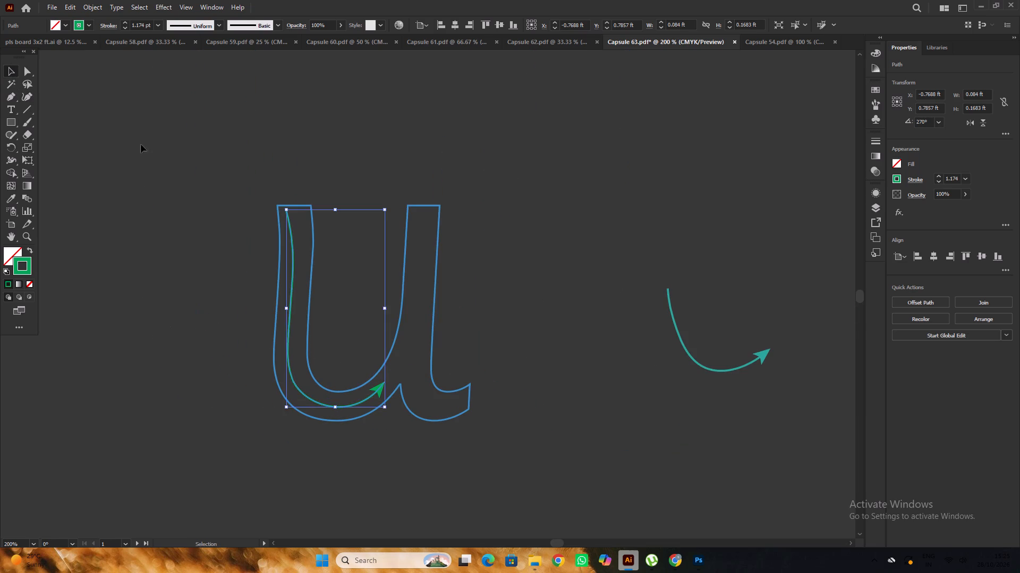
left_click(187, 172)
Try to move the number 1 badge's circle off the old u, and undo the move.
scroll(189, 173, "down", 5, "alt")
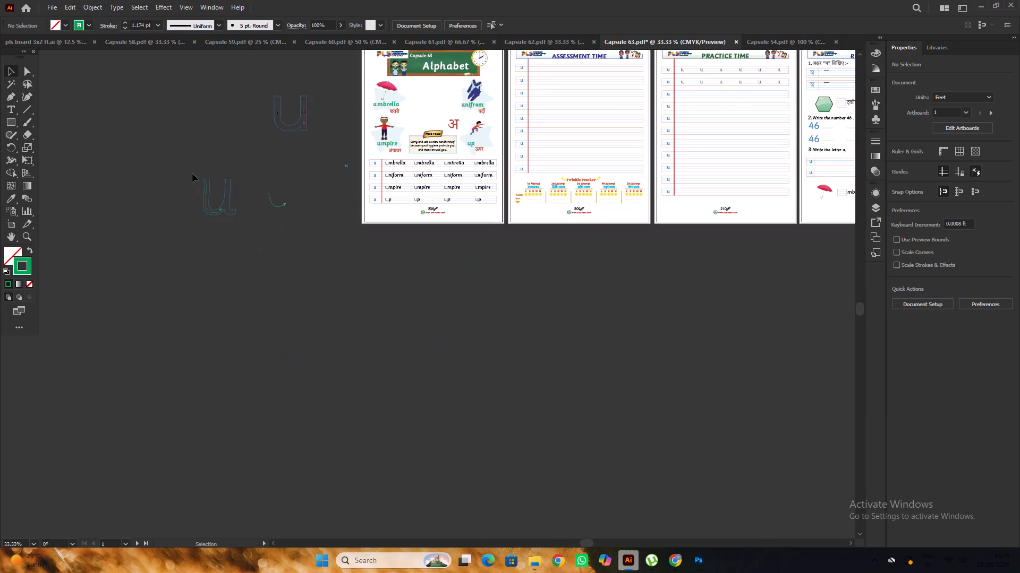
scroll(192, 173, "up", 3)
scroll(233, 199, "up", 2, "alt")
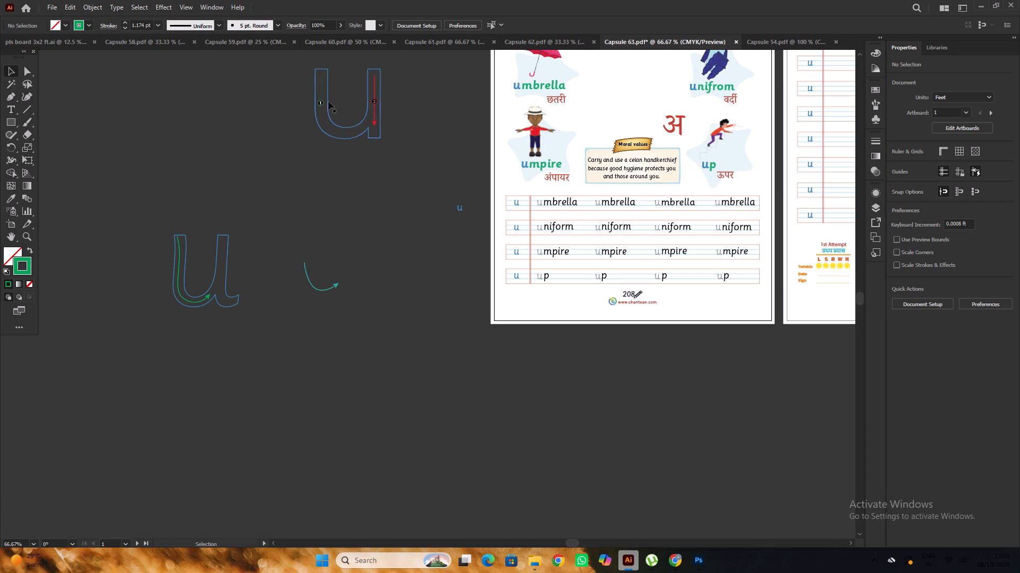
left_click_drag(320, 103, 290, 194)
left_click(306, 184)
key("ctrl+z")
Ungroup the old u's outline group.
scroll(308, 158, "up", 2)
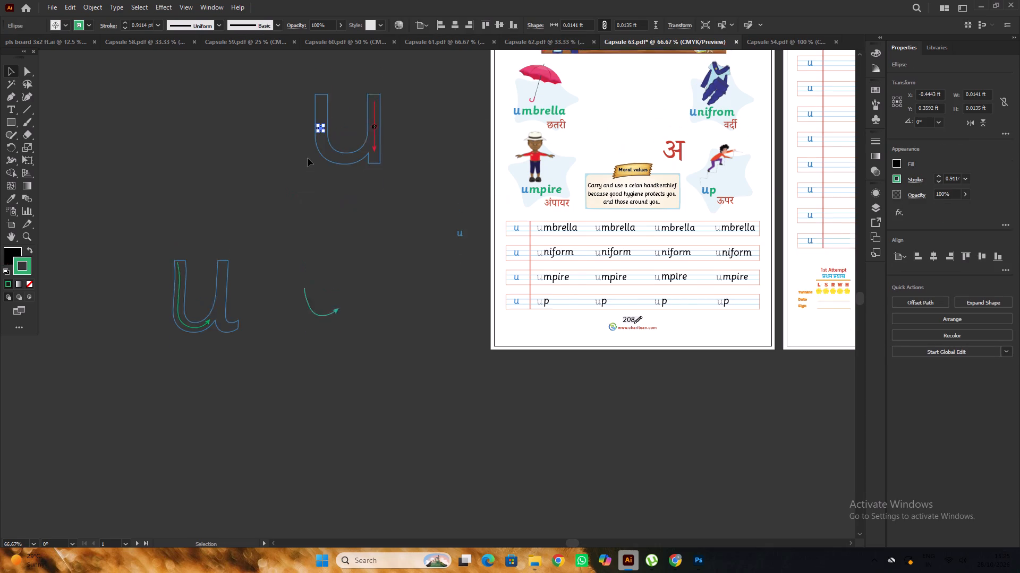
scroll(308, 158, "up", 4)
left_click_drag(361, 187, 289, 260)
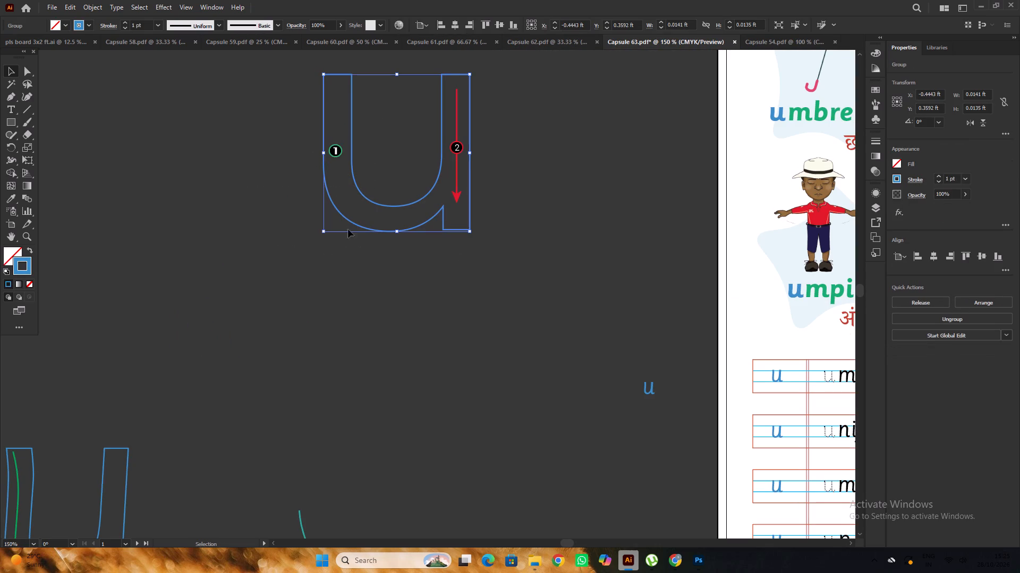
left_click_drag(354, 226, 262, 242)
right_click(334, 220)
right_click(353, 171)
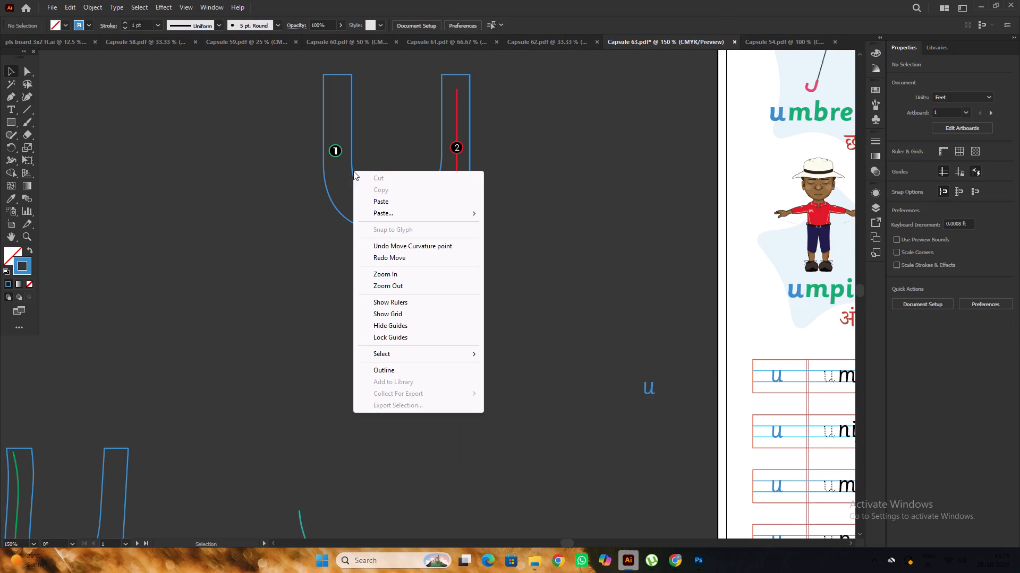
left_click(223, 185)
left_click(351, 154)
right_click(351, 154)
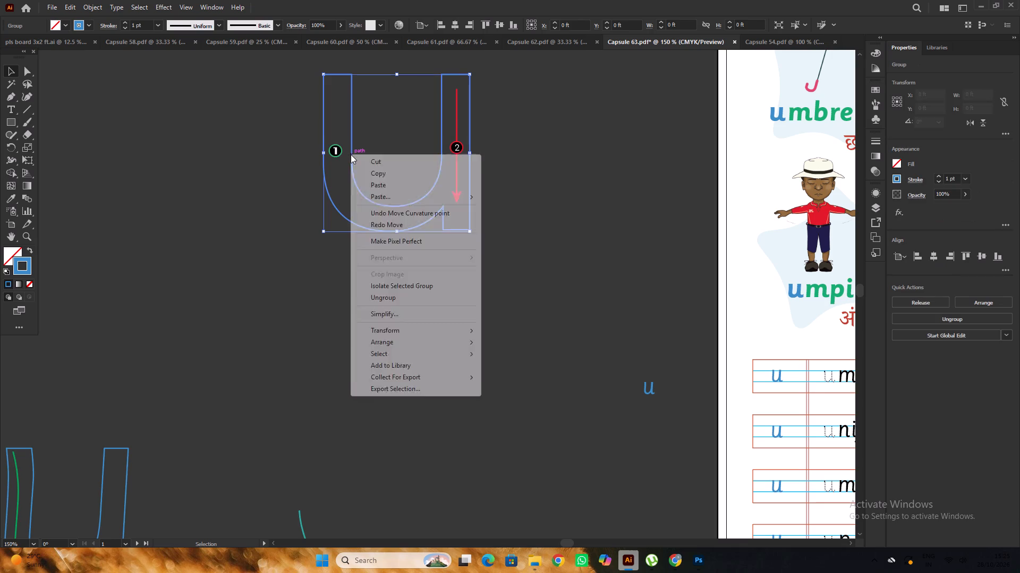
left_click(384, 297)
left_click(334, 258)
Move the number 1 together with its circle out of the old u to the empty area below it.
left_click_drag(331, 136, 339, 171)
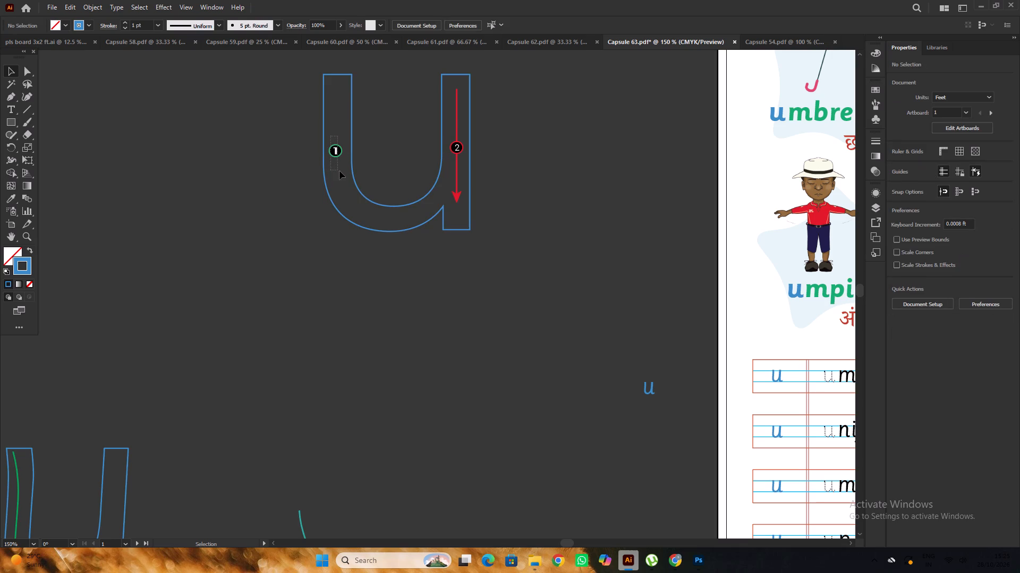
left_click_drag(339, 171, 340, 171)
left_click_drag(337, 153, 273, 312)
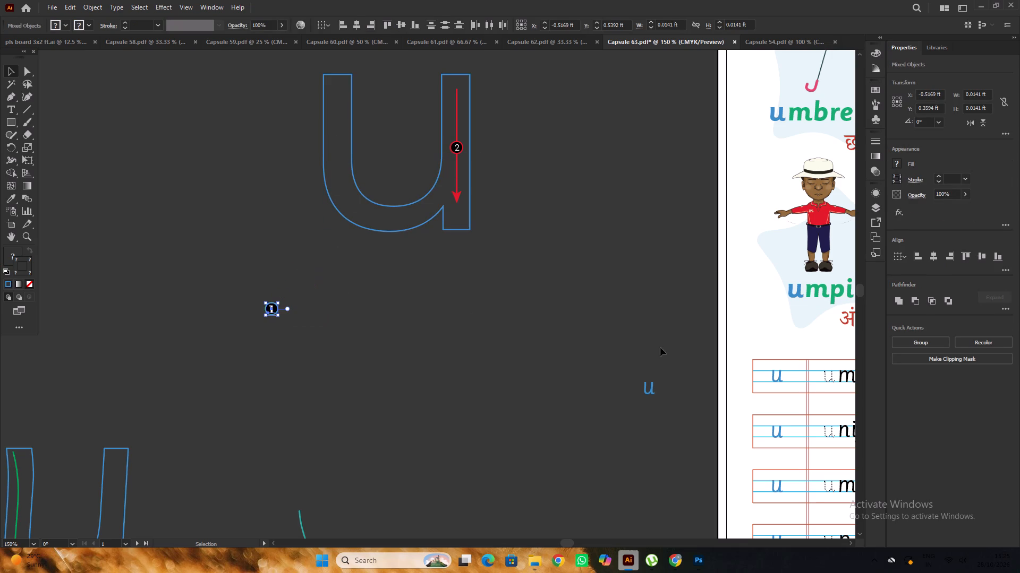
scroll(624, 271, "down", 5, "alt")
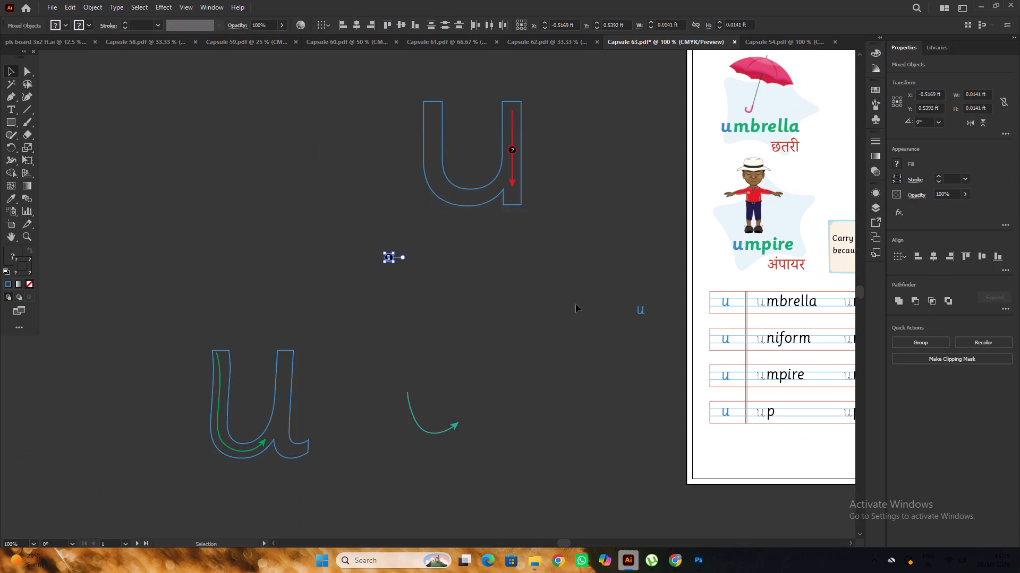
left_click(474, 276)
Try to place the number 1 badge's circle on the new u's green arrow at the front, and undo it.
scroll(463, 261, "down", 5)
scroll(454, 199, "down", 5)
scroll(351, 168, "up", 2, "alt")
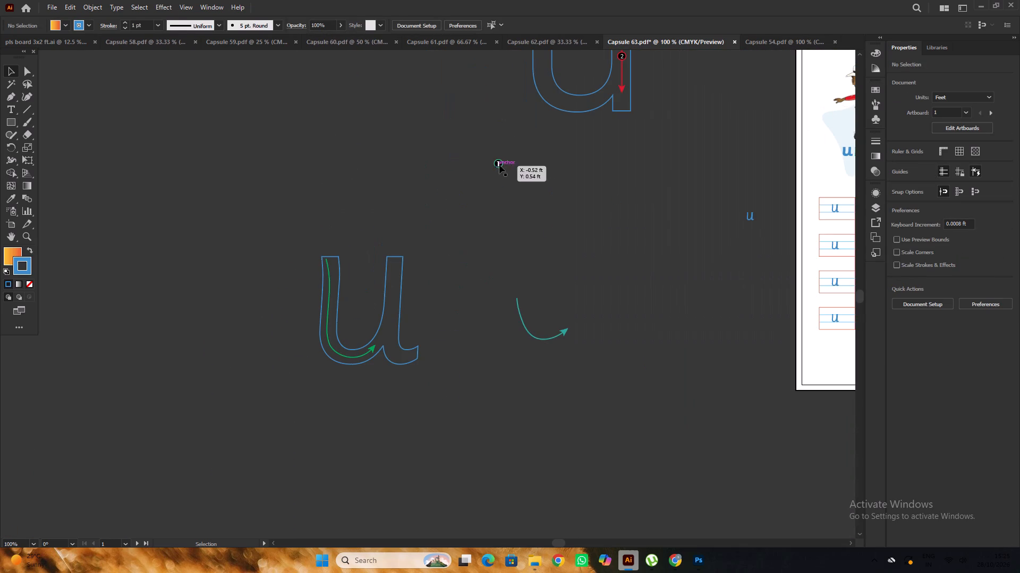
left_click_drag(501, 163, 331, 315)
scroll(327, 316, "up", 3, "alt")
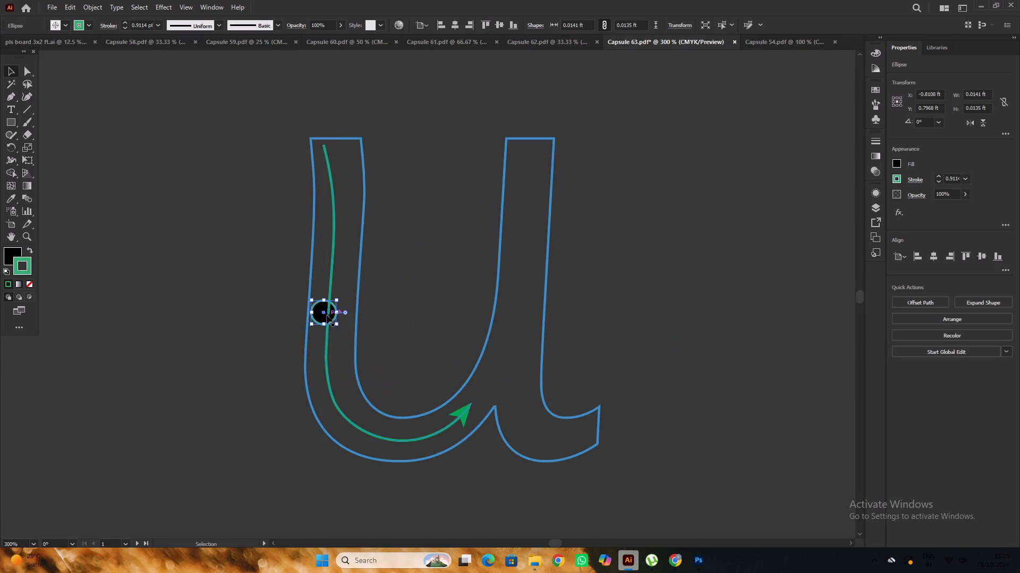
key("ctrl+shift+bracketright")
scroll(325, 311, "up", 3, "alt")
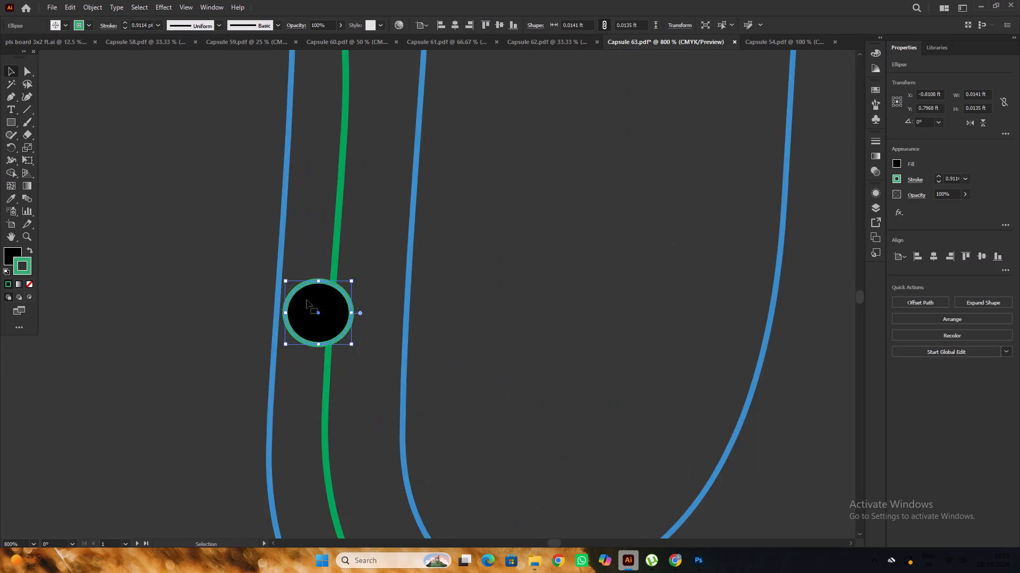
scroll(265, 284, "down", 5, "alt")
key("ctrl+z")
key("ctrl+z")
Group the number 1 with its black circle.
left_click(585, 134)
scroll(585, 134, "up", 2)
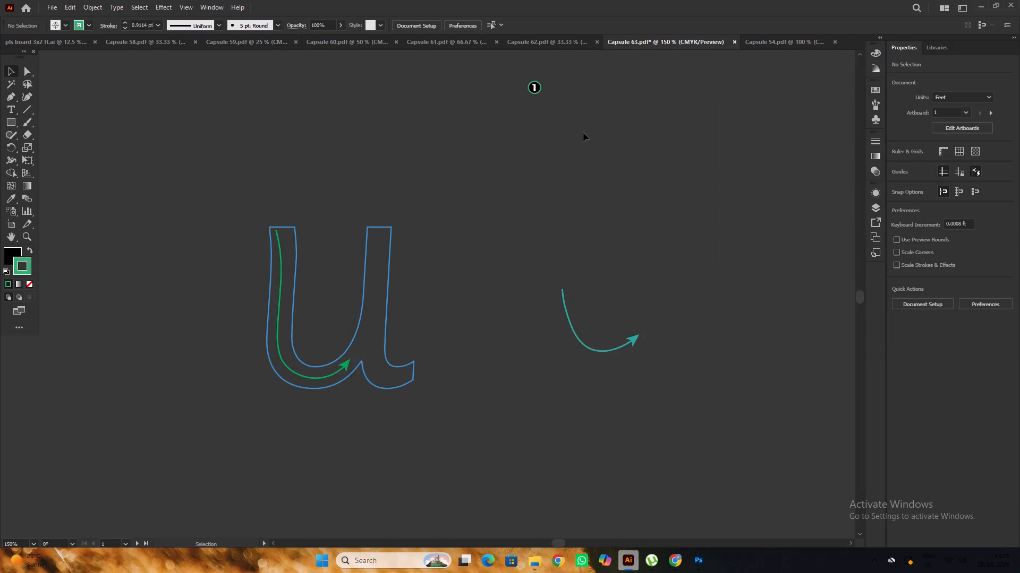
left_click_drag(517, 72, 579, 145)
key("ctrl+g")
left_click(558, 169)
Place the grouped number 1 badge on the green arrow in the new u's left stem and bring it to the front.
left_click_drag(540, 91, 283, 329)
key("ctrl+shift+bracketright")
scroll(283, 330, "down", 5)
scroll(284, 276, "up", 3, "alt")
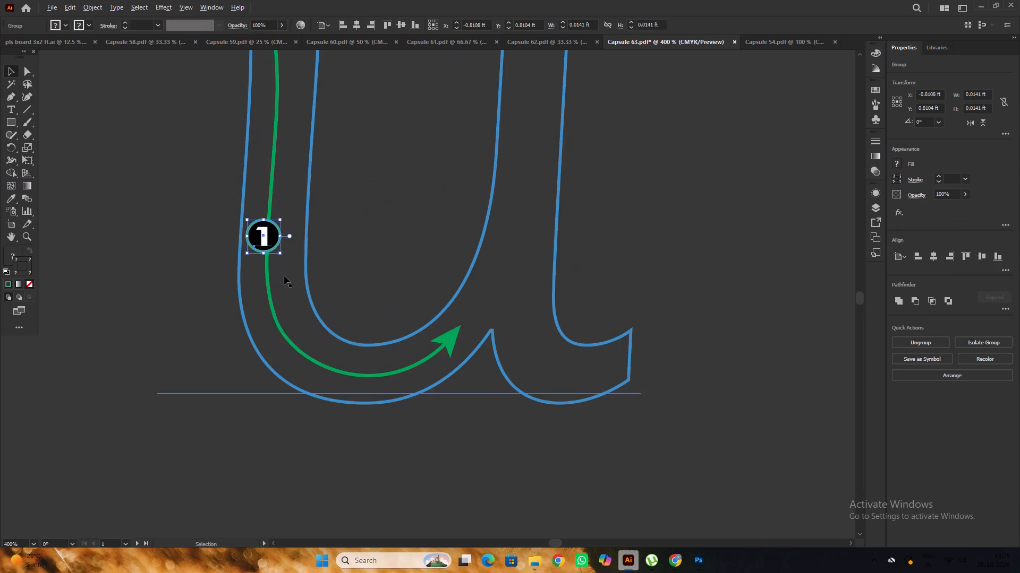
Move the number 1 badge slightly lower along the green arrow in the new u's left stem.
left_click_drag(268, 238, 273, 260)
scroll(273, 259, "down", 2, "alt")
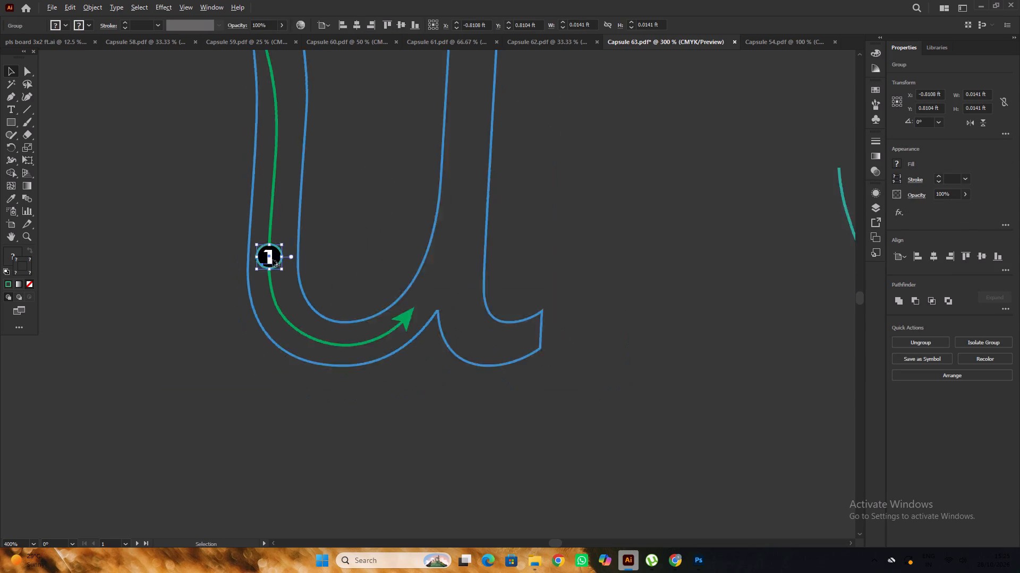
scroll(273, 259, "down", 2, "alt")
left_click(190, 235)
scroll(343, 253, "down", 3, "alt")
scroll(344, 255, "up", 4)
scroll(406, 232, "up", 2, "alt")
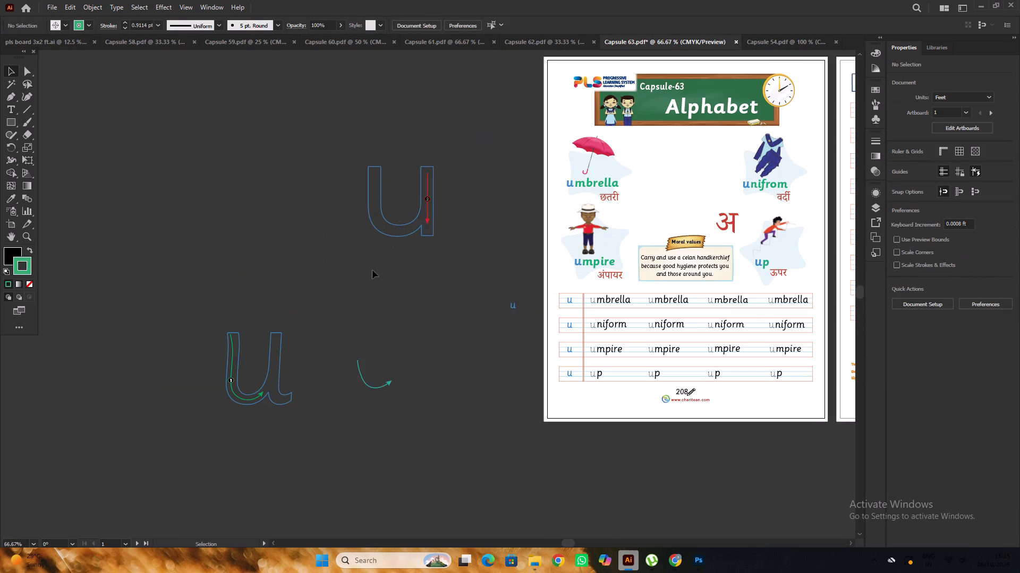
Deselect the arrow in Capsule 54 and close that file, returning to Capsule 63.
left_click(764, 40)
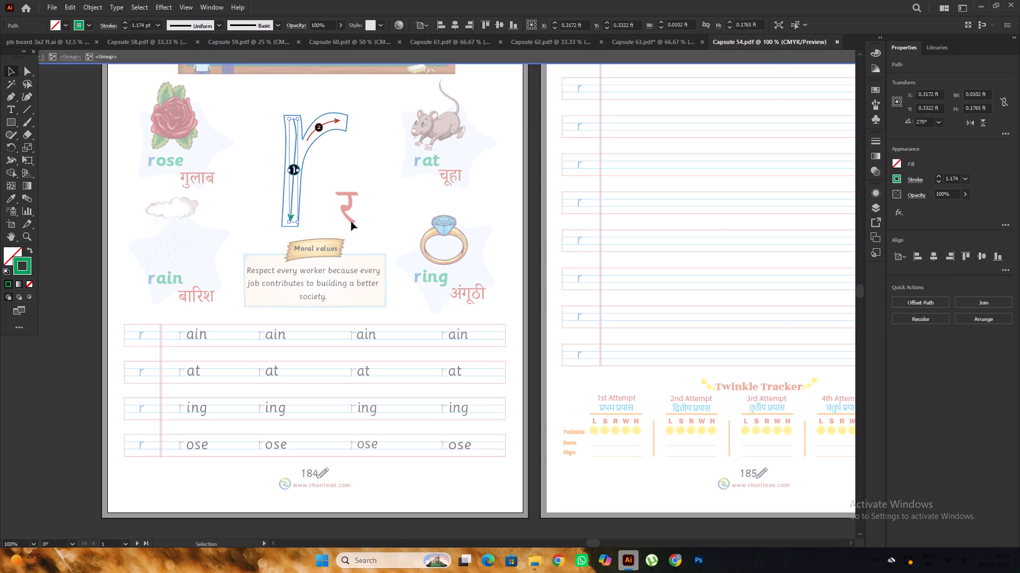
scroll(354, 215, "down", 1, "alt")
left_click(138, 177)
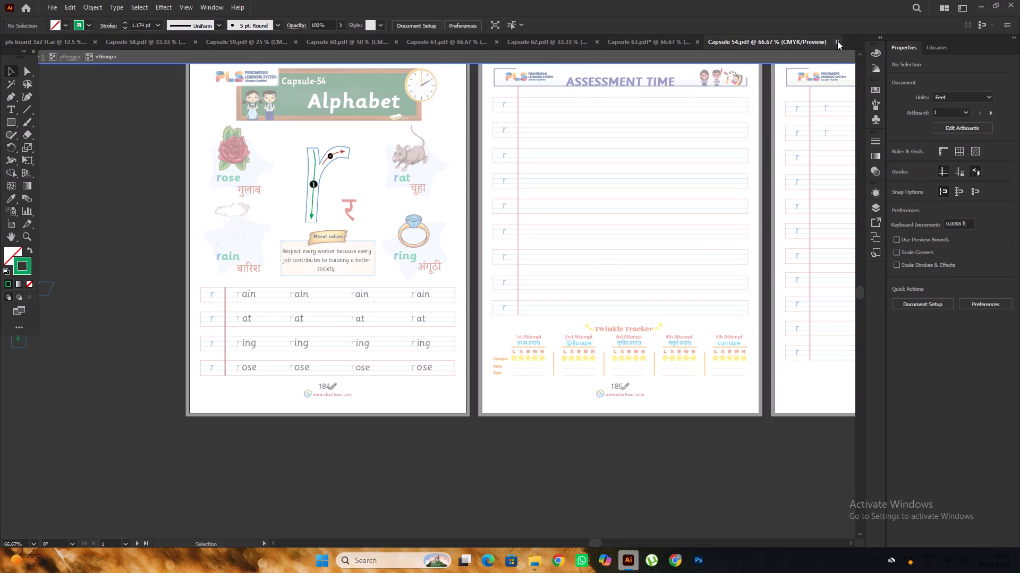
left_click(837, 41)
scroll(419, 219, "down", 1)
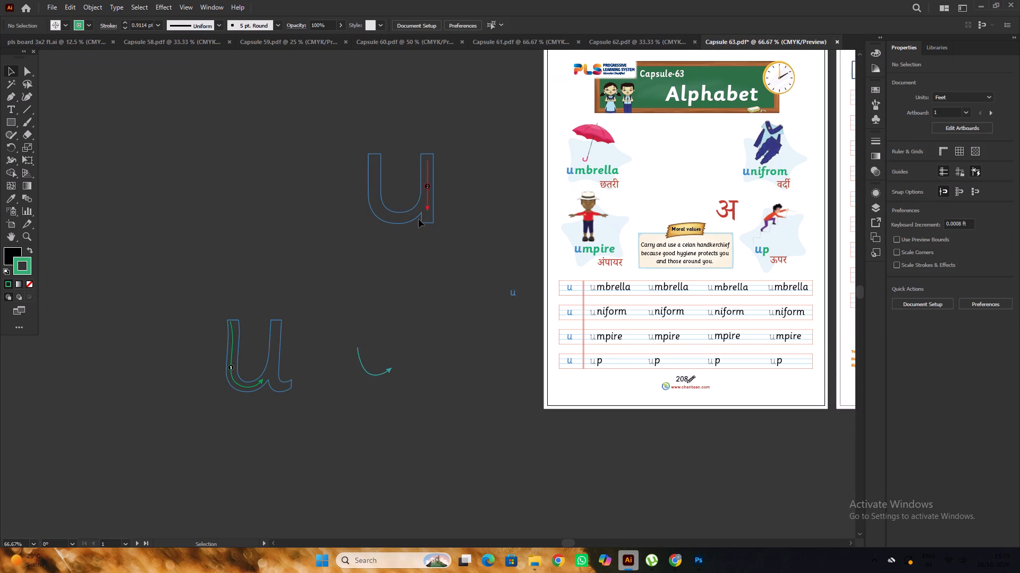
scroll(419, 219, "down", 4)
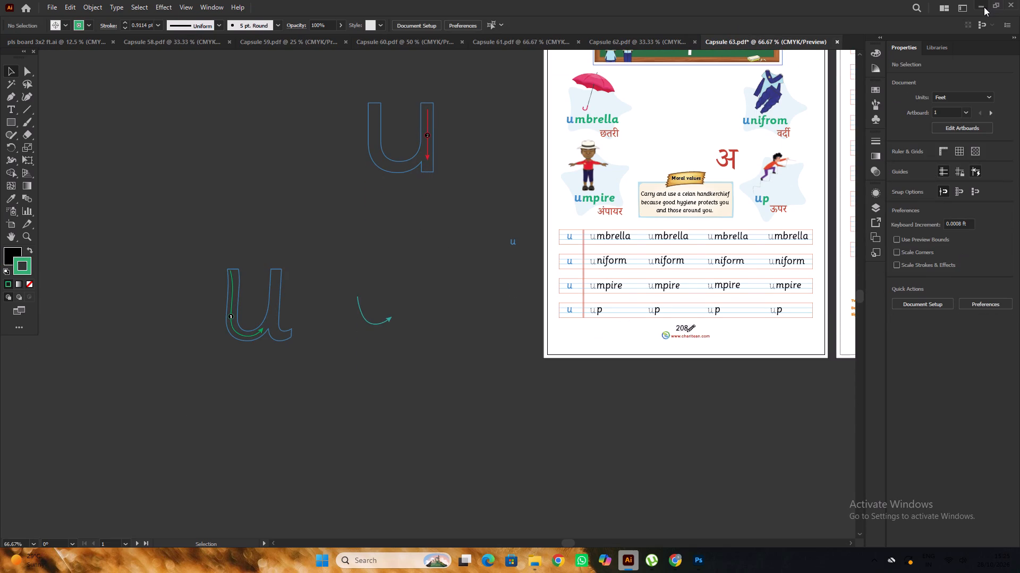
Preview the Capsule 3 PDF from the PRINT FINAL folder and open it in Illustrator.
left_click(984, 7)
scroll(385, 225, "up", 5)
scroll(395, 158, "up", 11)
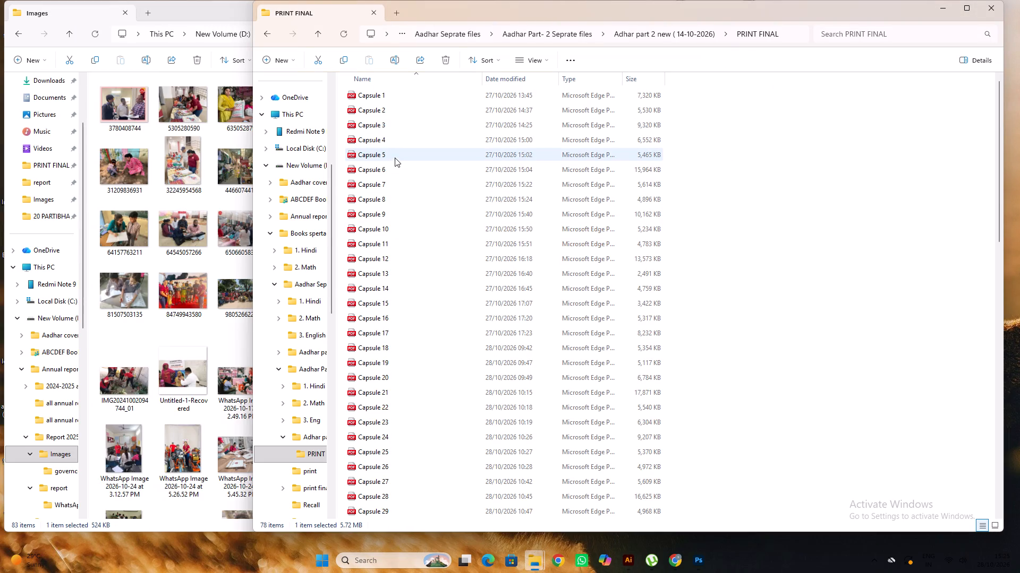
scroll(395, 158, "up", 2)
double_click(396, 124)
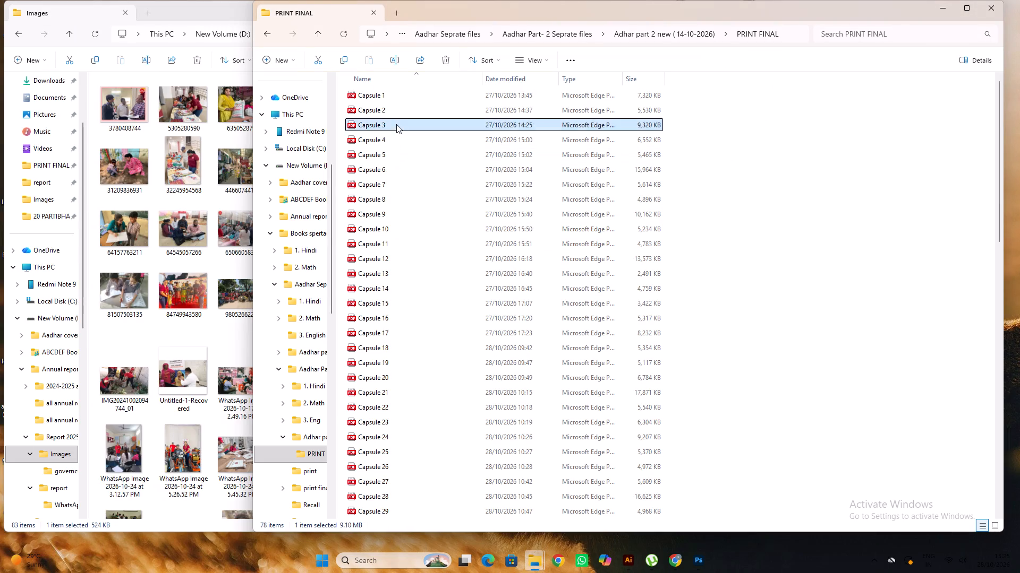
scroll(404, 178, "up", 20)
scroll(404, 178, "up", 3)
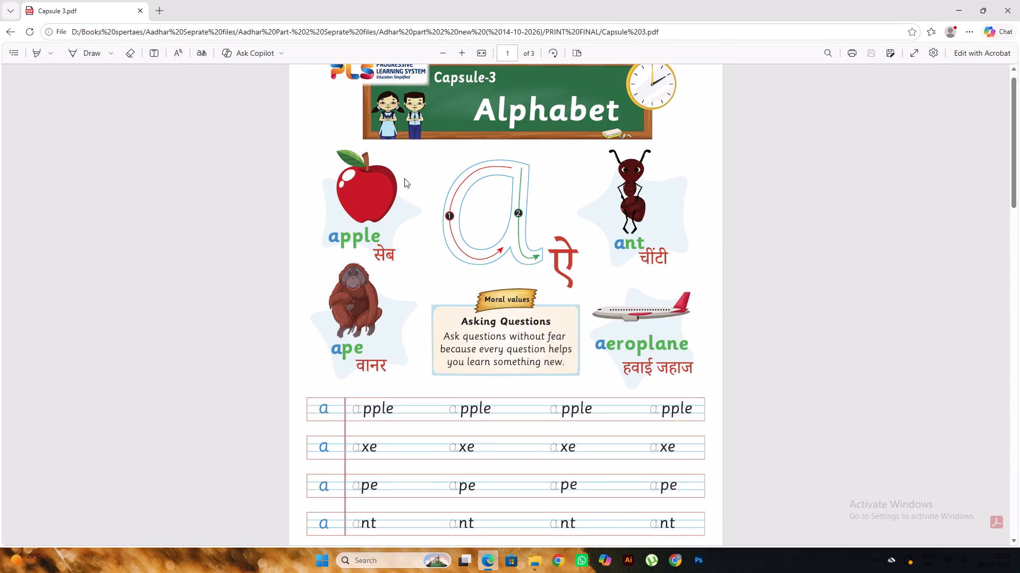
left_click(1003, 10)
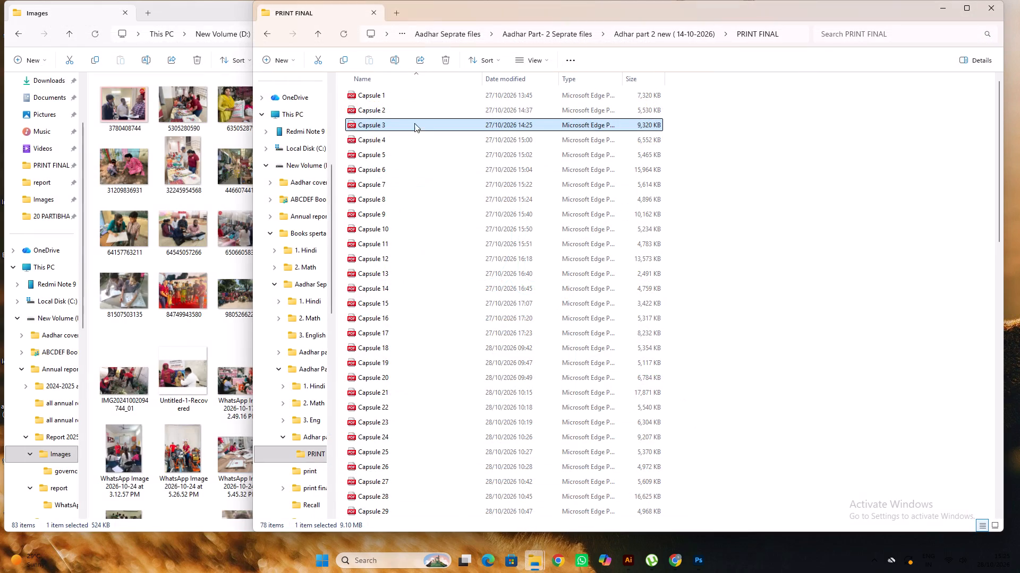
right_click(414, 123)
left_click(624, 186)
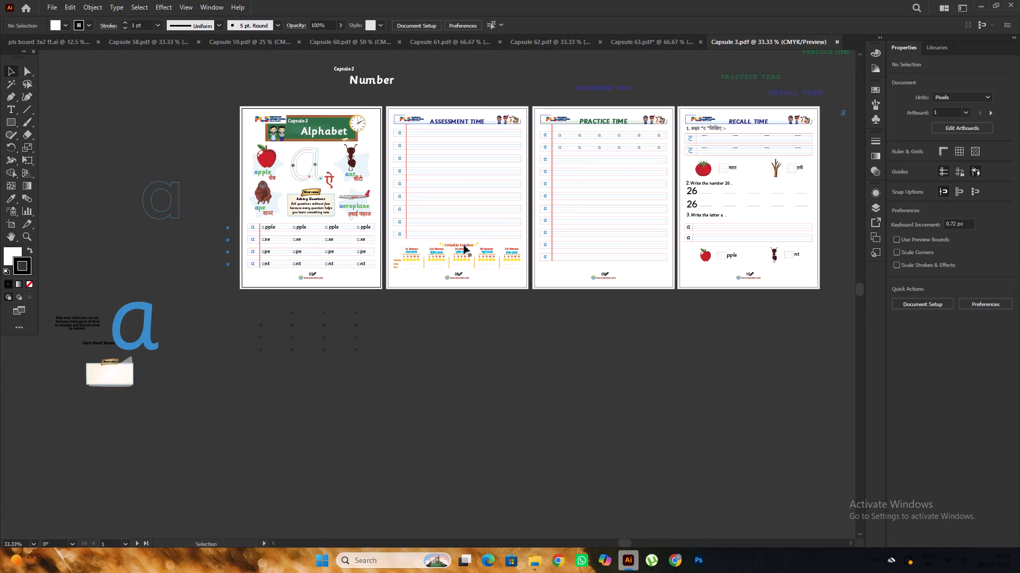
Copy the green curved arrow from the right stem of Capsule 3's tracing letter a and return to Capsule 63.
scroll(323, 170, "up", 3)
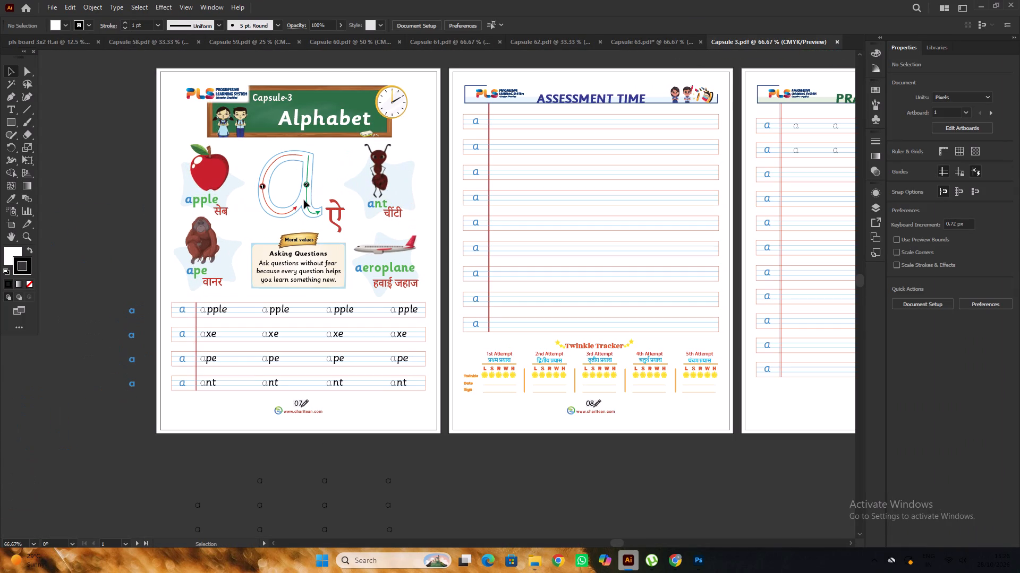
left_click(308, 198)
double_click(308, 198)
left_click(308, 198)
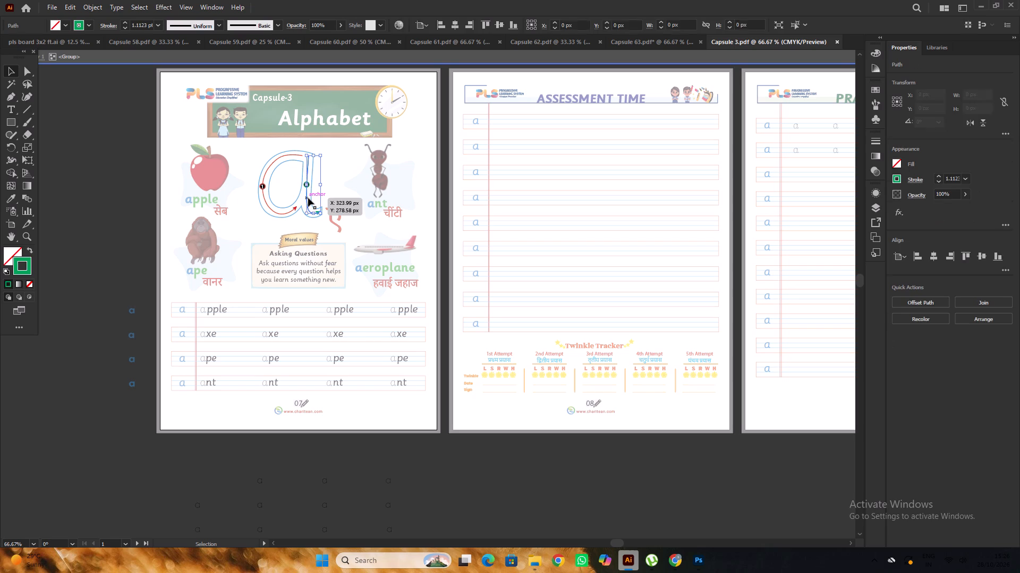
key("ctrl+c")
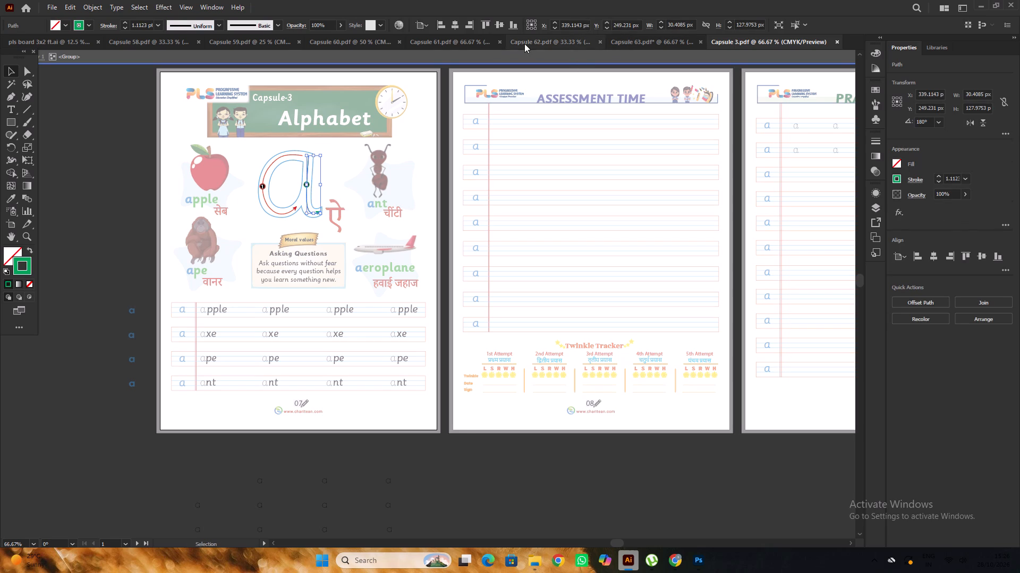
left_click(524, 44)
left_click(681, 44)
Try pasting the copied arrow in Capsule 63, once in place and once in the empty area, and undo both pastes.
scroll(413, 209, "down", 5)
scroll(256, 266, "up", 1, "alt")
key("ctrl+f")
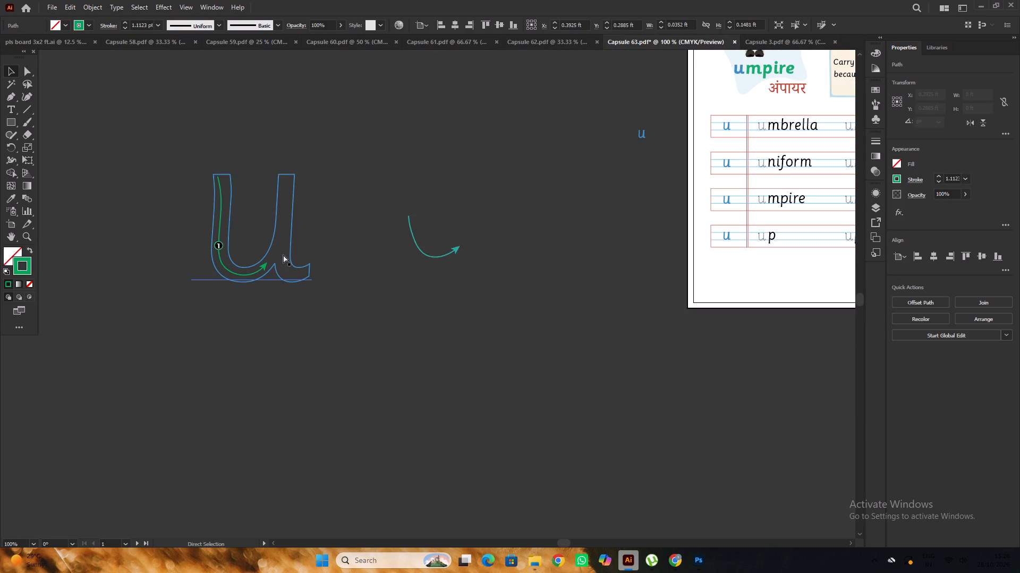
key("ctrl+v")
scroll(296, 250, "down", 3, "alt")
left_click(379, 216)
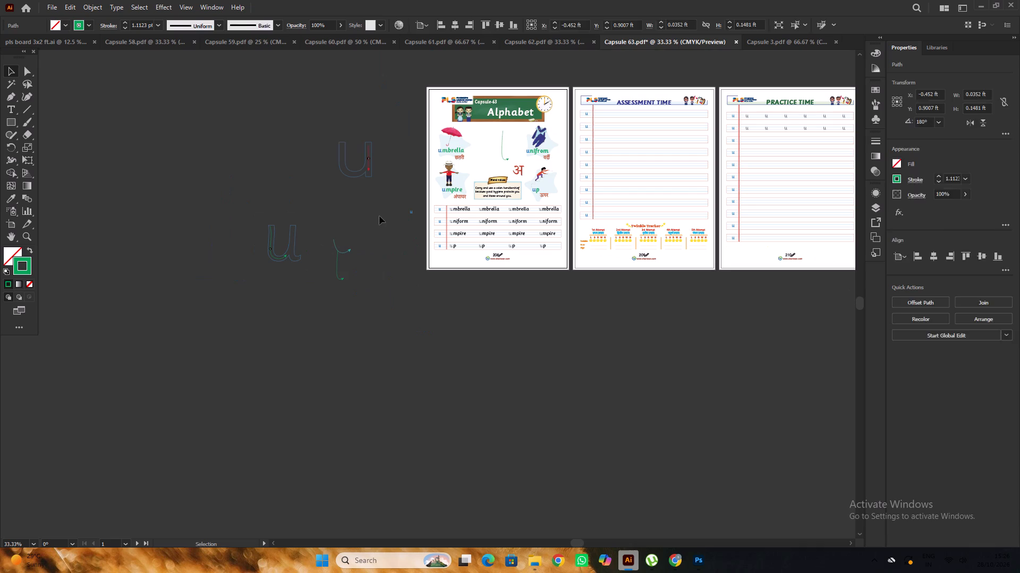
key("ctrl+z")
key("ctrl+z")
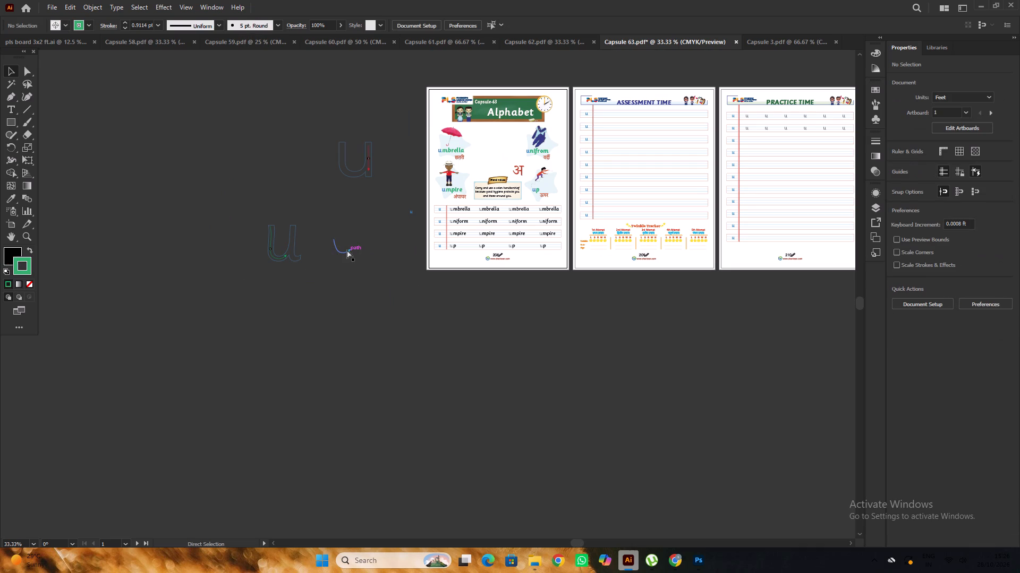
Paste the copied green arrow into Capsule 63 and place it inside the new u's right stem.
key("ctrl+v")
left_click(322, 301)
scroll(349, 289, "up", 1, "alt")
left_click_drag(463, 296, 262, 220)
scroll(262, 220, "up", 4, "alt")
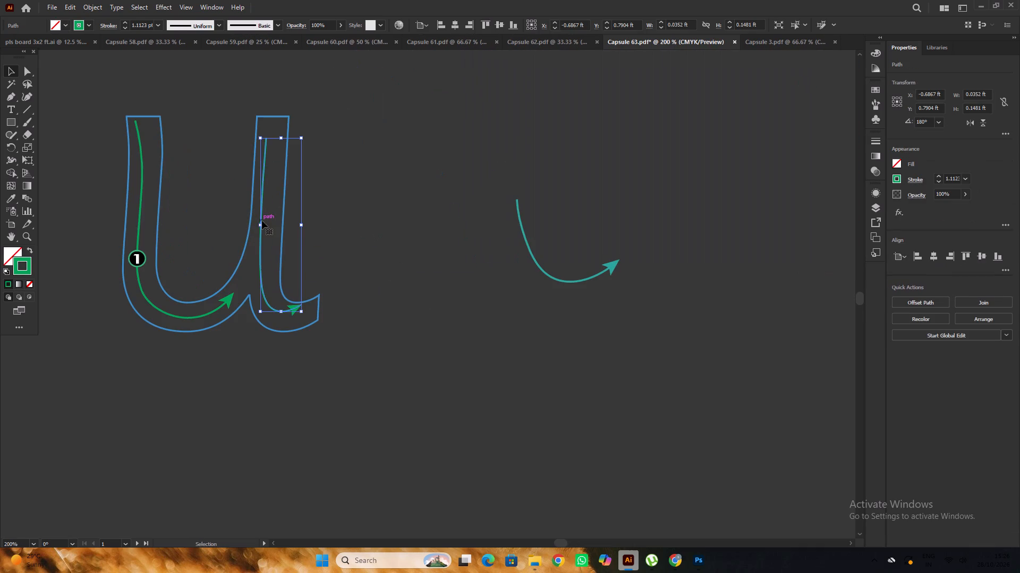
left_click_drag(262, 218, 266, 209)
Reshape the pasted arrow's lower curve and tip with the Curvature tool to follow the u's right foot.
scroll(272, 211, "down", 4)
left_click(30, 96)
scroll(303, 251, "up", 1, "alt")
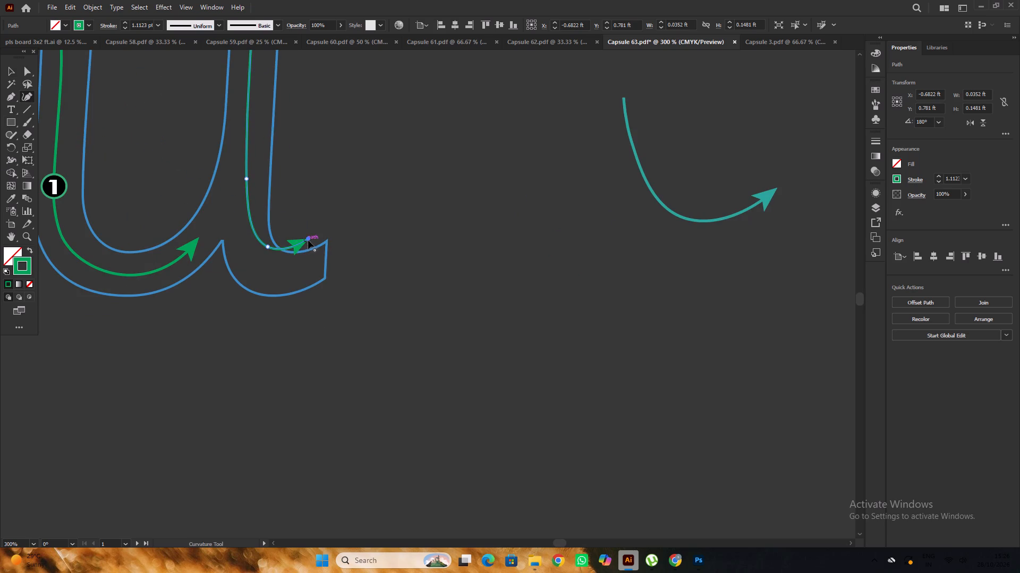
left_click_drag(308, 239, 305, 272)
left_click_drag(267, 249, 267, 255)
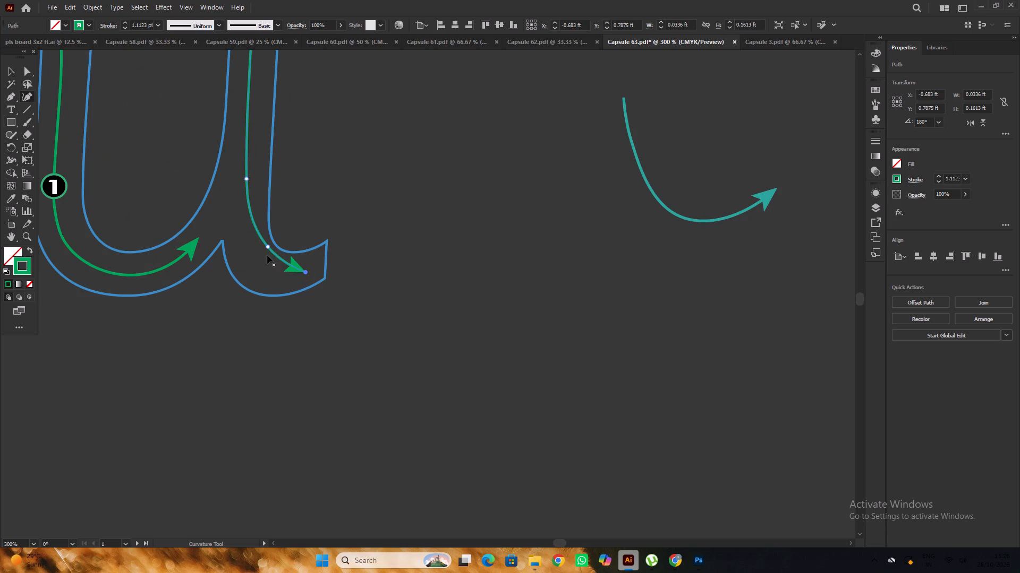
left_click_drag(267, 255, 267, 271)
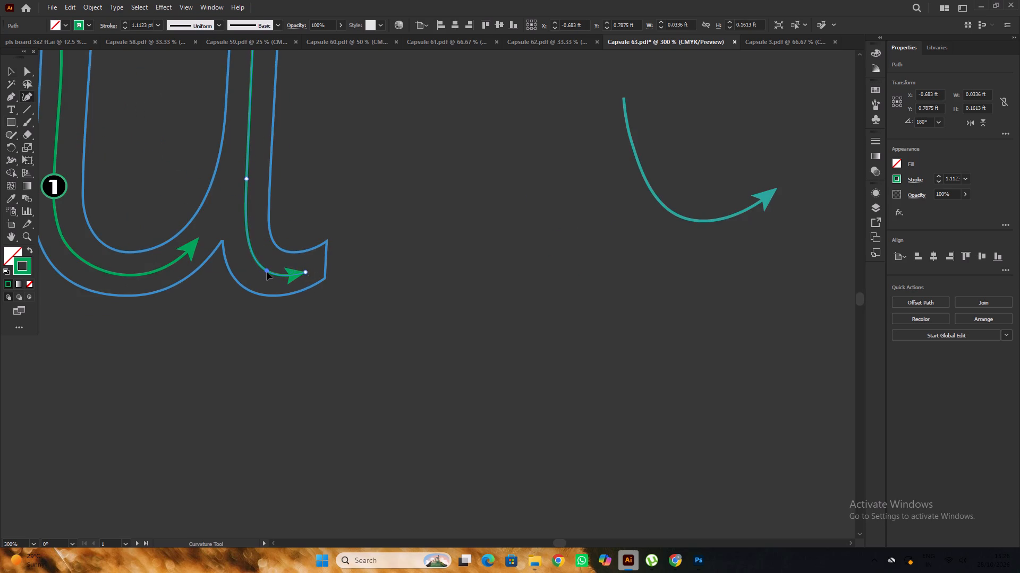
left_click_drag(306, 273, 317, 263)
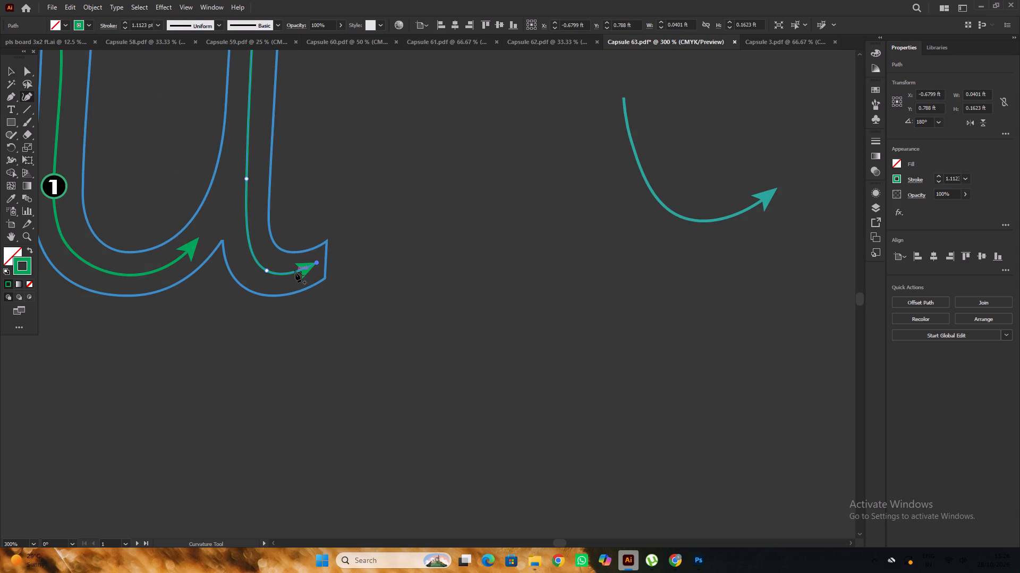
scroll(294, 271, "up", 7)
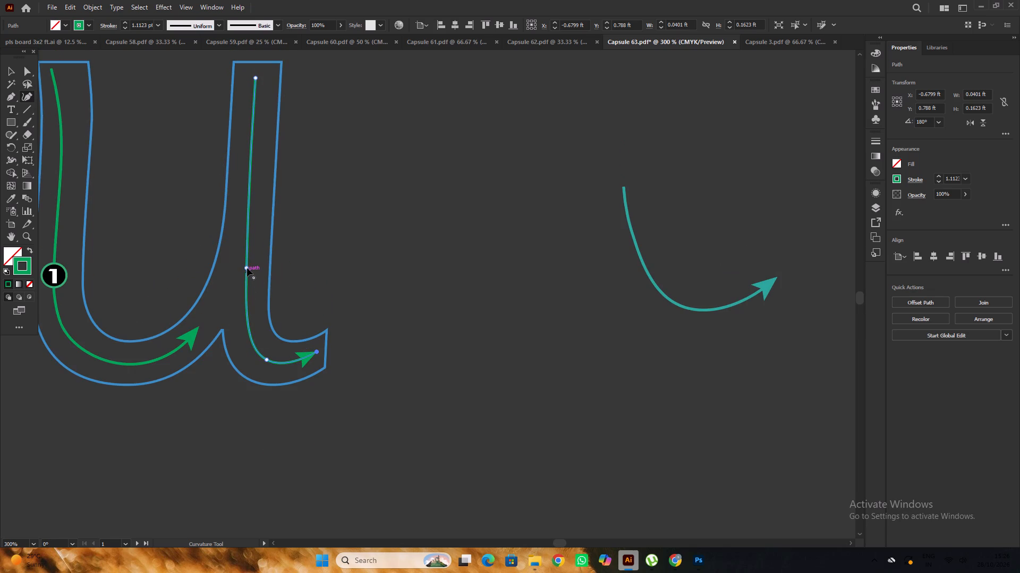
left_click(248, 267)
scroll(330, 259, "down", 2, "alt")
left_click(12, 75)
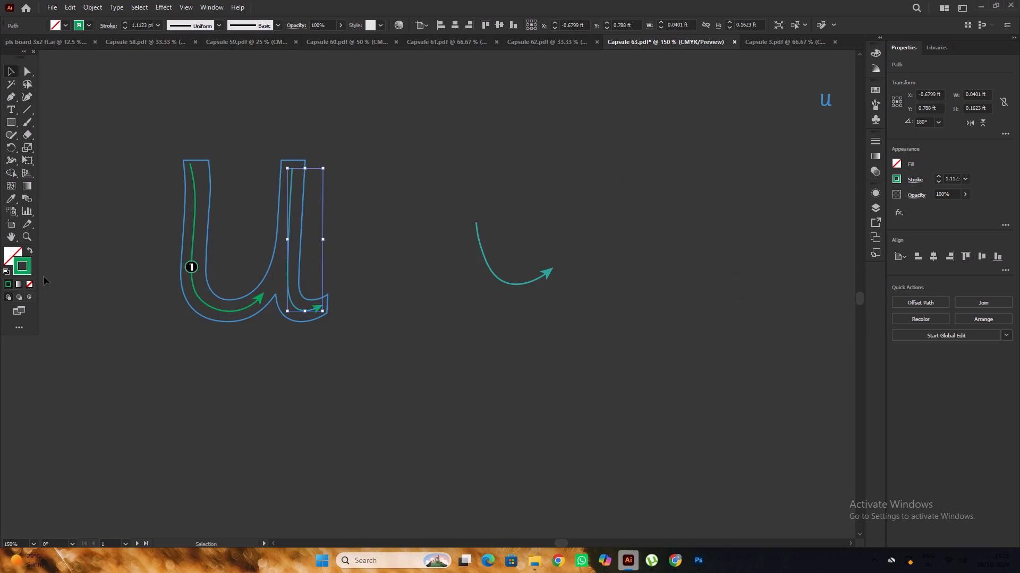
Change the right-stem arrow's stroke colour from green to red.
double_click(28, 271)
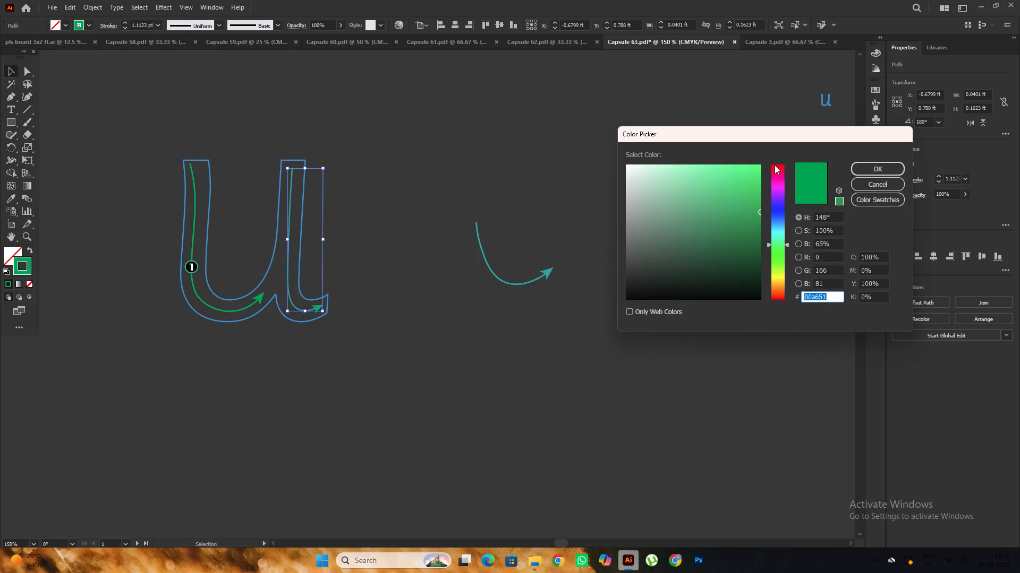
left_click(775, 165)
left_click(880, 164)
double_click(433, 181)
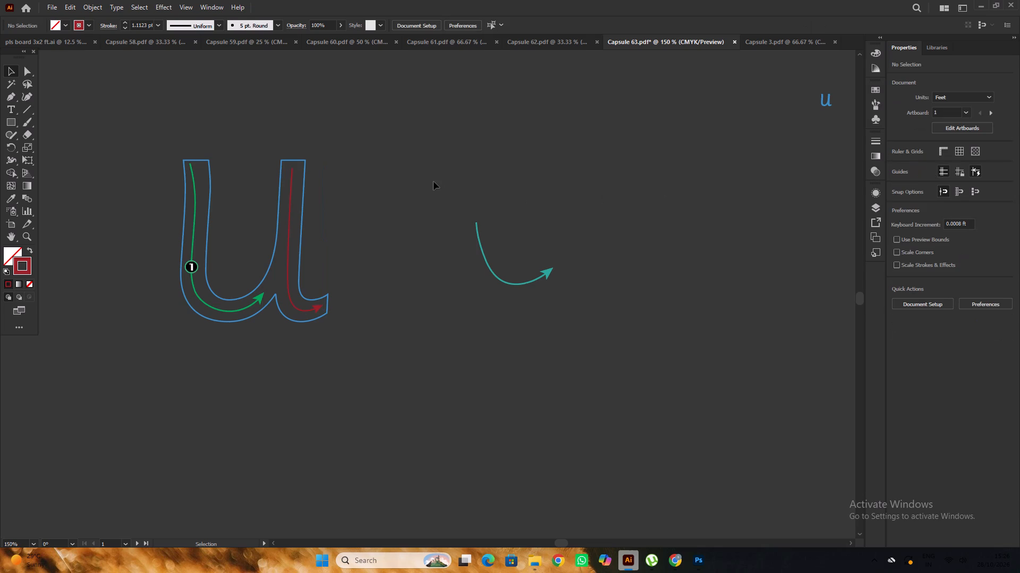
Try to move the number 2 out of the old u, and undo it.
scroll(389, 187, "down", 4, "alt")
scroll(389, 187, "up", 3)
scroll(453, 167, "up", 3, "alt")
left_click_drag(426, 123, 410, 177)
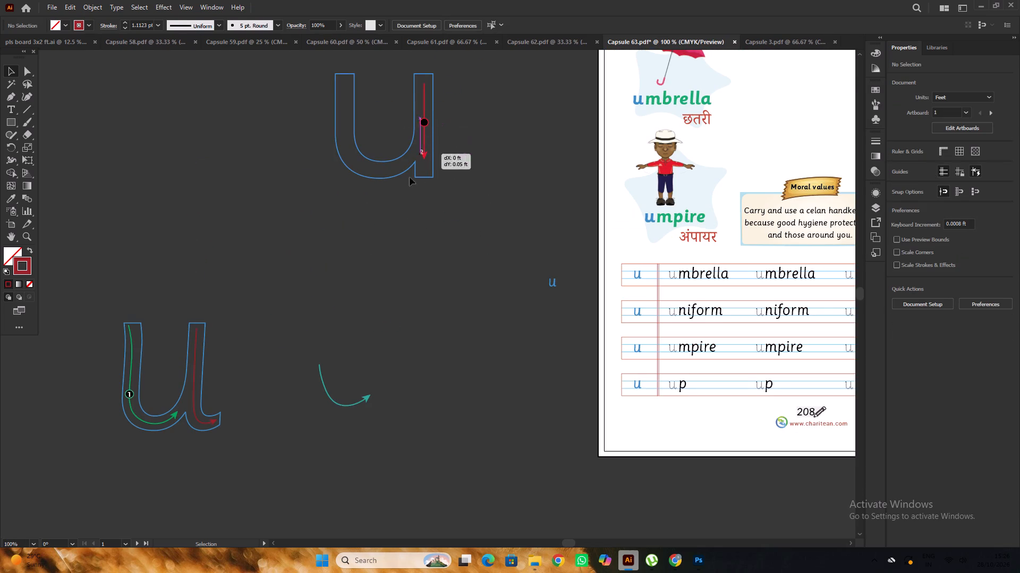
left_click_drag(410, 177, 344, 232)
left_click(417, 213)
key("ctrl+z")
Move the red arrow out of the old u to the empty area beside its left stem.
left_click_drag(426, 153, 332, 150)
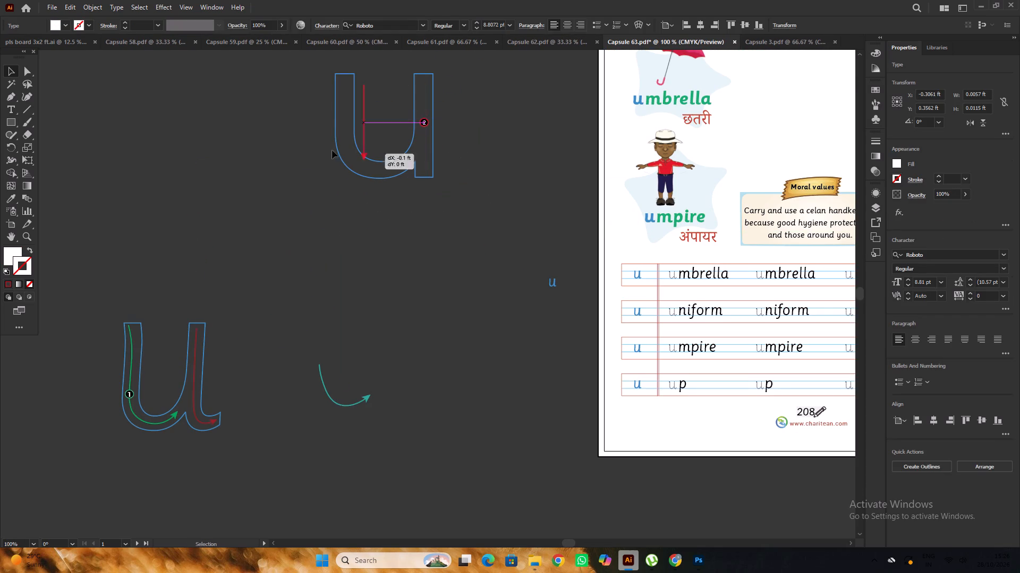
left_click_drag(332, 150, 226, 137)
left_click(526, 108)
Group the number 2 with its black circle in the old u.
scroll(427, 103, "up", 3, "alt")
left_click_drag(411, 117, 423, 202)
key("ctrl+g")
left_click(552, 147)
Place the grouped number 2 badge on the red arrow in the new u's right stem and bring it to the front.
scroll(550, 133, "down", 4, "alt")
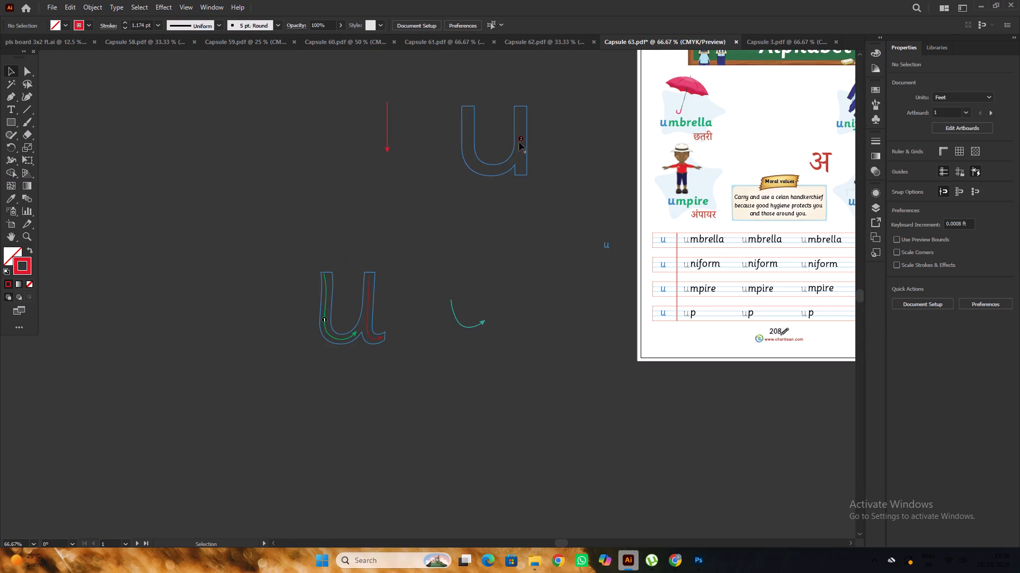
left_click_drag(520, 141, 367, 315)
scroll(427, 229, "down", 5)
scroll(385, 229, "up", 3, "alt")
scroll(382, 224, "down", 5)
scroll(325, 236, "up", 1, "alt")
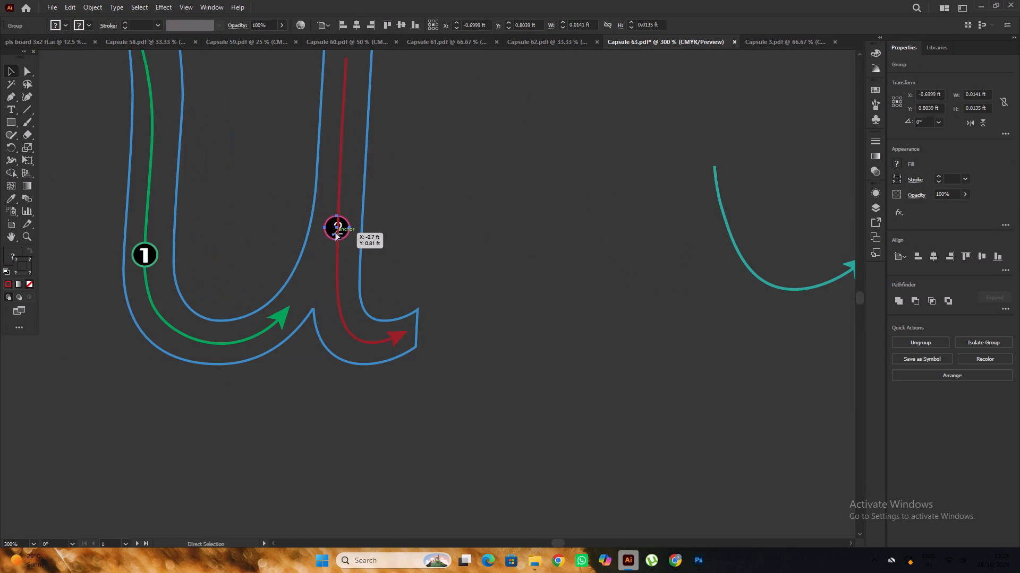
key("ctrl+shift+bracketright")
left_click_drag(340, 233, 338, 213)
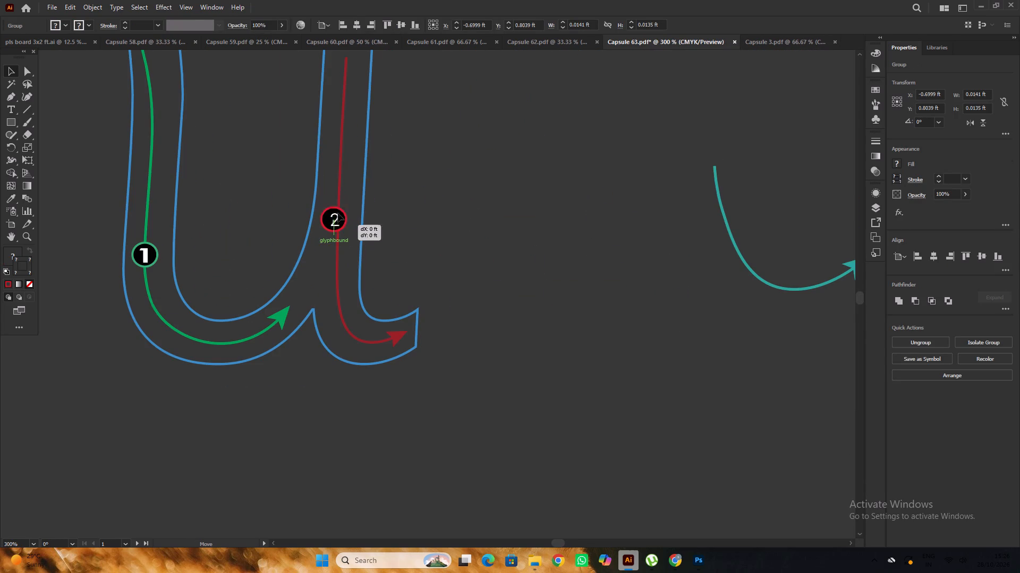
left_click_drag(338, 213, 343, 195)
left_click(460, 189)
Group the new u's outline together with its arrows and number badges.
scroll(393, 182, "down", 3, "alt")
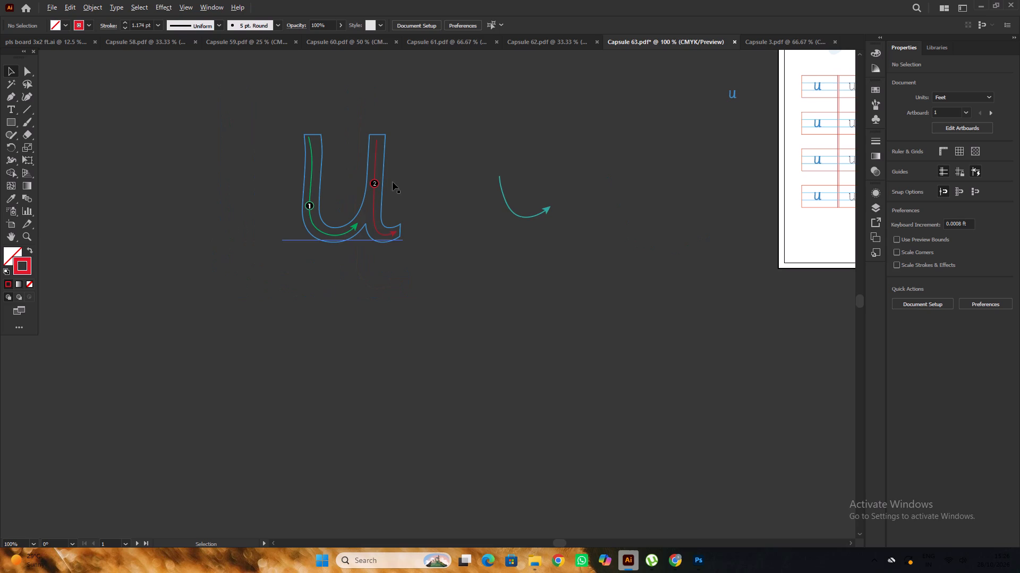
scroll(393, 182, "down", 1, "alt")
left_click(286, 131)
left_click_drag(290, 128, 423, 275)
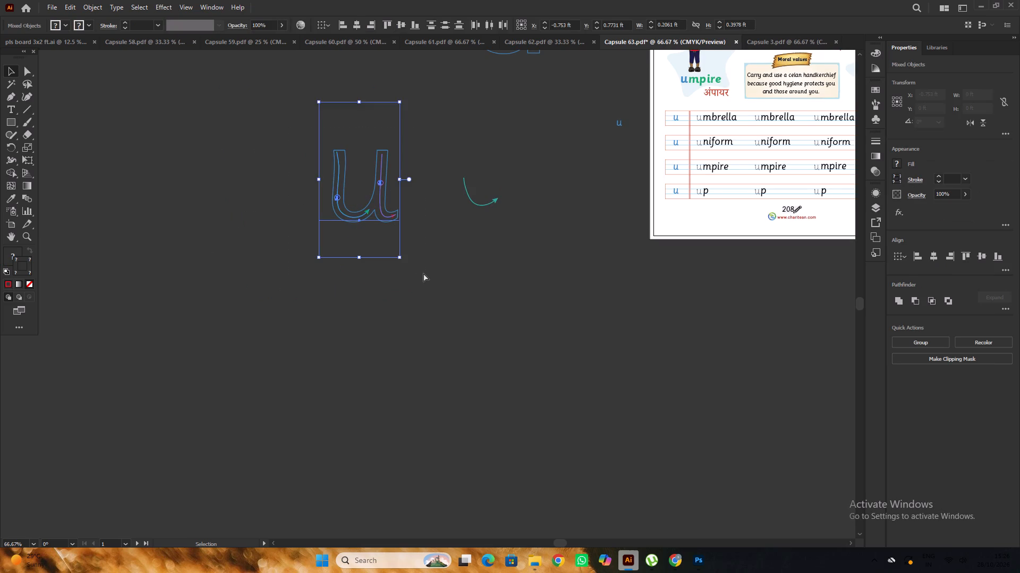
key("ctrl+g")
left_click(449, 294)
scroll(229, 214, "down", 4, "alt")
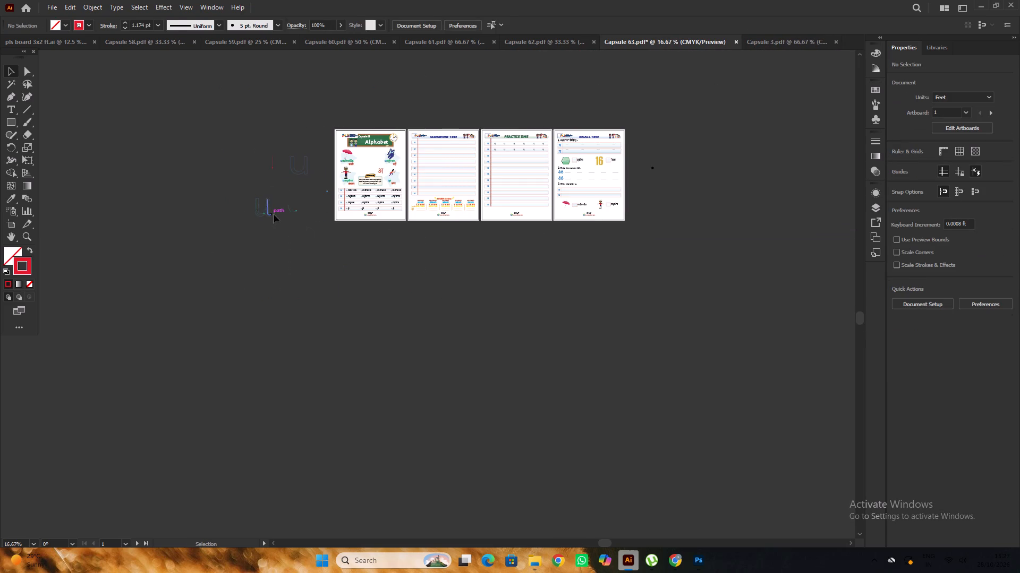
Move the grouped u with its numbered arrows onto the Alphabet page, above the Moral values box and beside the red अ.
left_click_drag(268, 212, 377, 165)
scroll(374, 162, "up", 5, "alt")
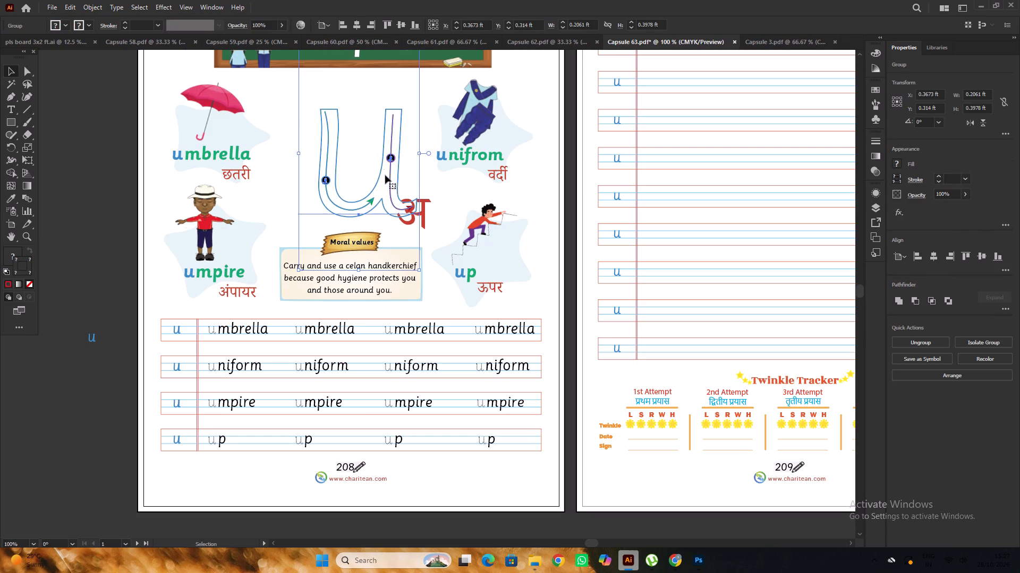
left_click_drag(388, 179, 367, 177)
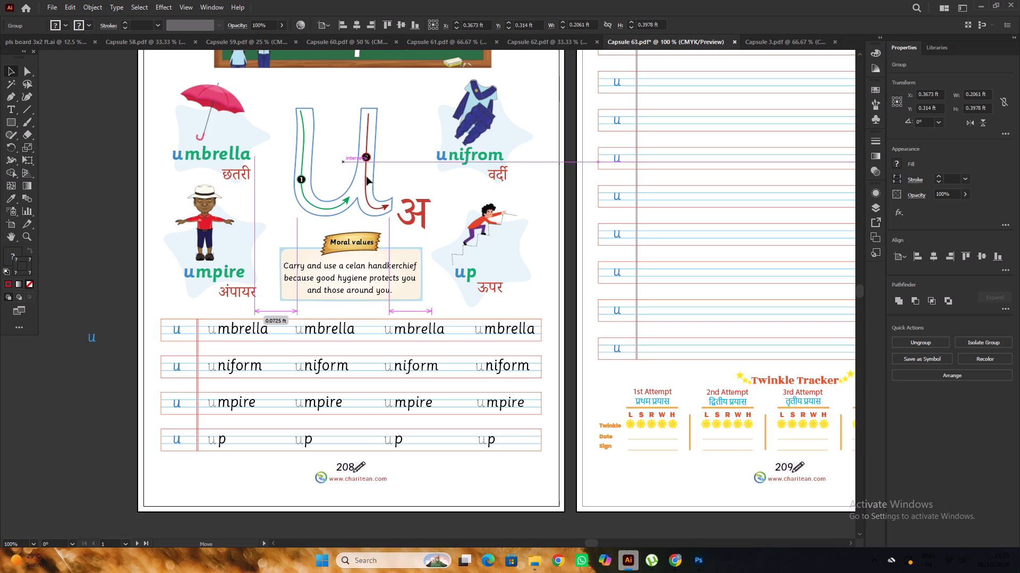
left_click_drag(367, 177, 366, 177)
scroll(367, 177, "down", 2, "alt")
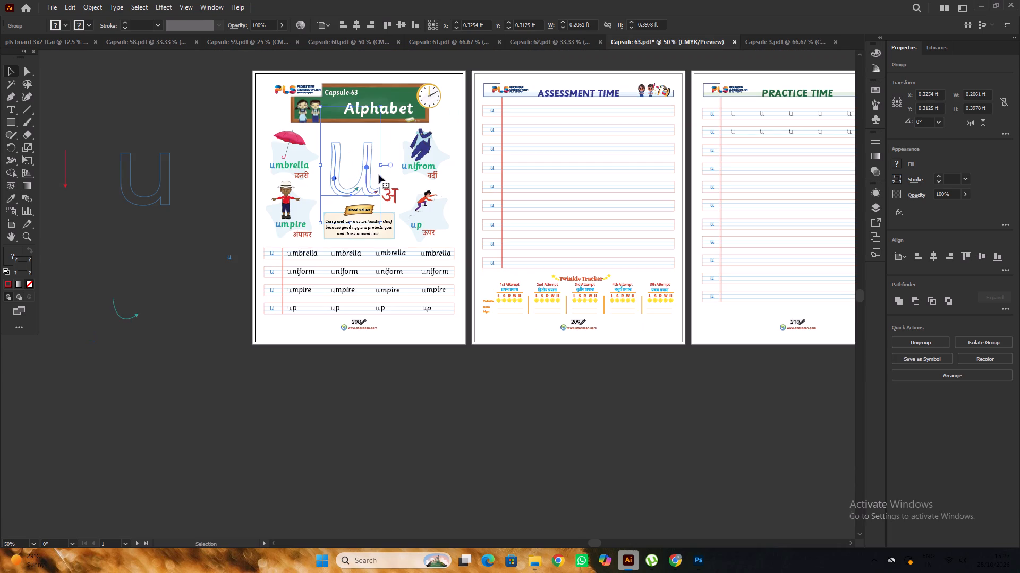
left_click(188, 145)
scroll(316, 181, "up", 1, "alt")
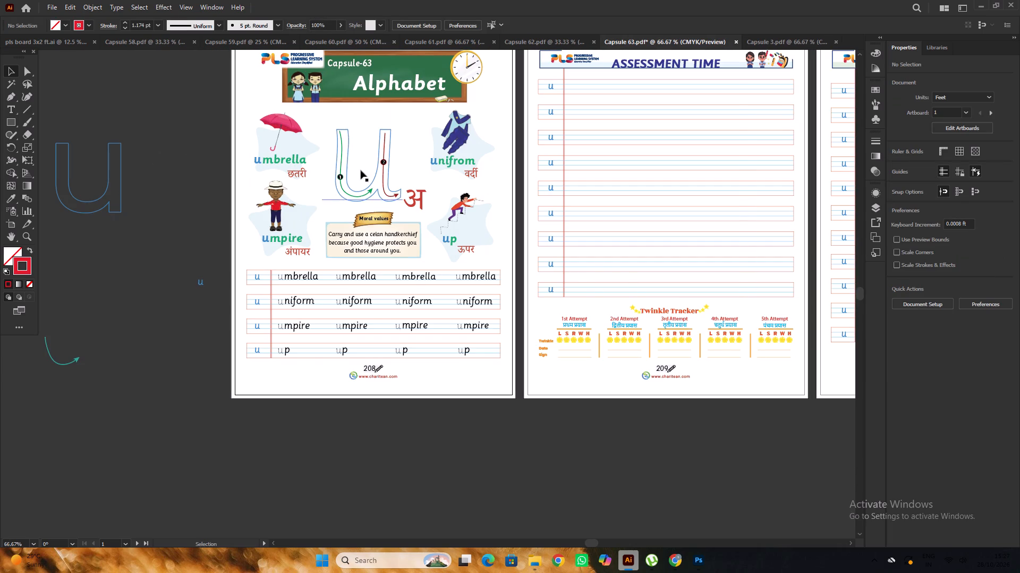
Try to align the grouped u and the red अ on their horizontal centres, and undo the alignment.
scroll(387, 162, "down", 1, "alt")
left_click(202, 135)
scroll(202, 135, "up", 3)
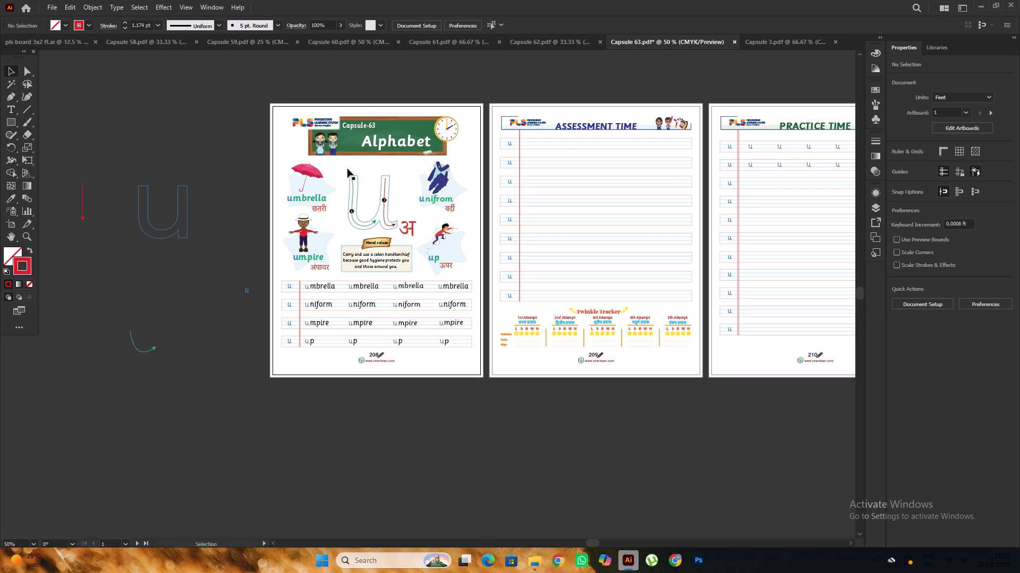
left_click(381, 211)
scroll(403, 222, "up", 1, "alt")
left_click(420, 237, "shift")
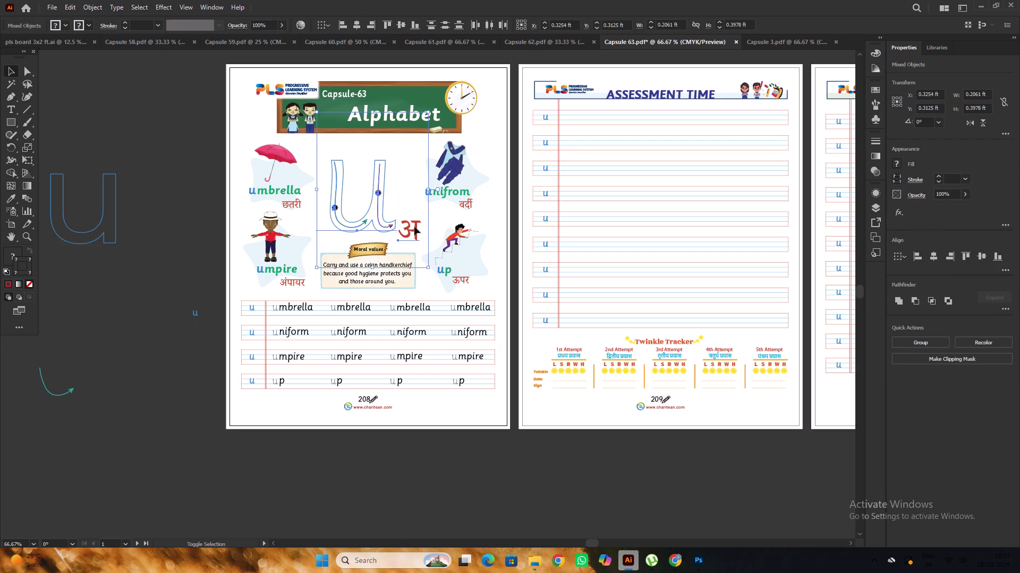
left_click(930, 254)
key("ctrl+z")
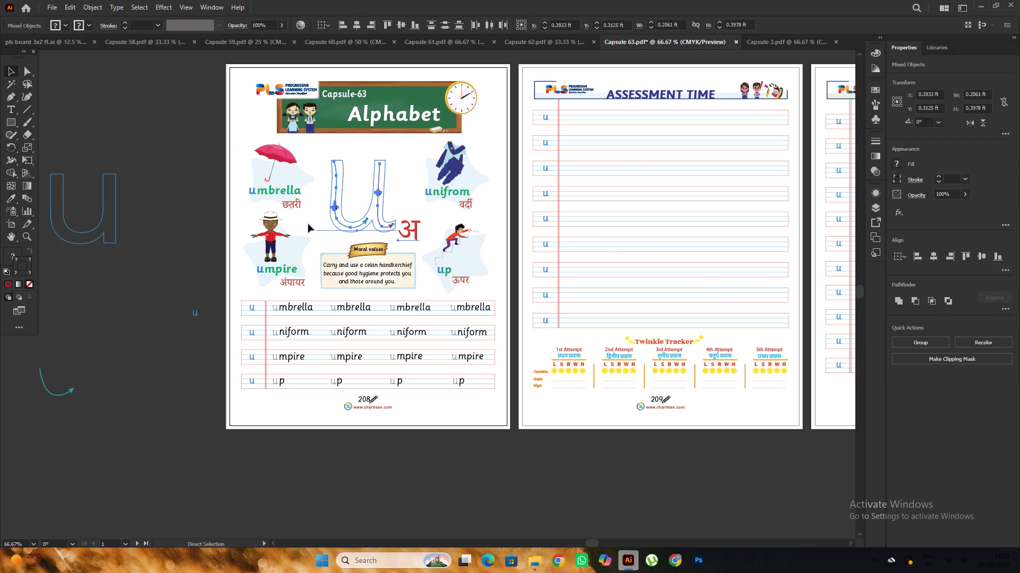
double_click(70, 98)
Examine Capsule 63's practice rows and the Recall Time page, including its page number.
scroll(113, 111, "down", 1, "alt")
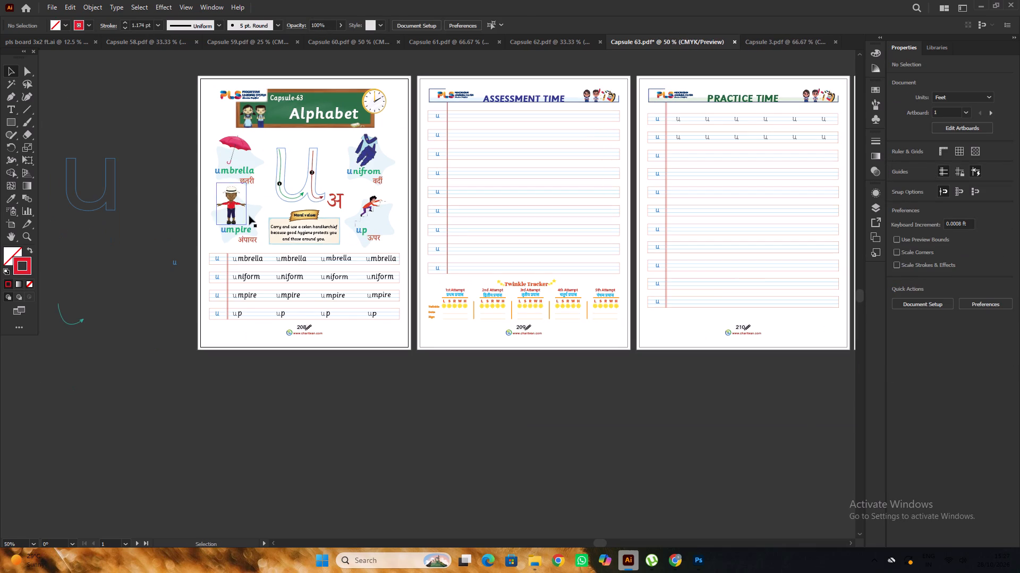
scroll(252, 297, "up", 2, "alt")
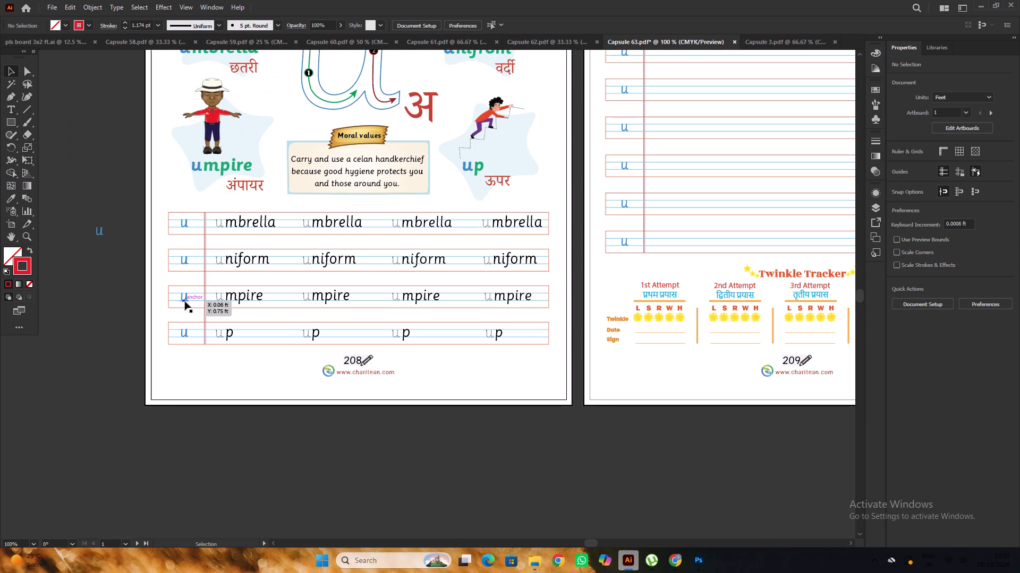
left_click(184, 300)
scroll(243, 276, "down", 2, "alt")
left_click(142, 256)
scroll(142, 255, "down", 3, "alt")
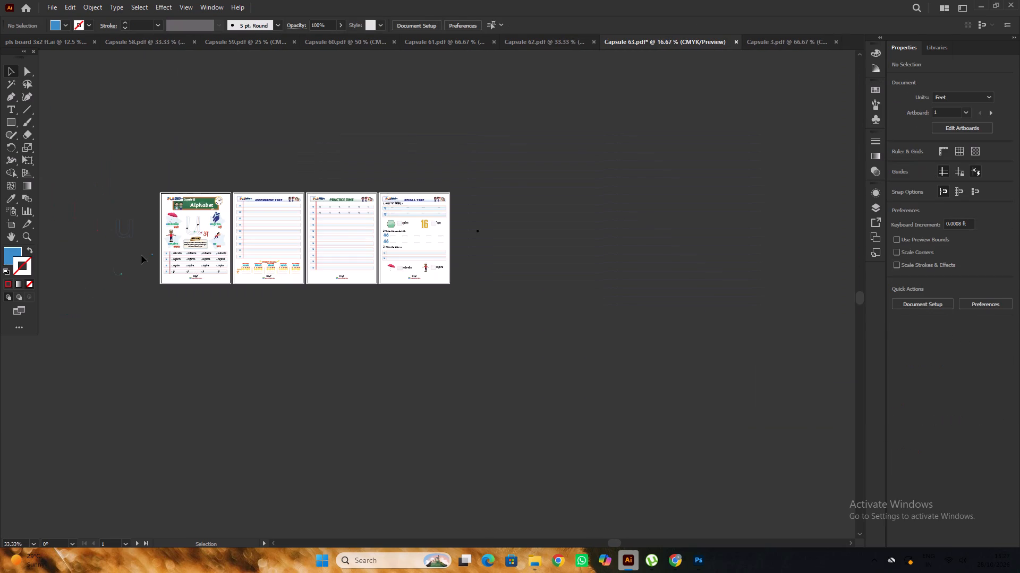
scroll(427, 282, "up", 6, "alt")
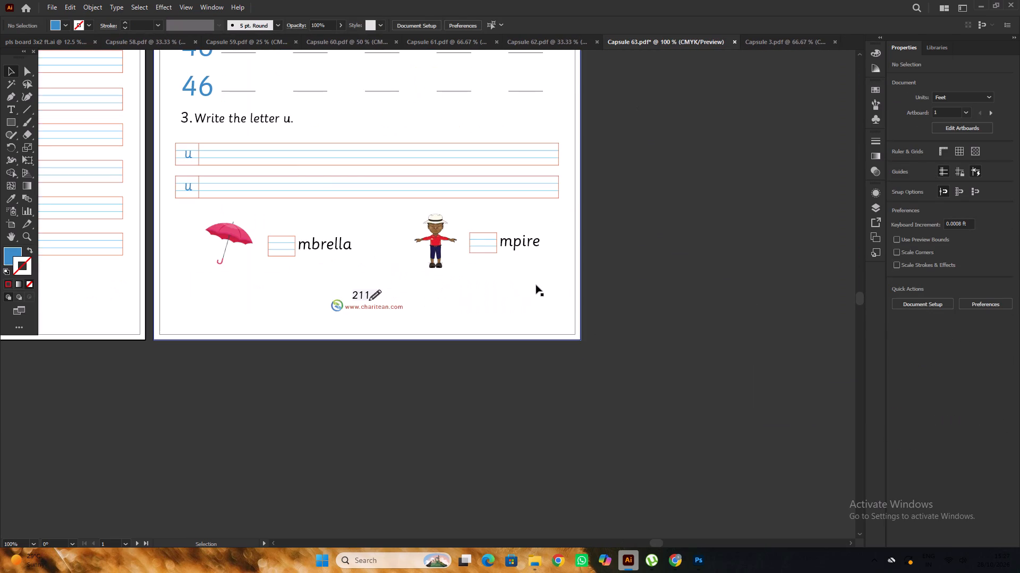
scroll(536, 285, "down", 3, "alt")
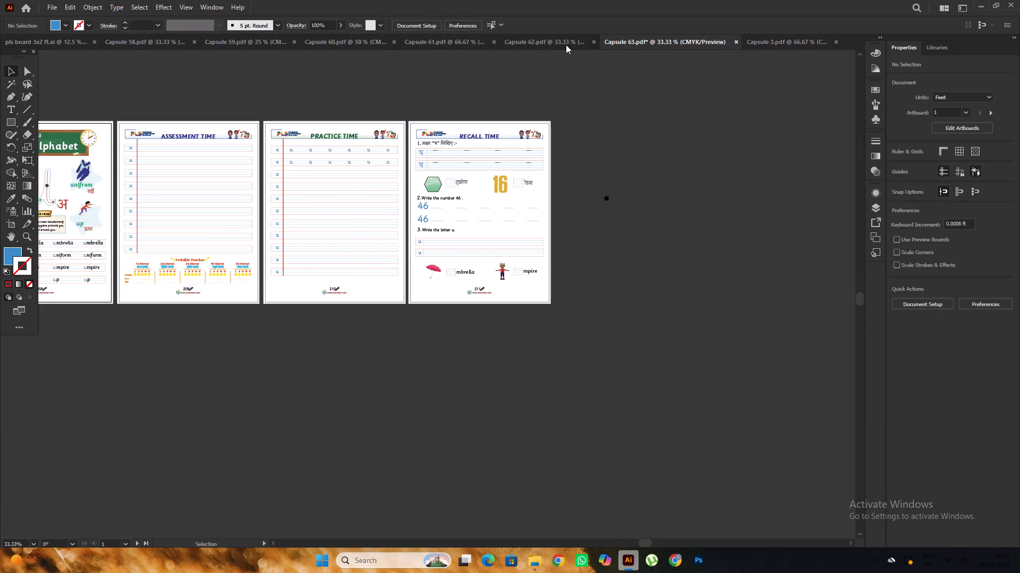
Check Capsule 62's last page number and renumber Capsule 63's Alphabet page as 216.
left_click(566, 45)
scroll(551, 336, "up", 2, "alt")
scroll(636, 250, "down", 3, "alt")
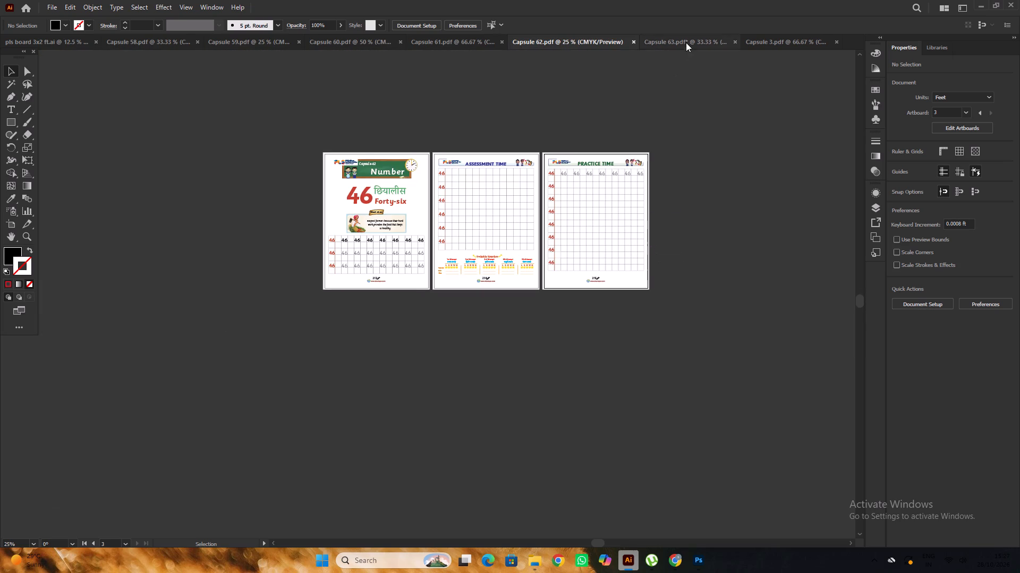
left_click(686, 42)
scroll(461, 302, "down", 2, "alt")
scroll(265, 299, "up", 6, "alt")
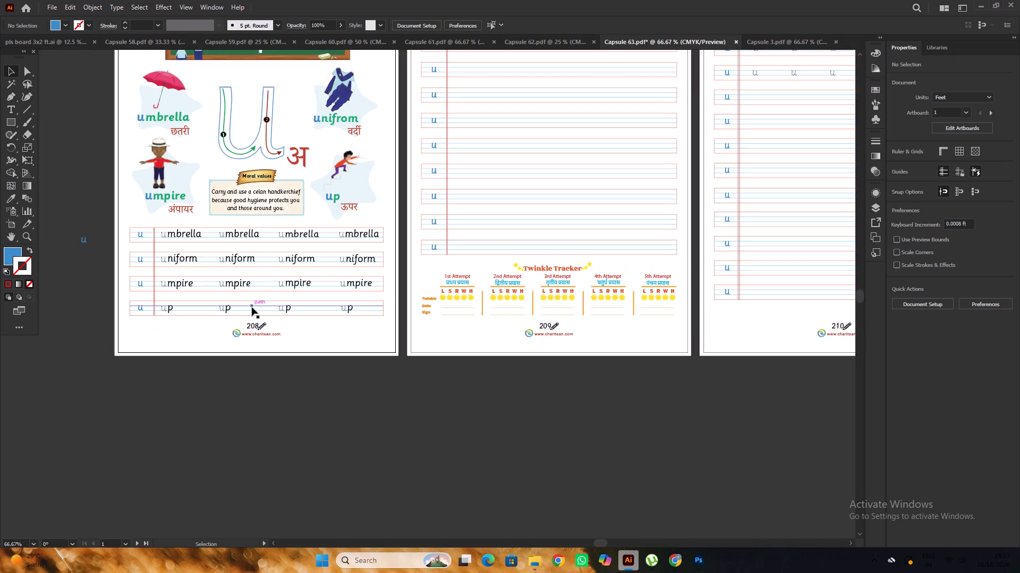
scroll(253, 307, "down", 4)
scroll(252, 300, "up", 3, "alt")
key("t")
left_click_drag(268, 223, 262, 227)
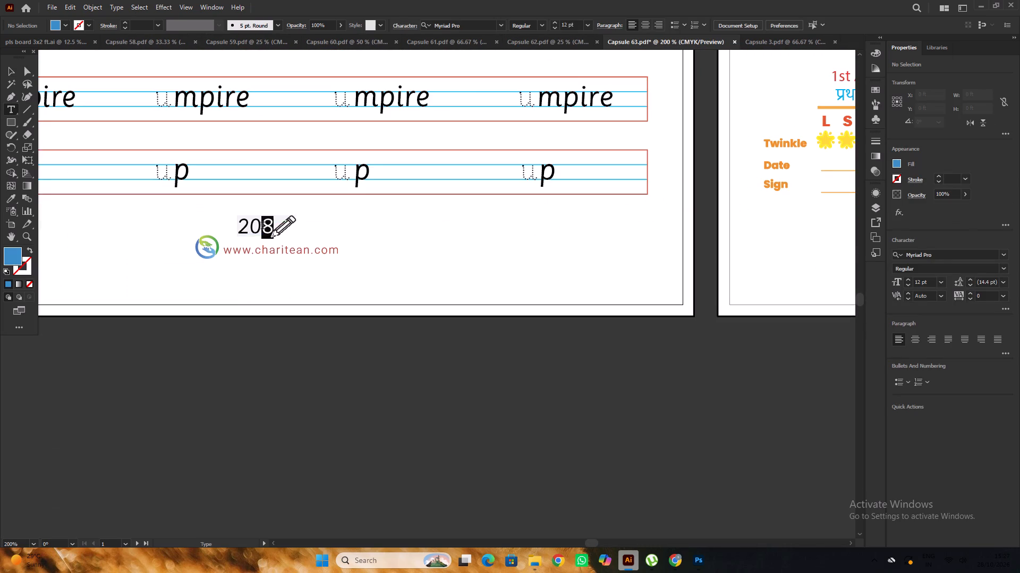
left_click_drag(262, 227, 252, 232)
type("16")
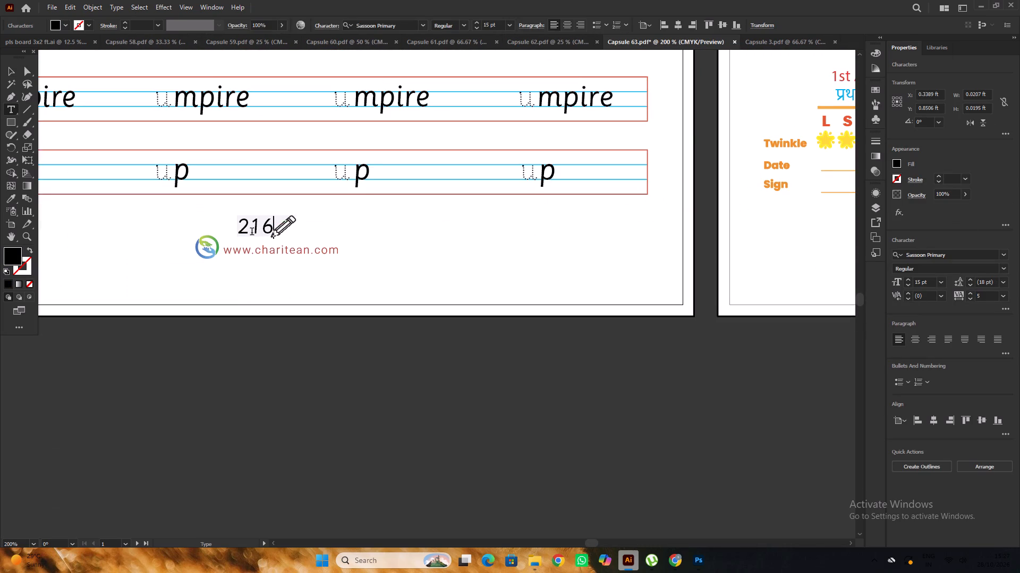
Renumber Capsule 63's Assessment Time page as 217.
scroll(252, 232, "up", 3)
scroll(225, 214, "down", 5, "alt")
scroll(503, 210, "up", 4, "alt")
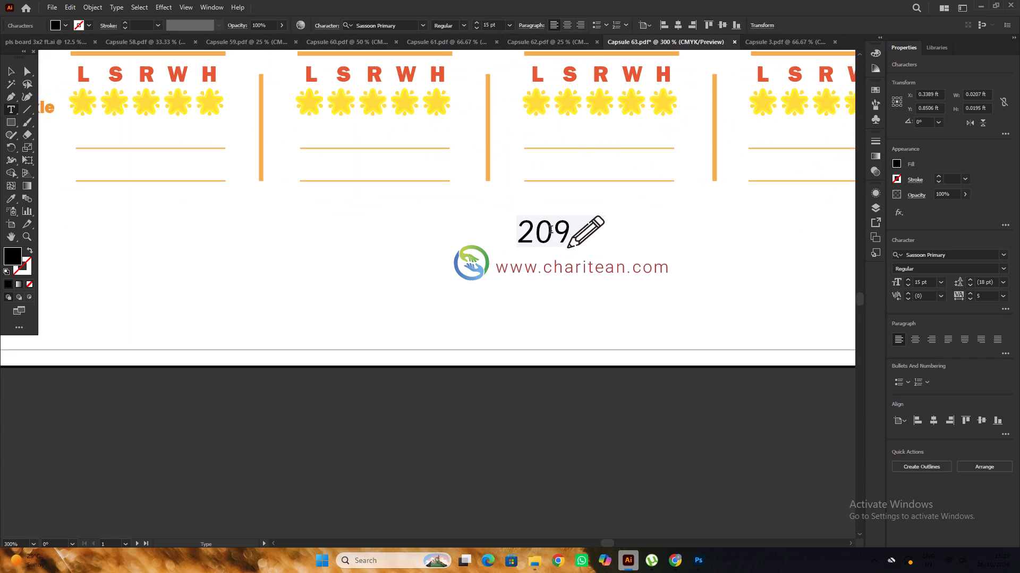
left_click_drag(564, 229, 538, 245)
type("17")
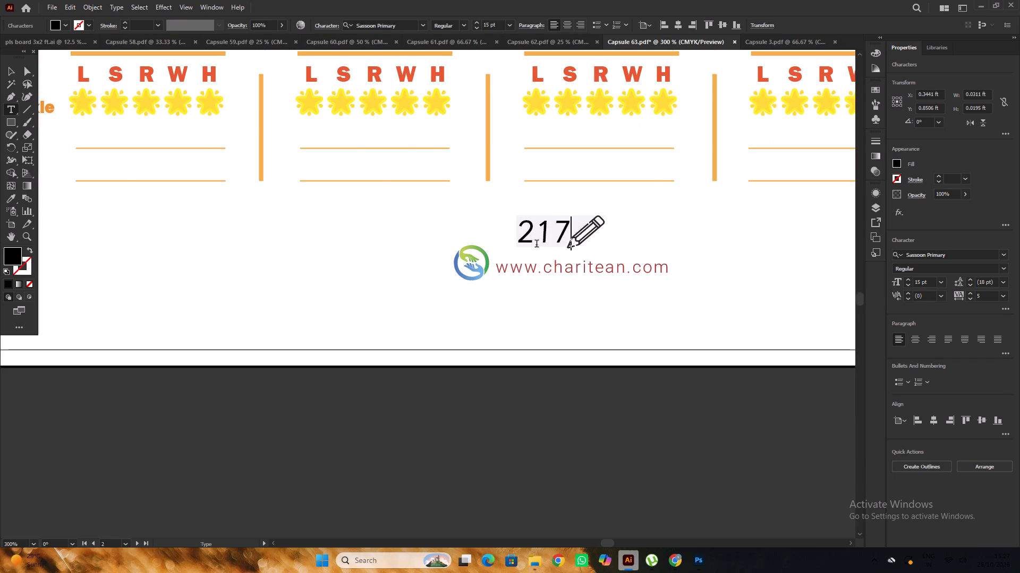
Renumber Capsule 63's Practice Time page as 218.
scroll(301, 238, "down", 6, "alt")
scroll(448, 245, "up", 4, "alt")
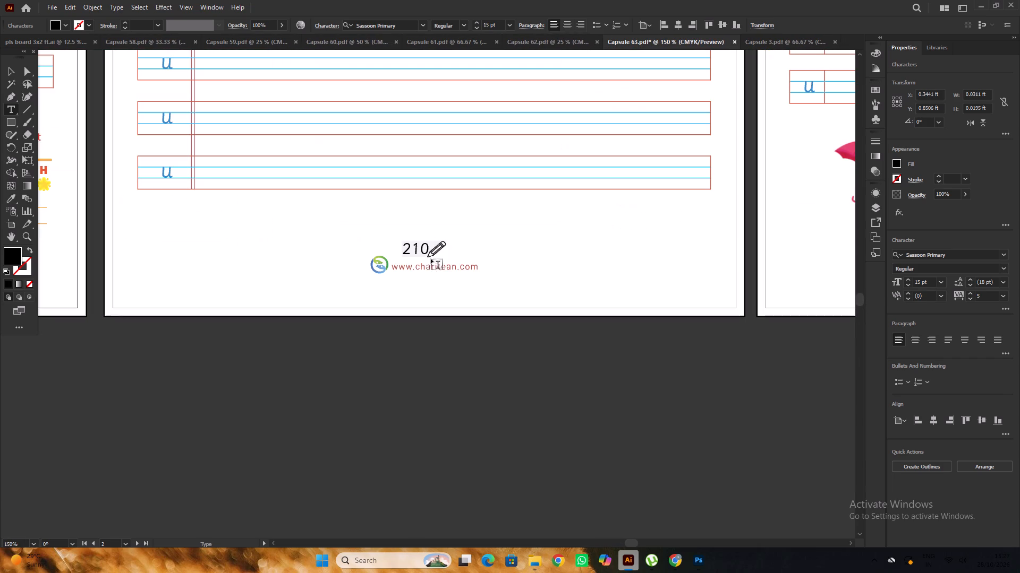
left_click_drag(427, 249, 413, 256)
type("18")
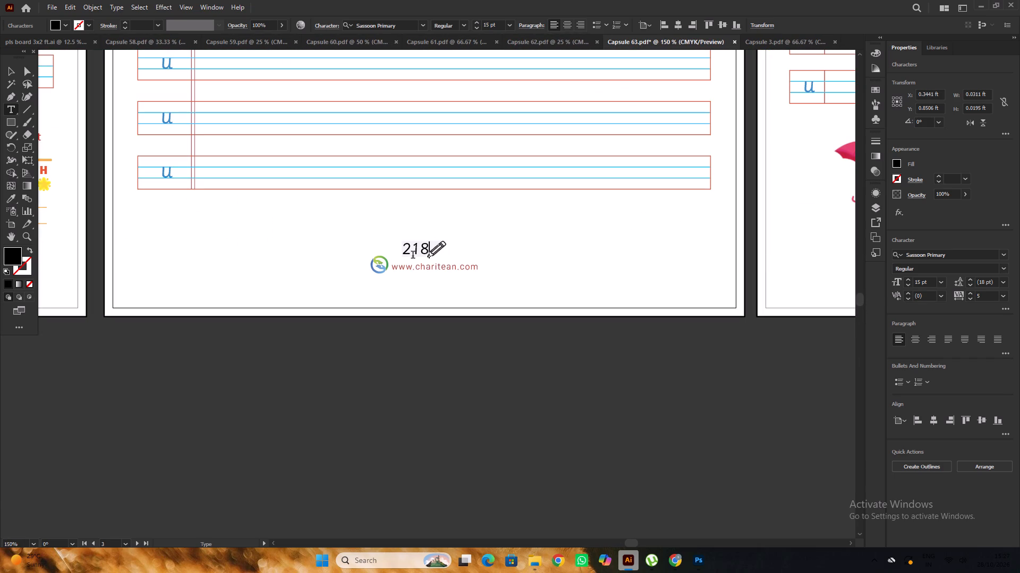
Renumber Capsule 63's Recall Time page as 219.
scroll(413, 255, "up", 3, "alt")
scroll(259, 224, "down", 4, "alt")
scroll(342, 212, "down", 3, "alt")
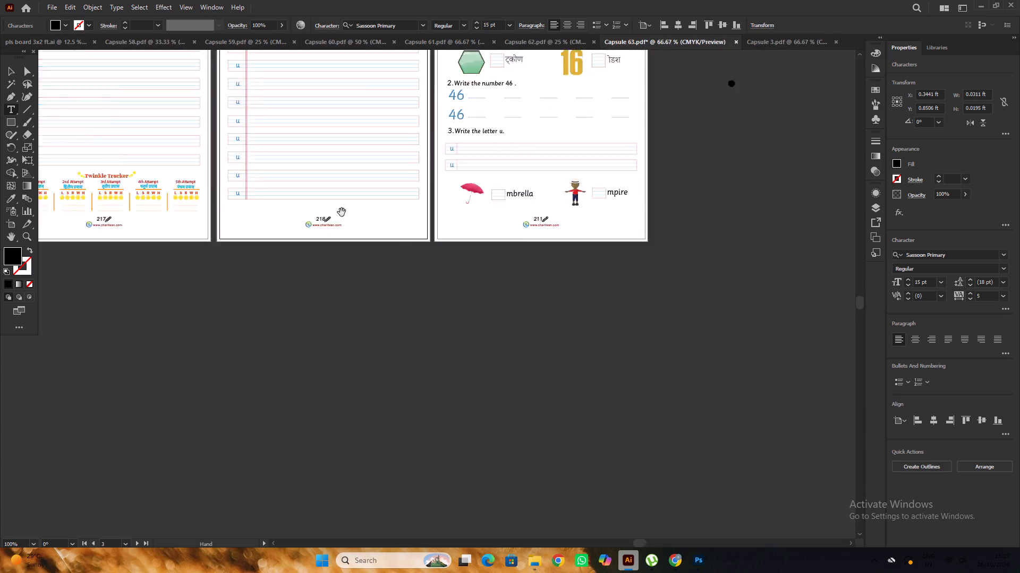
scroll(439, 214, "up", 5, "alt")
left_click_drag(528, 213, 546, 213)
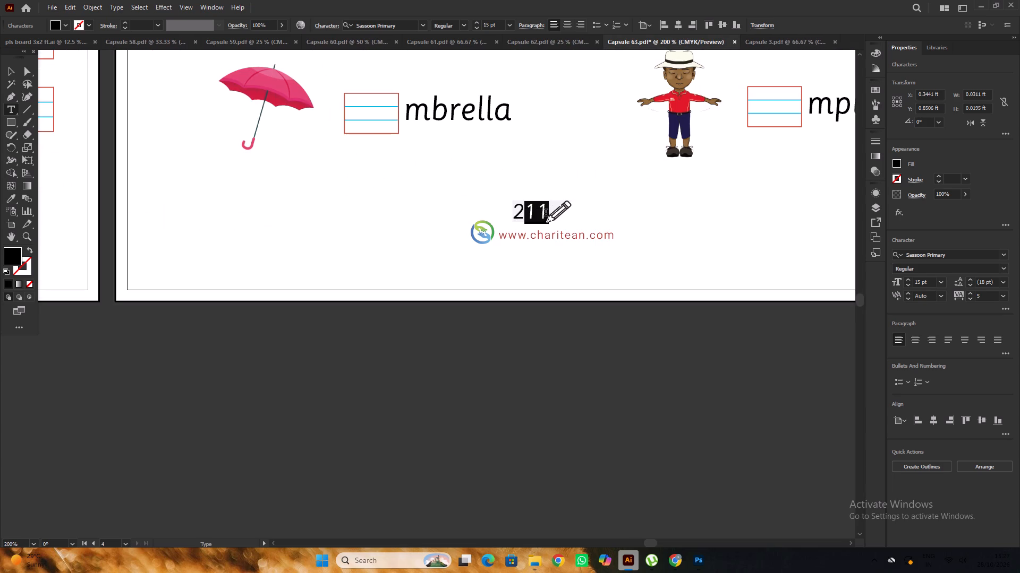
type("19")
Leave text editing with nothing selected and save Capsule 63.
scroll(542, 228, "down", 6, "alt")
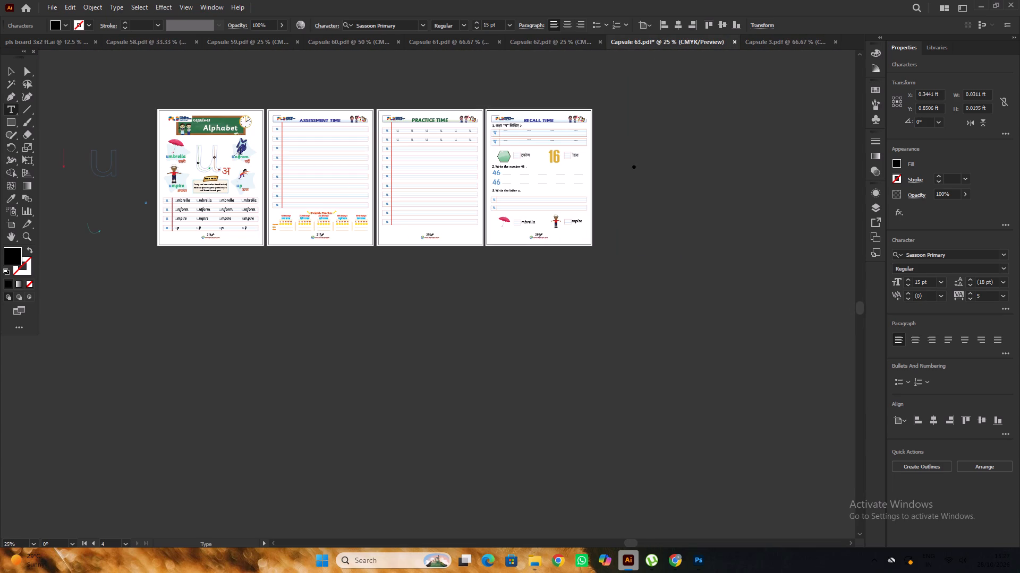
left_click(7, 68)
left_click(75, 72)
key("ctrl+s")
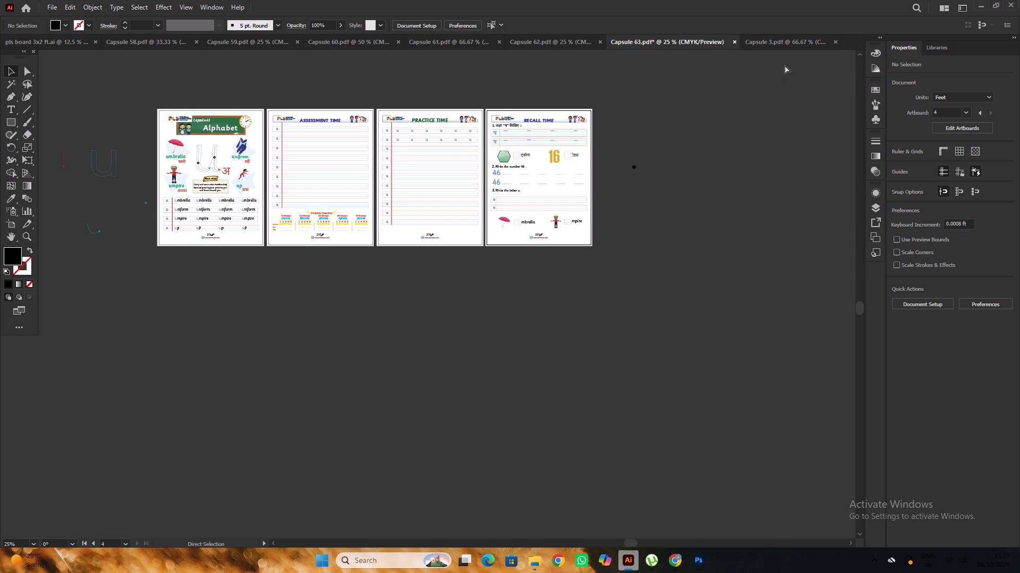
Close the Capsule 3 and Capsule 58 documents.
left_click(793, 40)
left_click(836, 41)
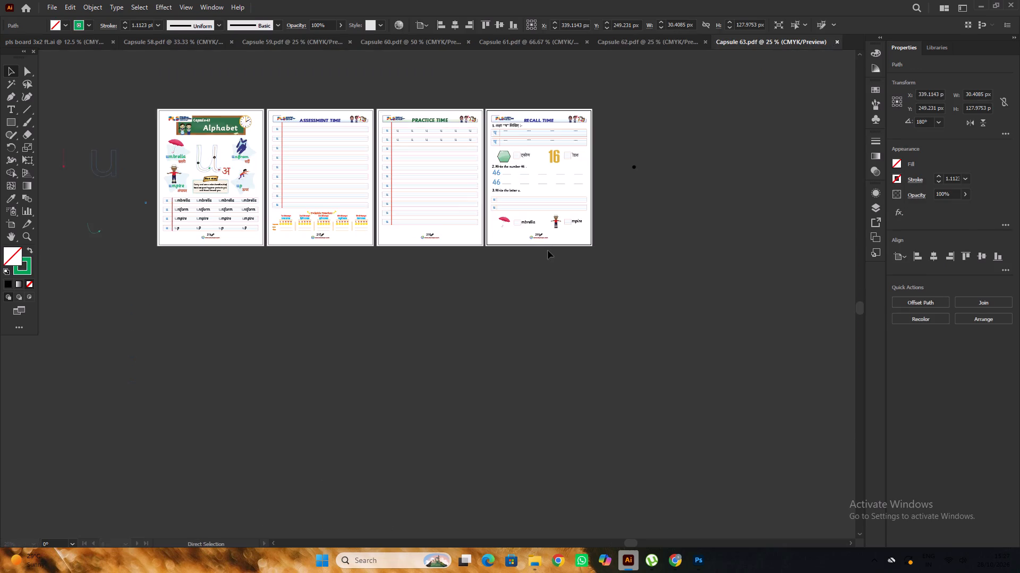
scroll(551, 245, "up", 2)
left_click(217, 44)
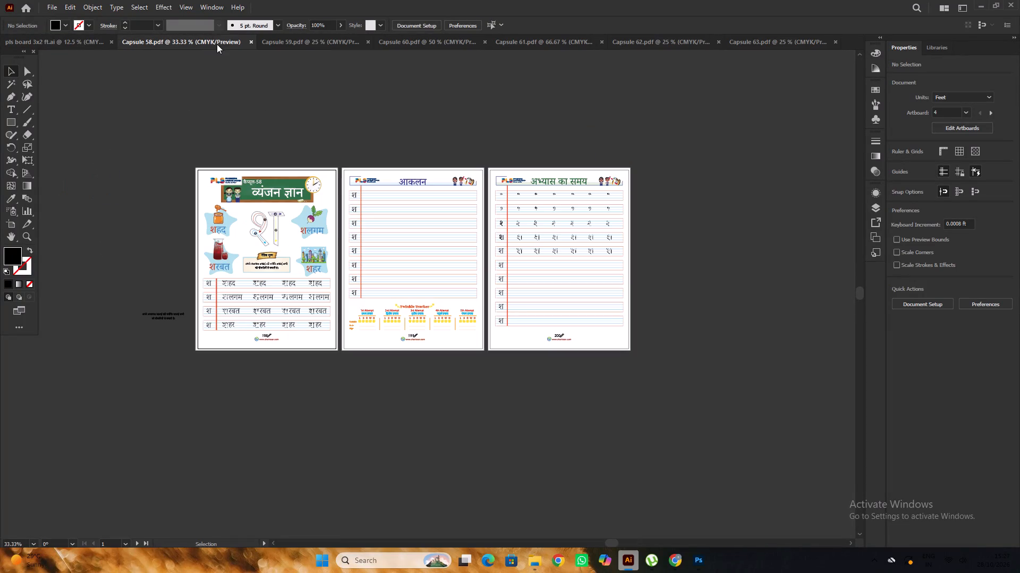
left_click(250, 42)
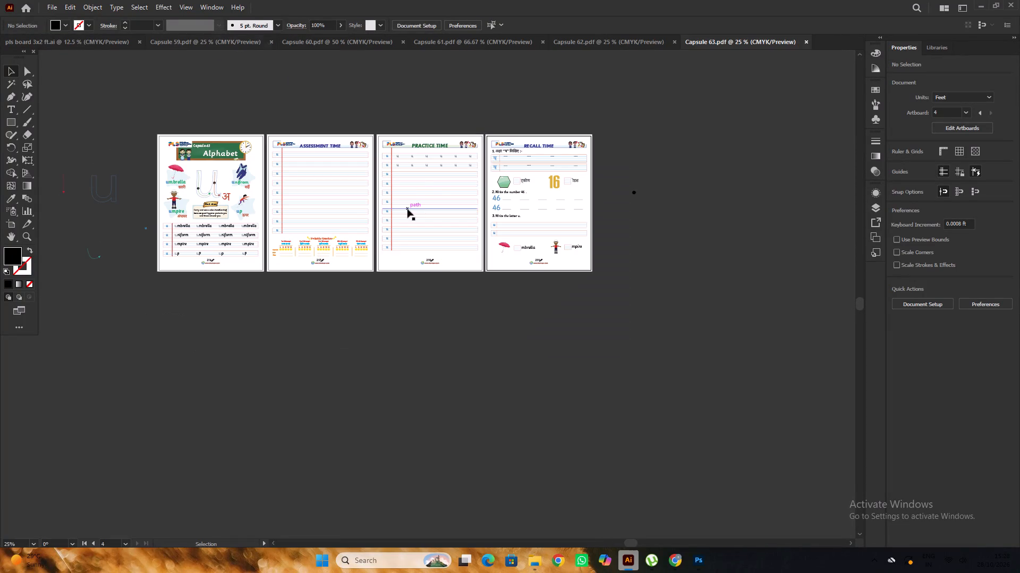
Open Capsule 64 from the PRINT FINAL folder in Adobe Illustrator 2022.
left_click(979, 4)
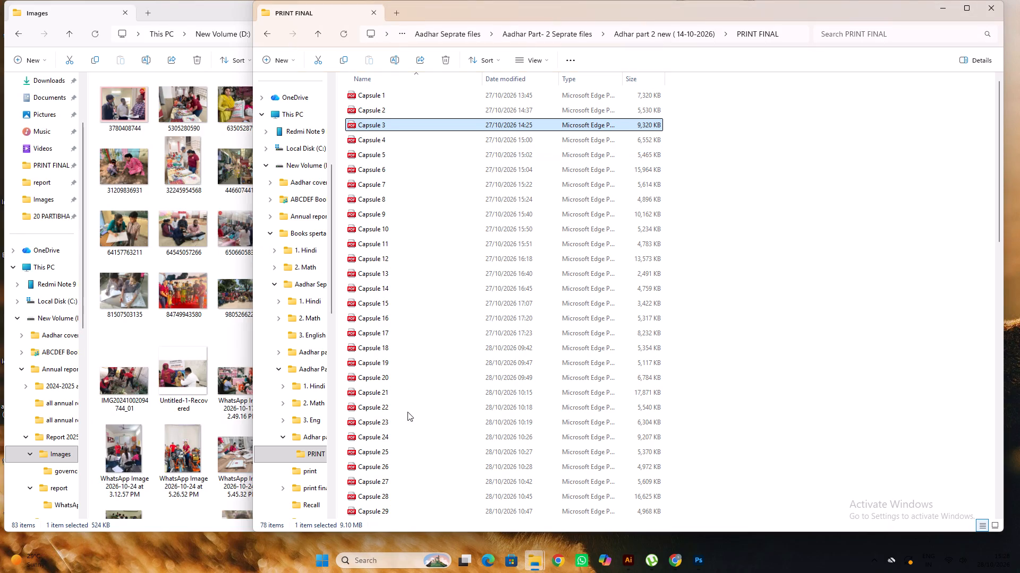
scroll(401, 378, "down", 17)
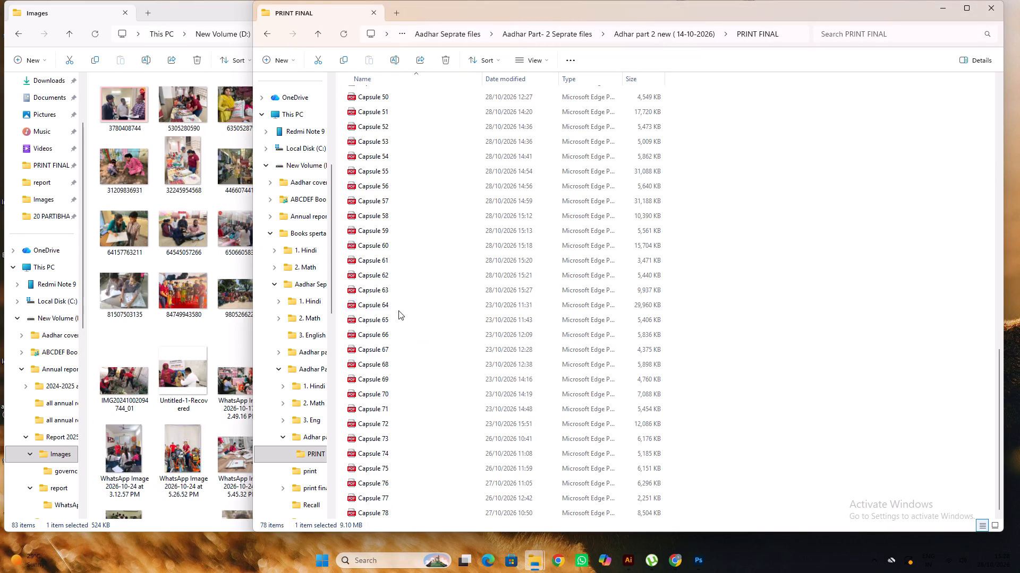
left_click(397, 302)
right_click(397, 302)
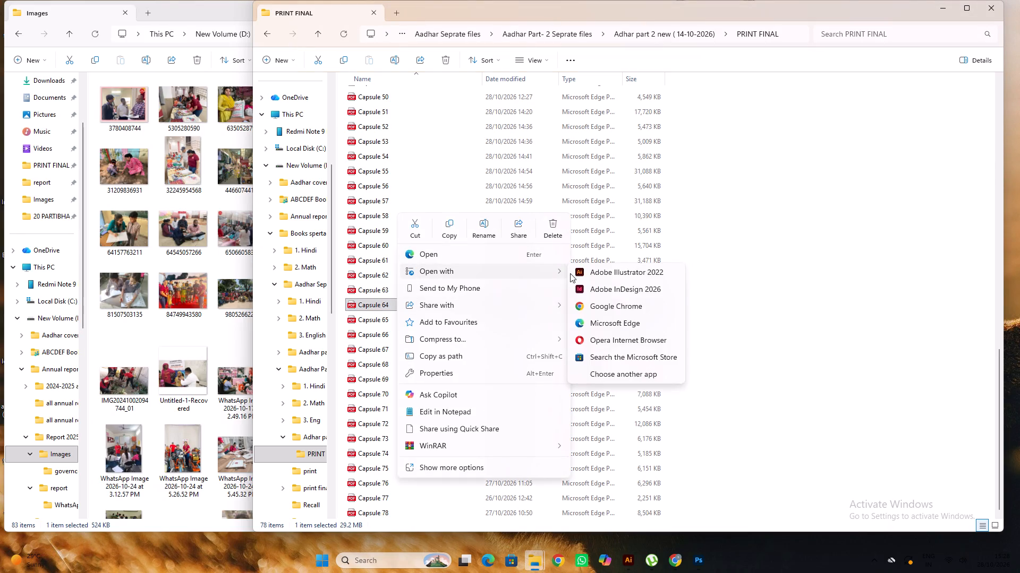
left_click(600, 273)
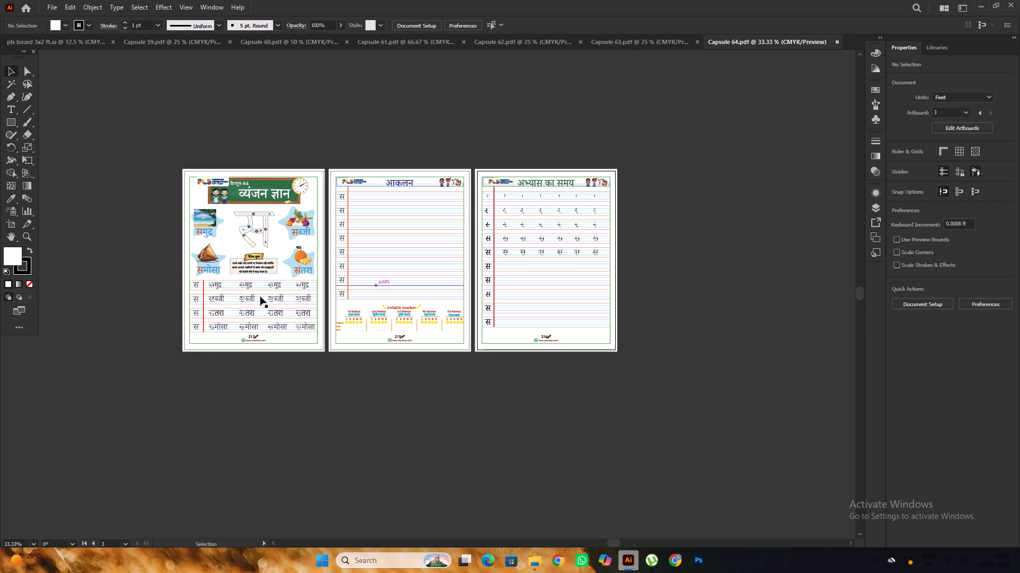
Unlock all objects in Capsule 64 and delete the green border rectangles from its three pages.
scroll(275, 264, "down", 6)
scroll(299, 254, "up", 1, "alt")
left_click(313, 274)
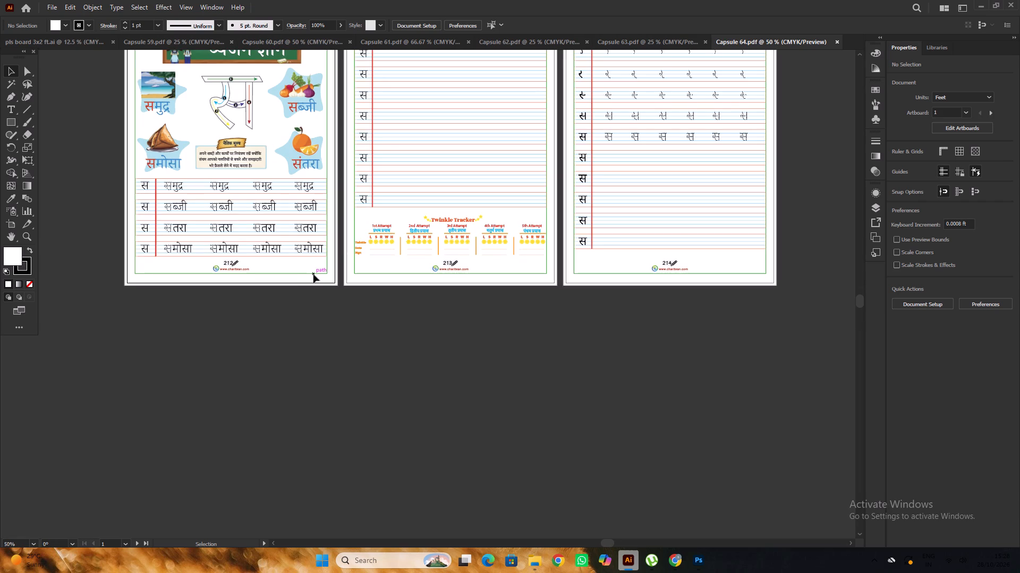
key("ctrl+alt+2")
left_click(484, 366)
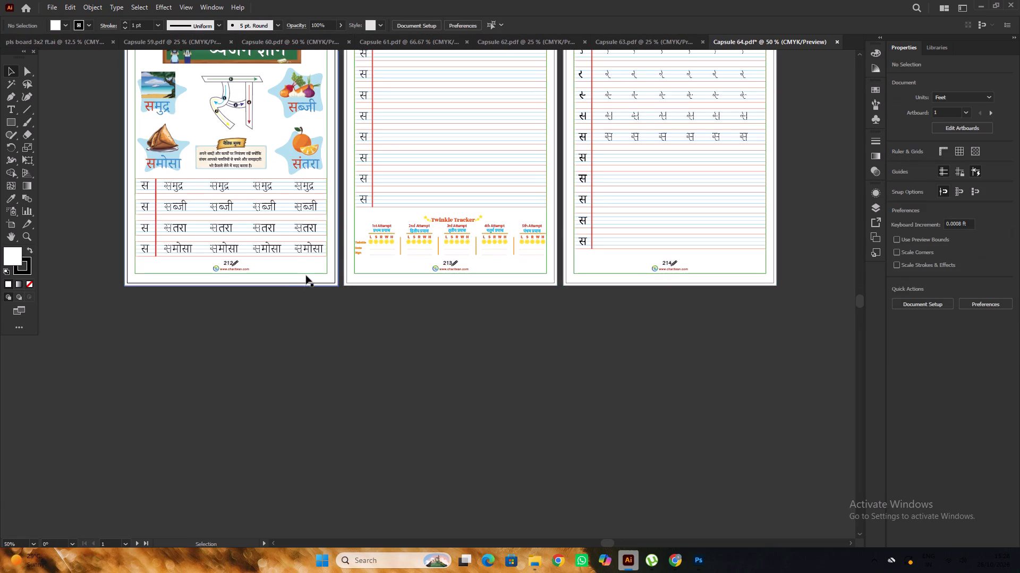
left_click(306, 275)
left_click(392, 275, "shift")
left_click(619, 274, "shift")
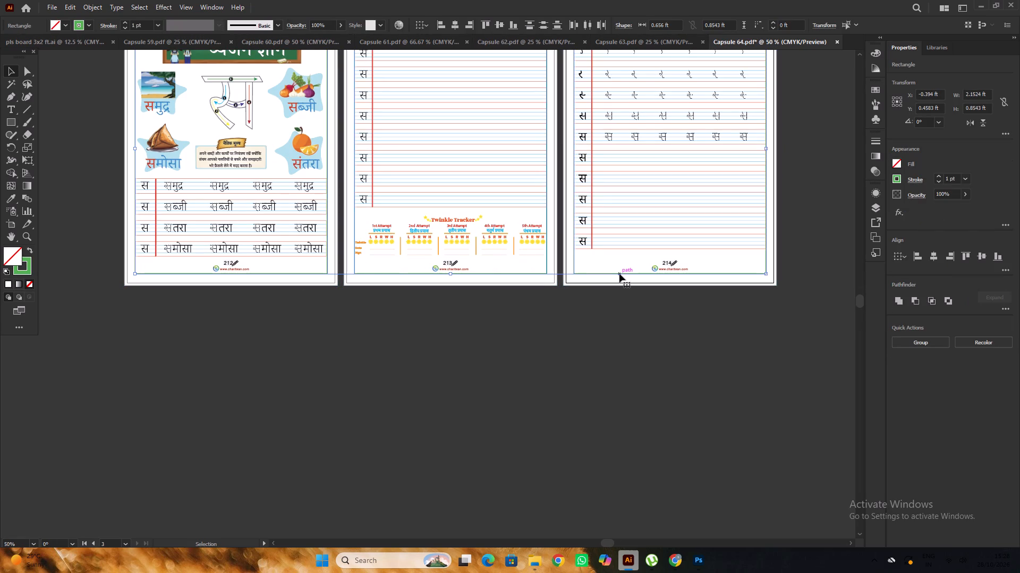
key("Delete")
scroll(619, 274, "up", 4)
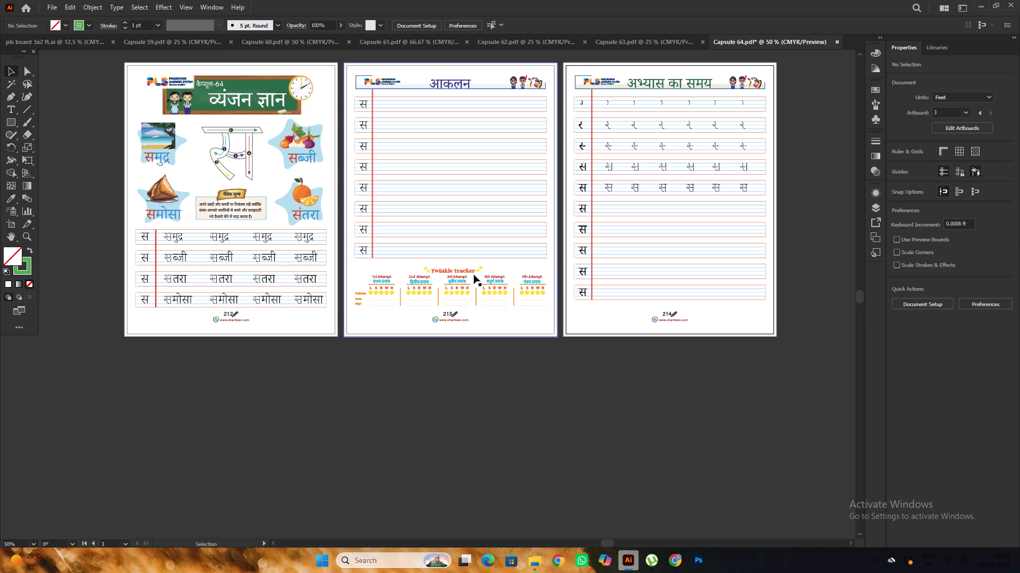
Place a duplicate of the first page's Hindi moral-value paragraph on the empty canvas beside the artboard in Capsule 64.
scroll(223, 212, "up", 3, "alt")
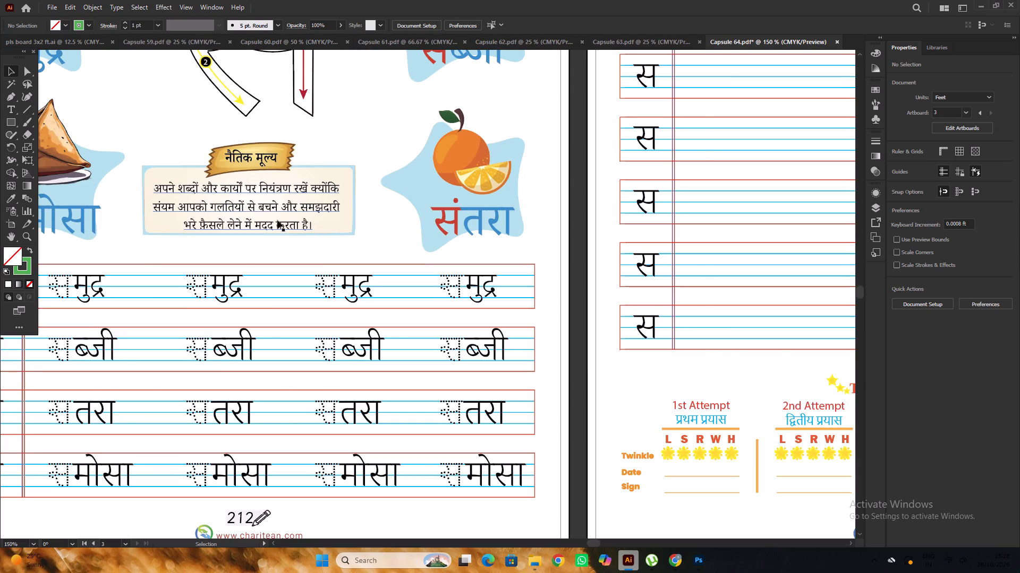
scroll(325, 220, "down", 1, "alt")
left_click(308, 213)
scroll(319, 212, "down", 2, "alt")
left_click_drag(319, 212, 129, 318)
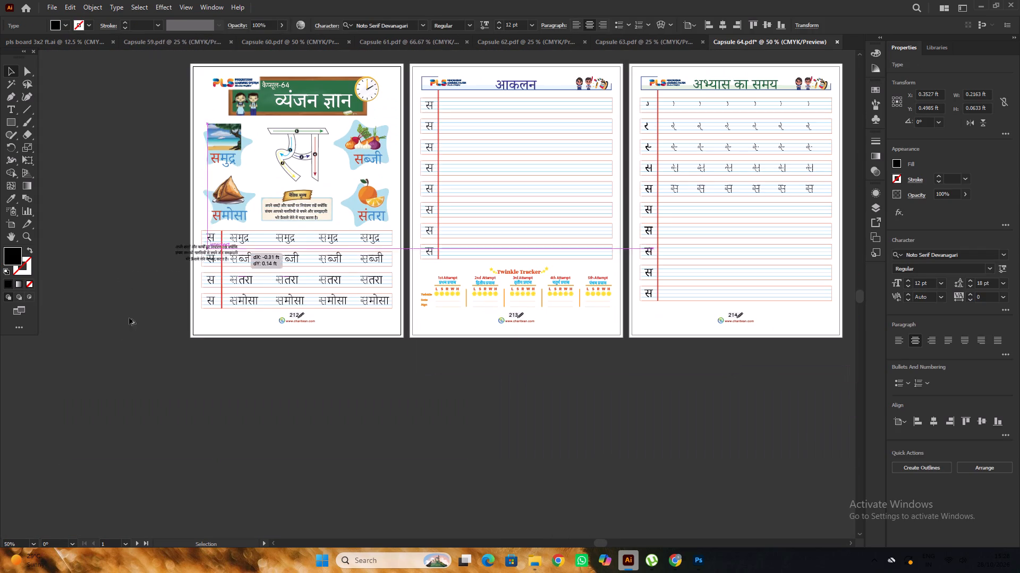
left_click_drag(129, 318, 99, 341)
left_click(133, 265, "alt")
Convert the moral-value paragraph inside the first page's blue box to outlines and leave nothing selected.
scroll(324, 202, "up", 4, "alt")
left_click(316, 241)
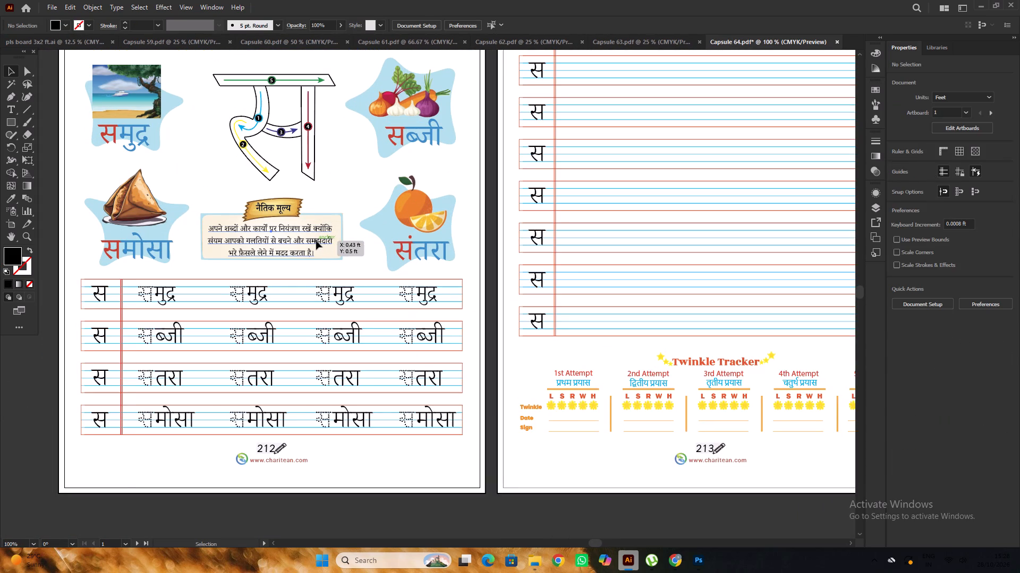
key("ctrl+shift+o")
scroll(343, 244, "down", 2, "alt")
double_click(115, 181)
Examine the tracing rows, writing lines and page footers on all three pages of Capsule 64.
scroll(271, 229, "up", 6, "alt")
scroll(309, 216, "down", 7, "alt")
scroll(343, 308, "up", 3, "alt")
scroll(333, 286, "down", 2, "alt")
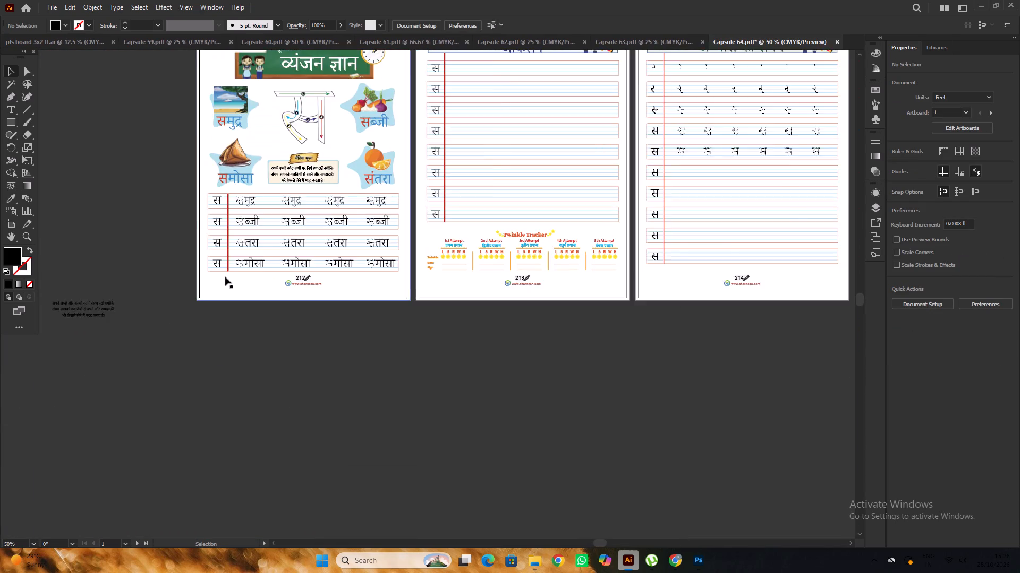
scroll(222, 277, "up", 3, "alt")
left_click(214, 242)
scroll(214, 242, "down", 2, "alt")
left_click(316, 351)
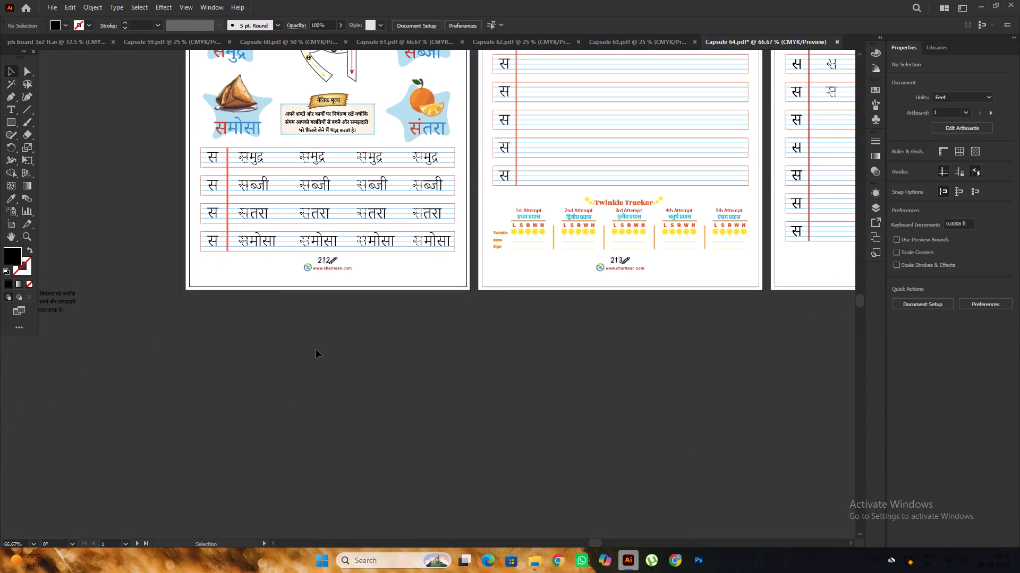
key("space")
key("space")
key("space")
key("space")
key("space")
key("space")
key("space")
key("space")
key("space")
key("space")
key("space")
key("space")
key("space")
key("space")
left_click_drag(572, 364, 371, 420)
left_click_drag(449, 390, 339, 421)
left_click_drag(464, 408, 384, 432)
scroll(442, 307, "up", 1, "alt")
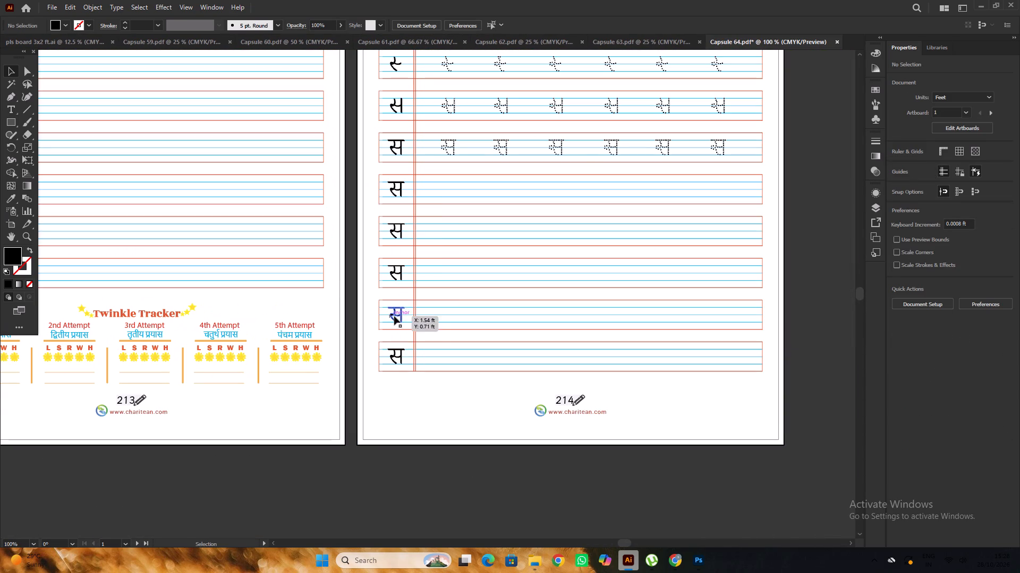
left_click(395, 314)
scroll(547, 290, "down", 2, "alt")
left_click(567, 404)
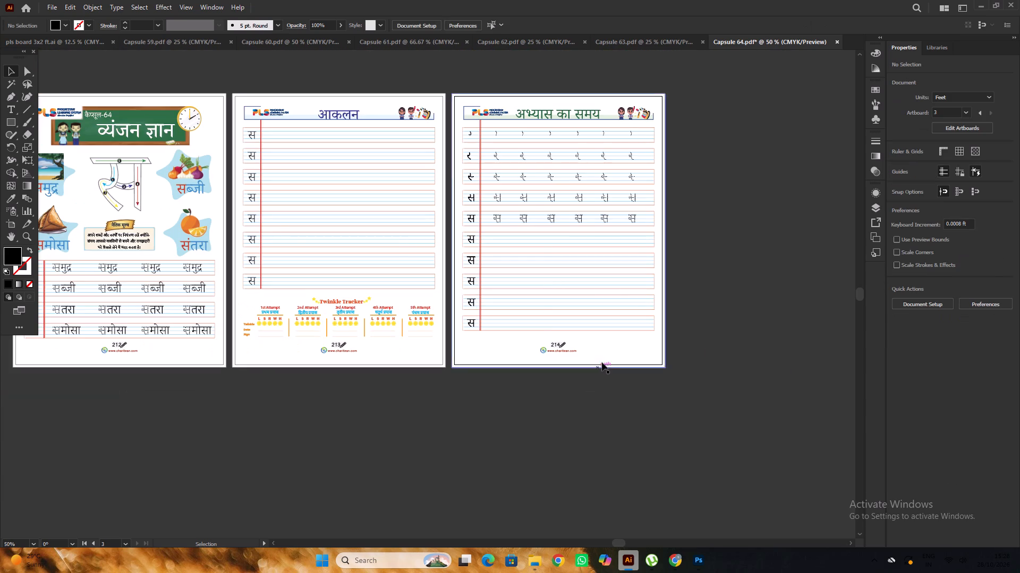
scroll(605, 360, "down", 2, "alt")
scroll(602, 347, "down", 3)
Check the final page number in Capsule 63, and renumber the first page of Capsule 64 as 220.
left_click(620, 42)
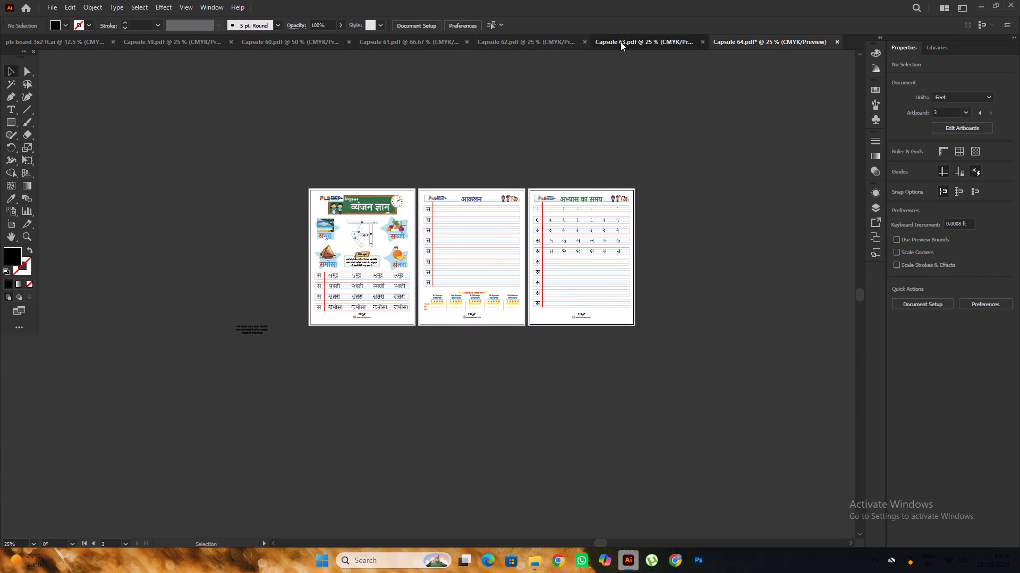
scroll(549, 258, "up", 4, "alt")
scroll(548, 255, "down", 3, "alt")
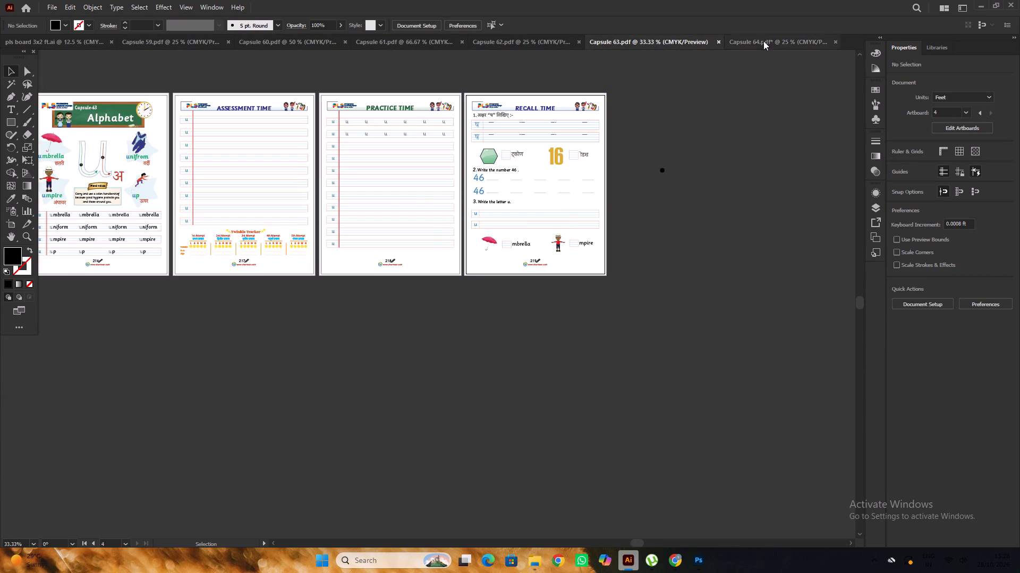
left_click(763, 41)
scroll(354, 326, "up", 6, "alt")
scroll(390, 305, "up", 2)
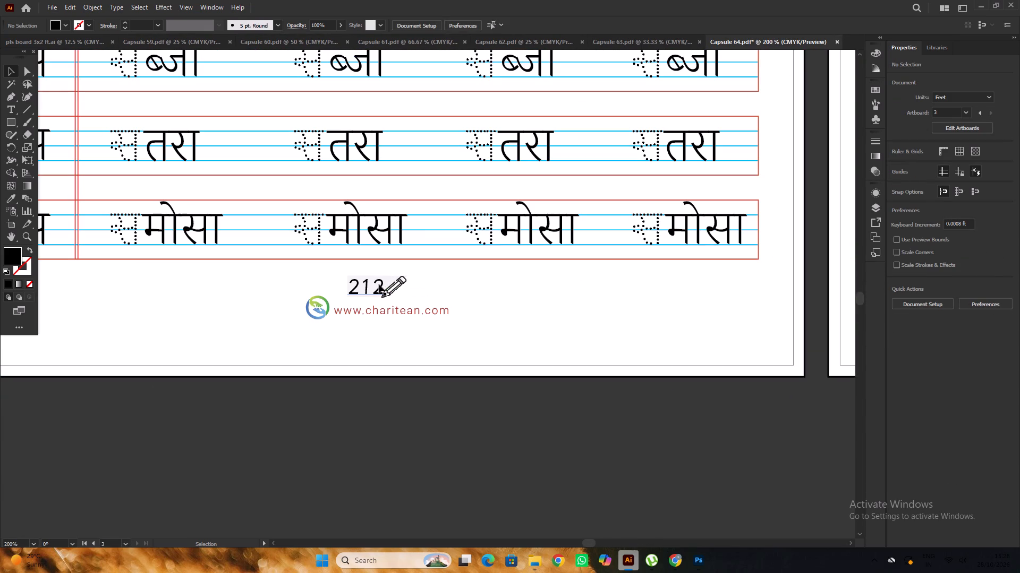
key("t")
left_click(379, 281)
left_click(380, 282)
scroll(380, 282, "up", 3, "alt")
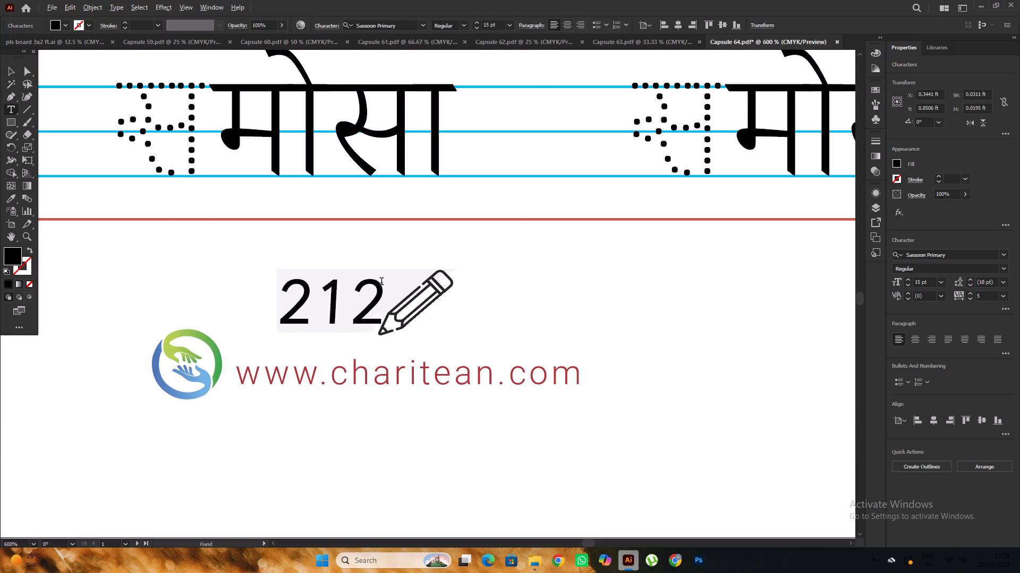
left_click_drag(381, 282, 324, 297)
type("20")
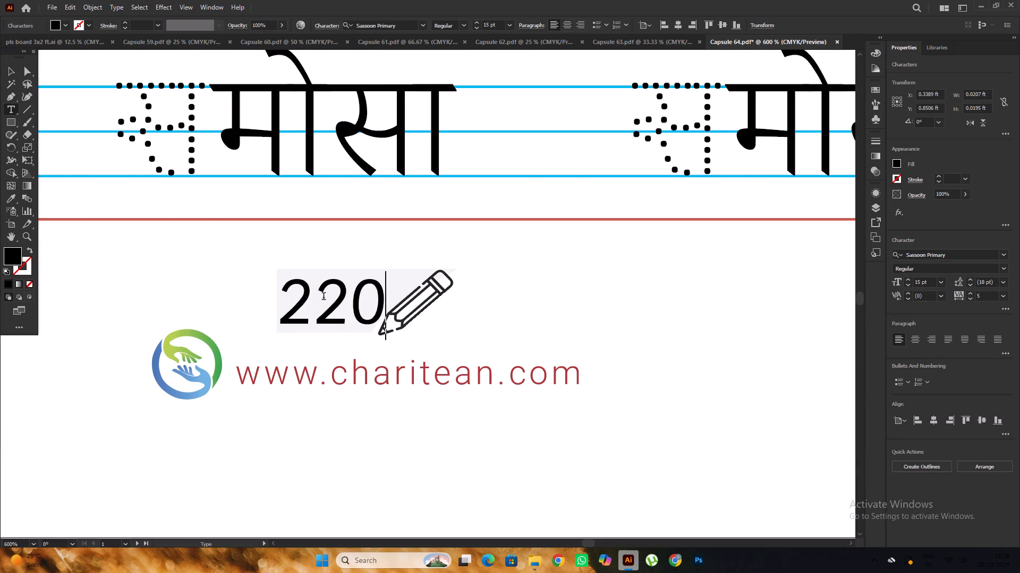
Renumber the second and third pages of Capsule 64 as 221 and 222.
scroll(309, 290, "down", 6, "alt")
scroll(593, 302, "up", 5, "alt")
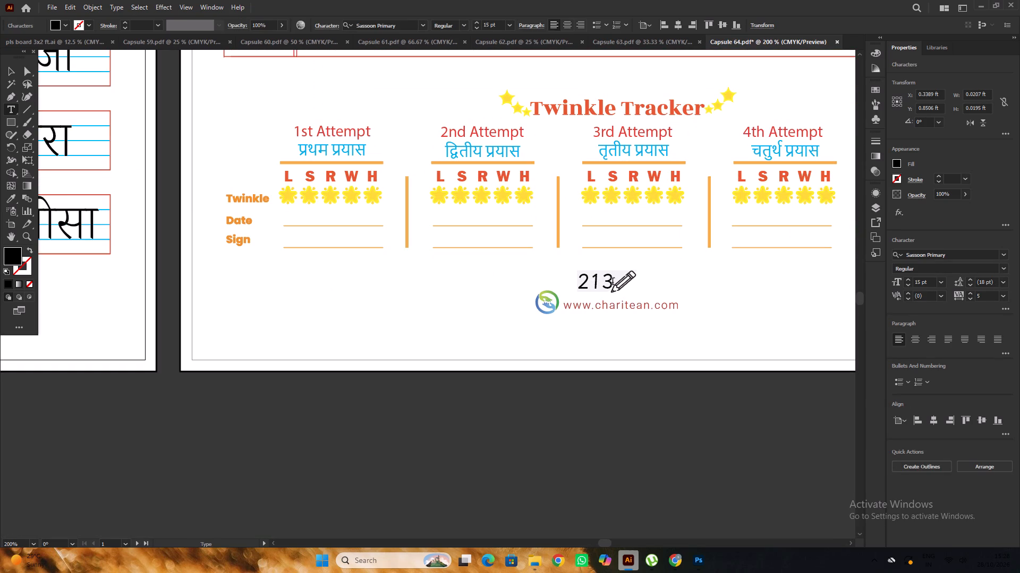
left_click_drag(613, 282, 590, 291)
type("21")
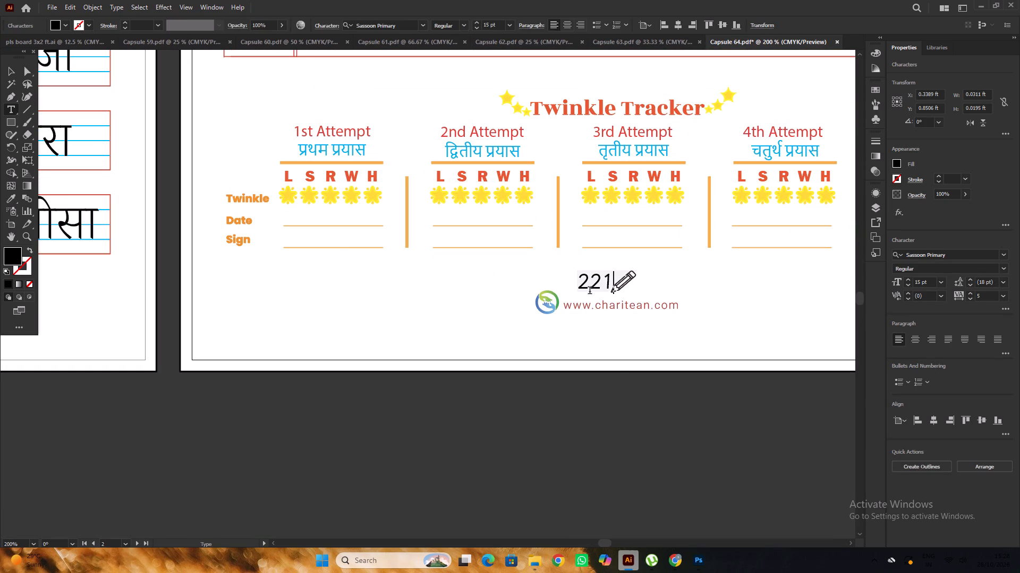
scroll(403, 253, "down", 3, "alt")
scroll(800, 264, "up", 4, "alt")
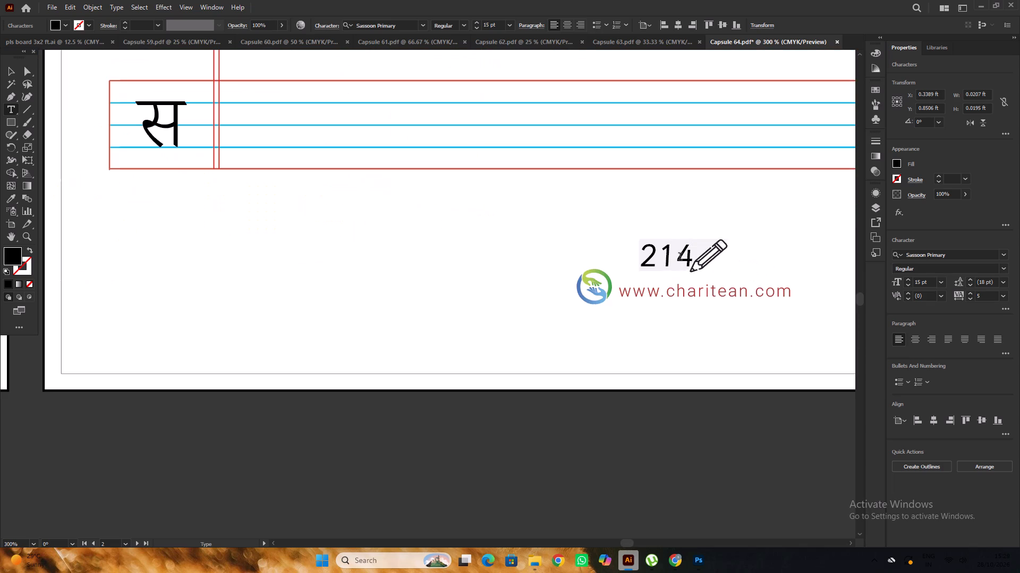
left_click_drag(688, 256, 665, 265)
type("22")
Leave text editing with nothing selected and save Capsule 64.
scroll(614, 267, "down", 7, "alt")
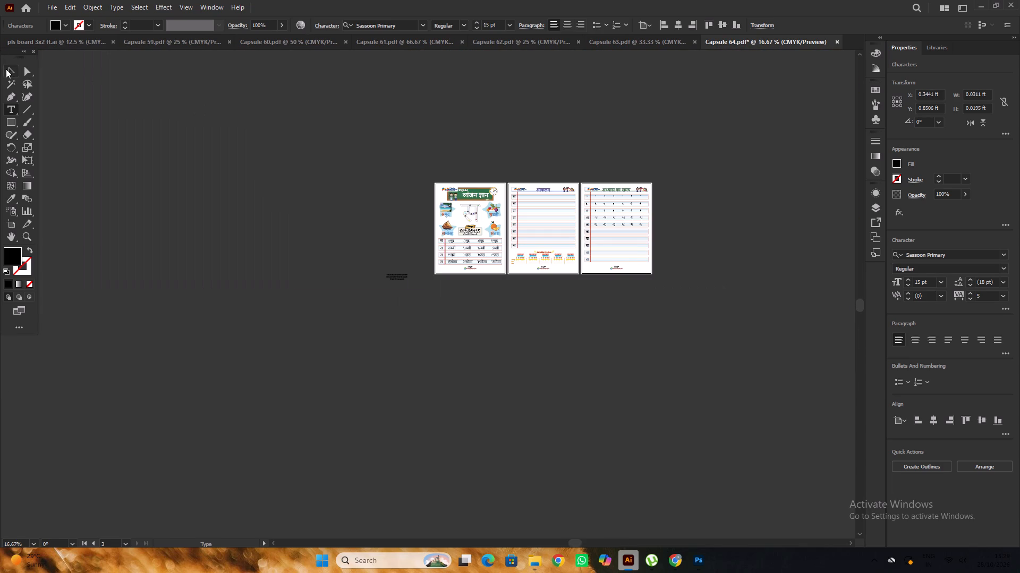
left_click(9, 68)
left_click(132, 102)
key("space")
left_click_drag(377, 110, 284, 132)
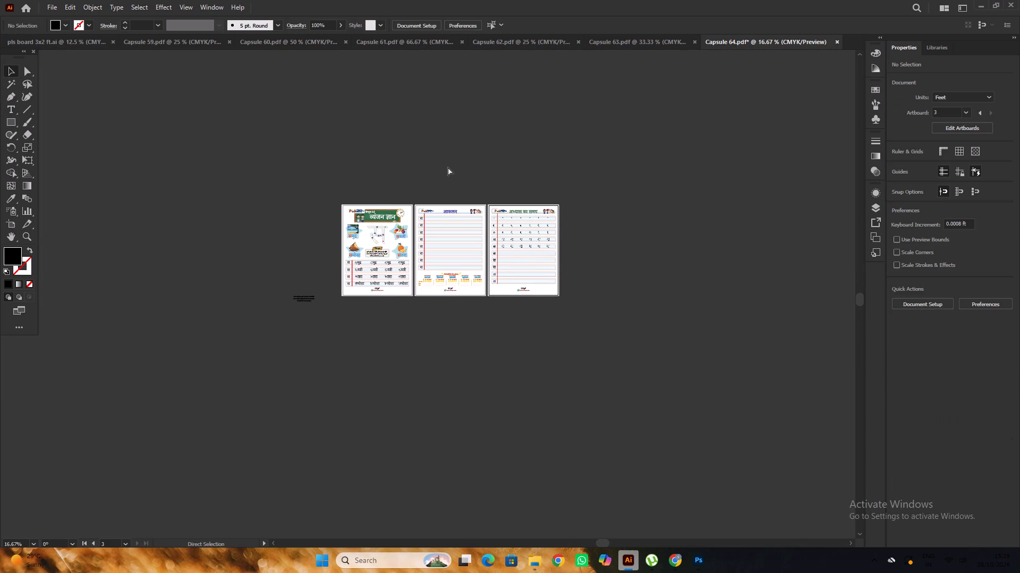
key("ctrl+s")
Close the Capsule 59 document.
left_click(156, 45)
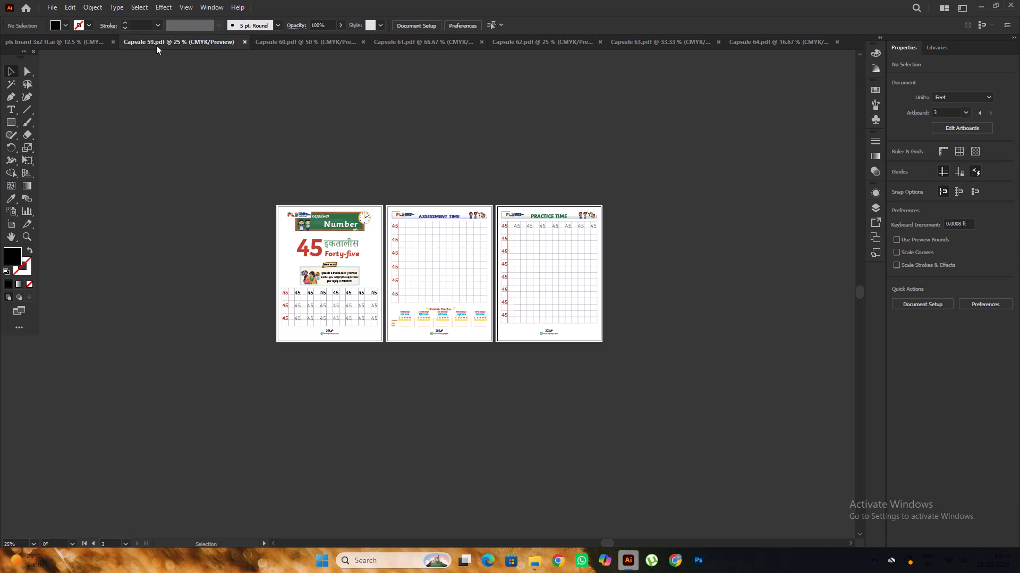
left_click(245, 42)
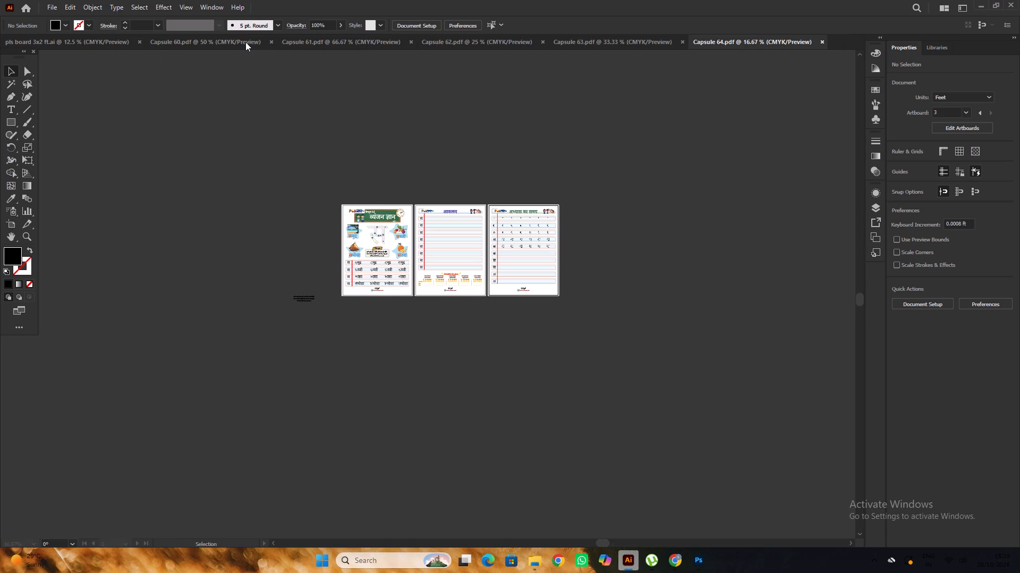
Open Capsule 65 from the PRINT FINAL folder in Adobe Illustrator 2022.
left_click(979, 7)
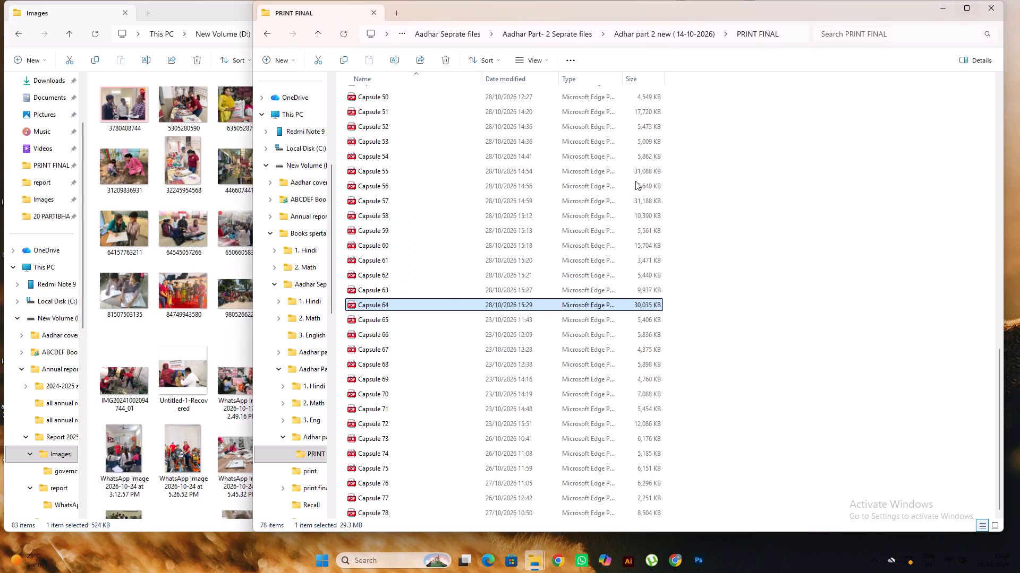
left_click(430, 322)
right_click(430, 322)
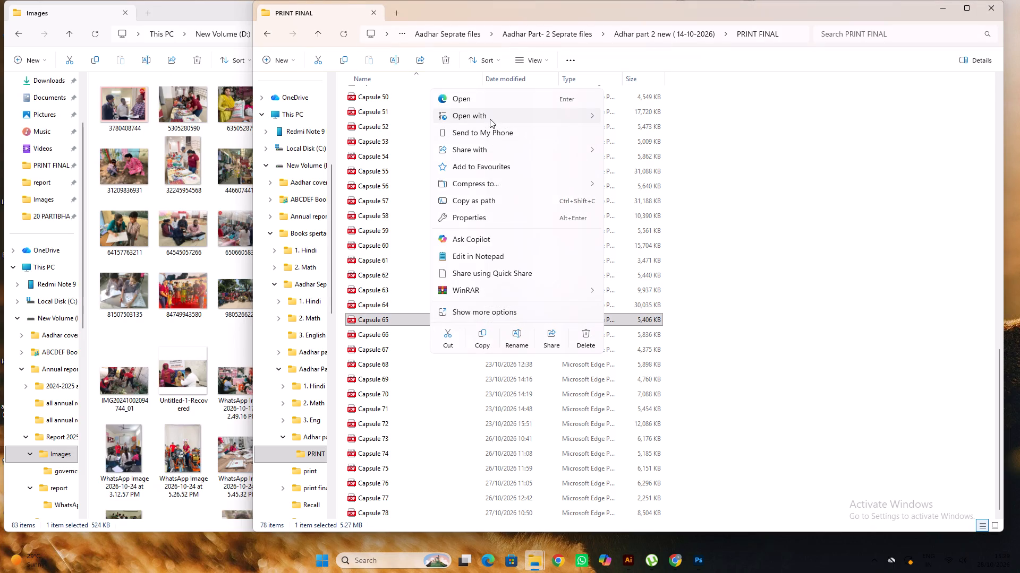
left_click(642, 122)
Delete the green border rectangles from the three pages of Capsule 65.
scroll(439, 268, "down", 2)
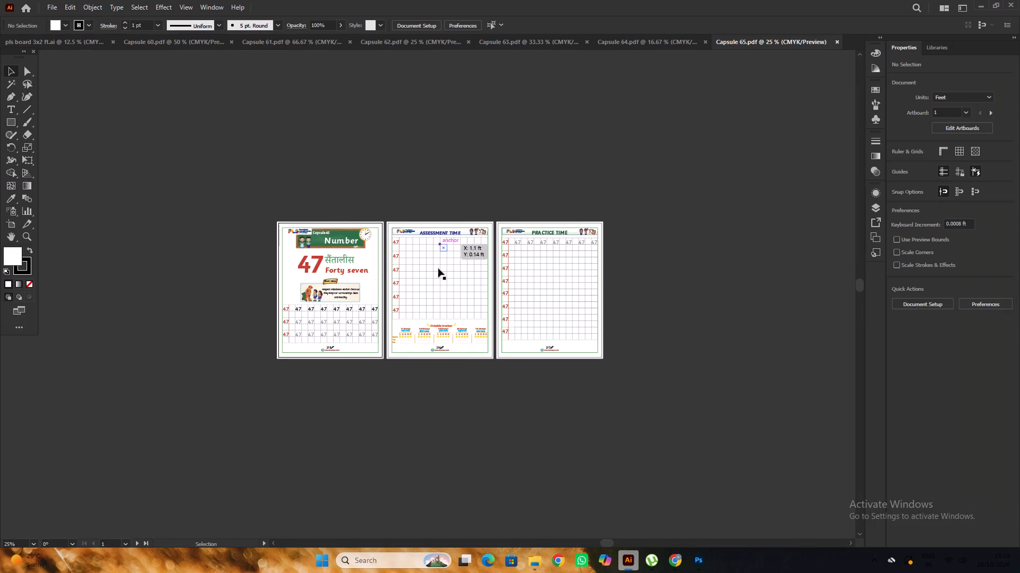
scroll(438, 268, "down", 6)
scroll(373, 262, "up", 1, "alt")
left_click(381, 297)
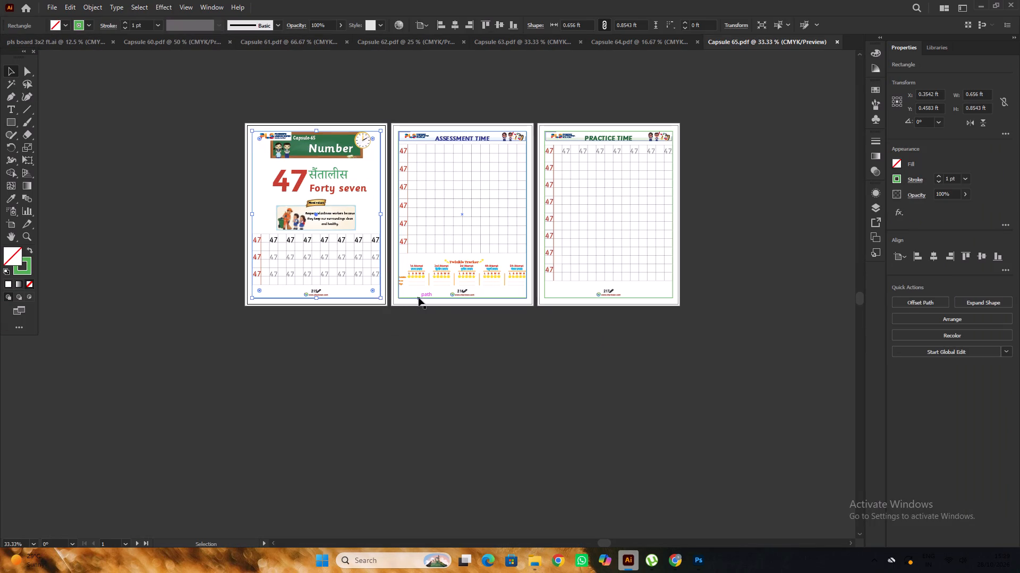
left_click(419, 298, "shift")
left_click(563, 297, "shift")
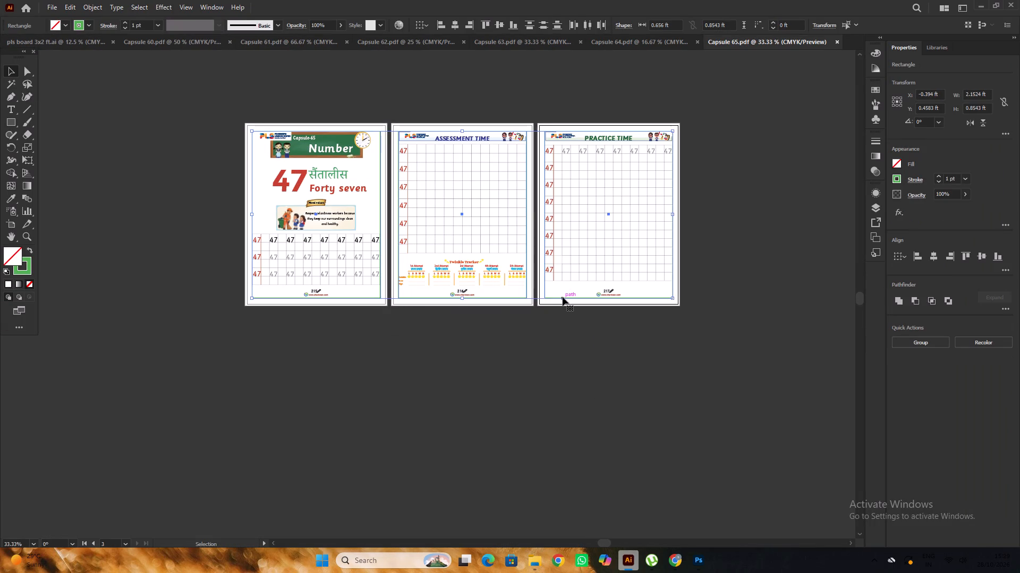
key("Delete")
Replace the space in the first page's number name with a hyphen so it reads "Forty-seven".
scroll(375, 307, "up", 4, "alt")
scroll(436, 292, "down", 3, "alt")
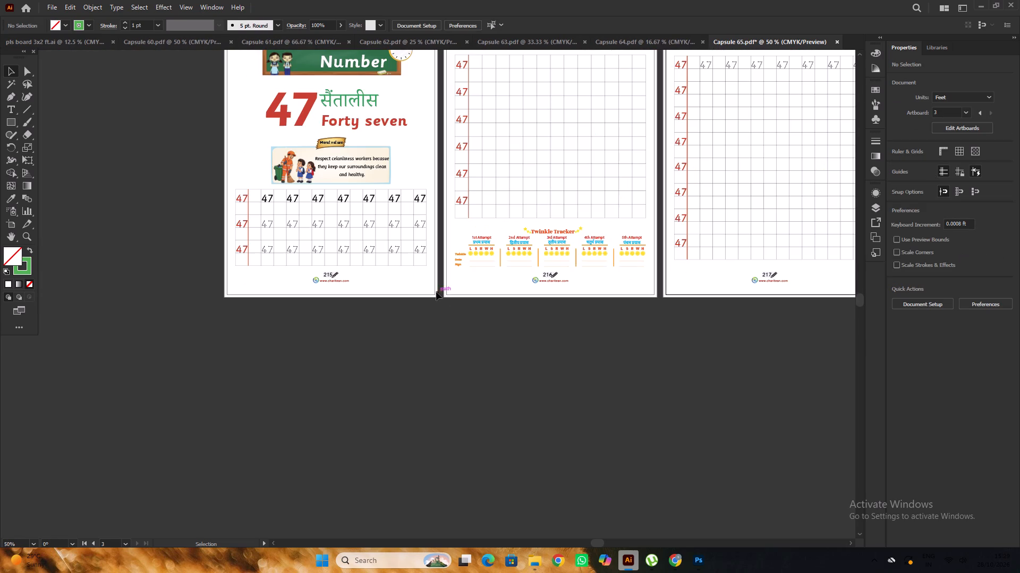
scroll(401, 276, "up", 3)
left_click(376, 162)
scroll(375, 162, "up", 2, "alt")
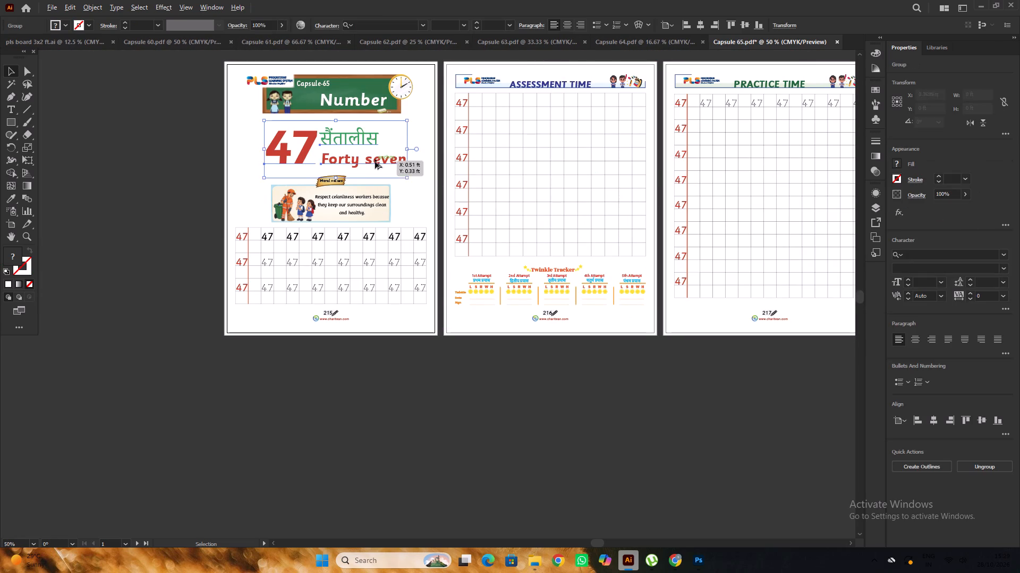
key("t")
left_click(355, 162)
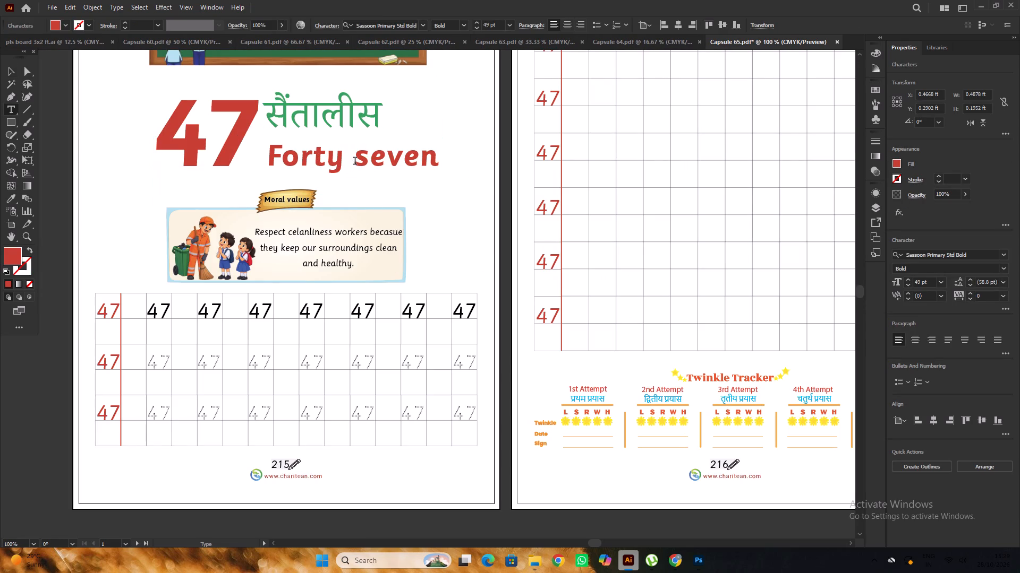
key("minus")
left_click(351, 162)
key("BackSpace")
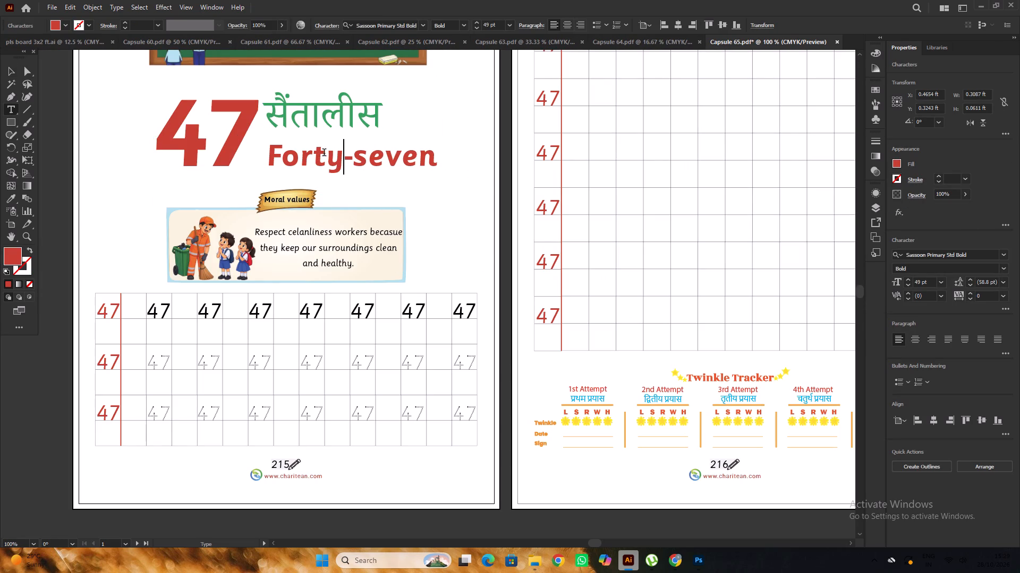
left_click(7, 71)
scroll(368, 157, "down", 1, "alt")
left_click(113, 116)
Centre the group holding the large 47 and its number names horizontally on the first page.
left_click(285, 149)
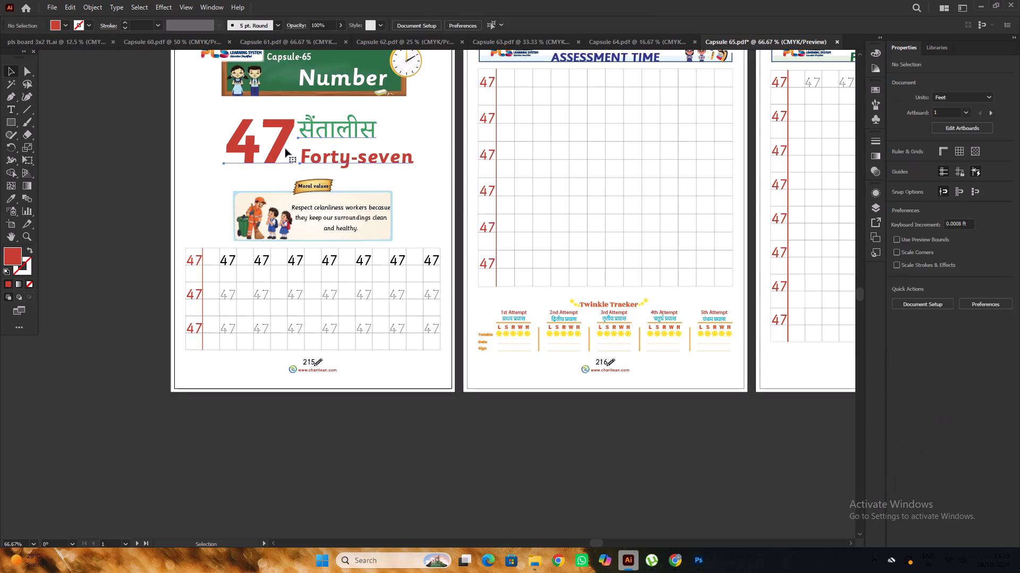
left_click(934, 418)
scroll(444, 183, "down", 2, "alt")
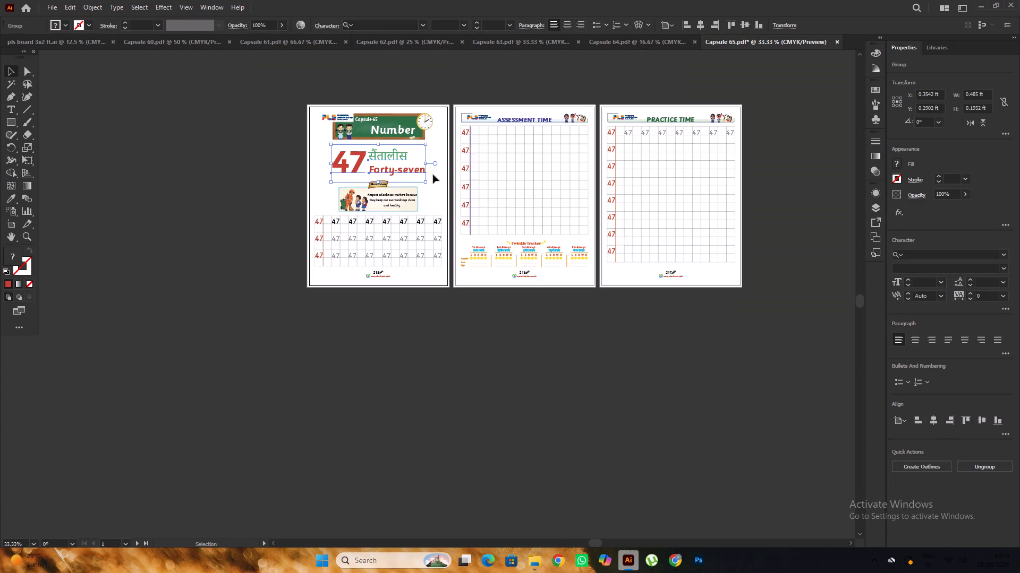
left_click(237, 159)
Check the final page number in Capsule 64, and renumber the first page of Capsule 65 as 223.
scroll(399, 319, "up", 1, "alt")
left_click(656, 45)
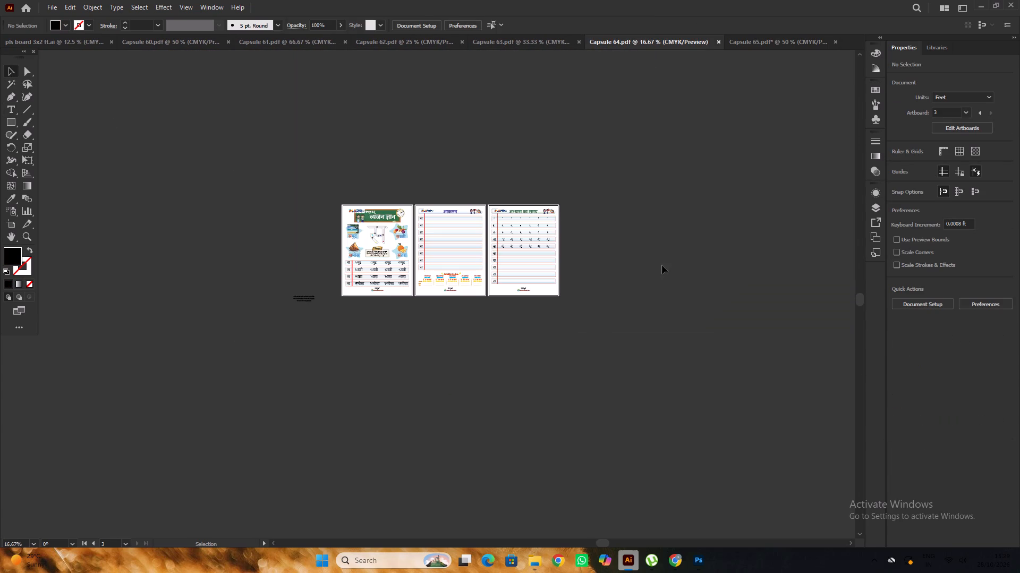
scroll(550, 294, "up", 5, "alt")
scroll(547, 280, "down", 2, "alt")
left_click(753, 44)
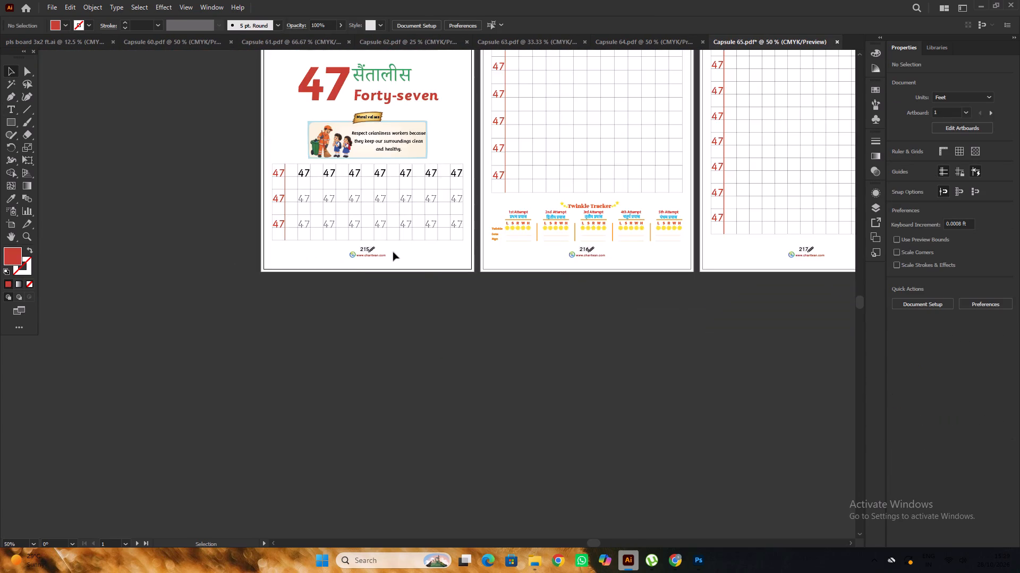
scroll(372, 239, "up", 4, "alt")
key("t")
left_click_drag(370, 257, 353, 266)
type("23")
Renumber the second page of Capsule 65 as 224 and the third page as 225.
scroll(217, 199, "down", 4, "alt")
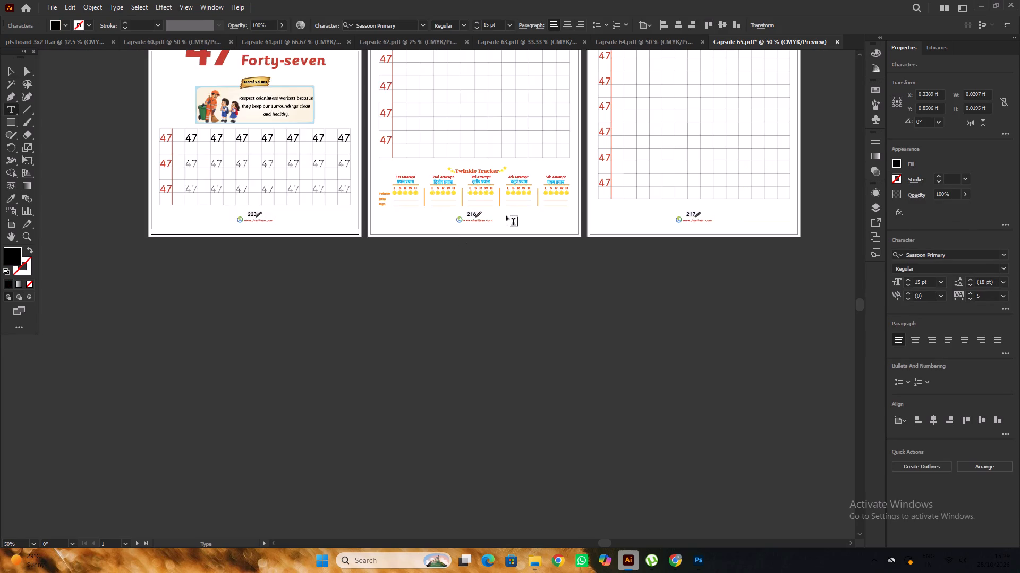
scroll(506, 214, "up", 5, "alt")
left_click_drag(435, 193, 411, 201)
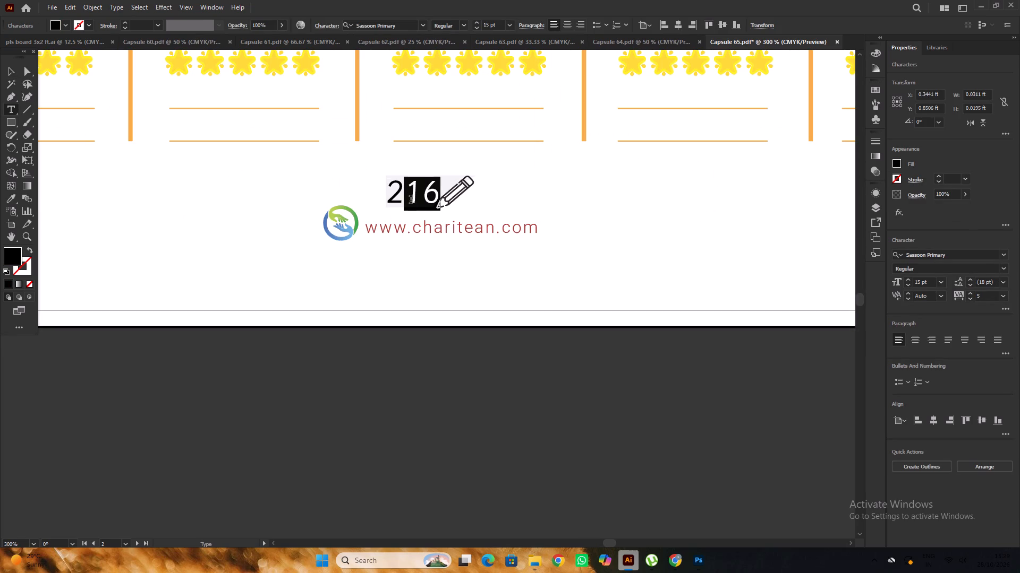
type("24")
scroll(403, 190, "down", 5, "alt")
scroll(627, 185, "up", 6, "alt")
left_click_drag(608, 208, 576, 221)
type("25")
scroll(576, 222, "down", 5, "alt")
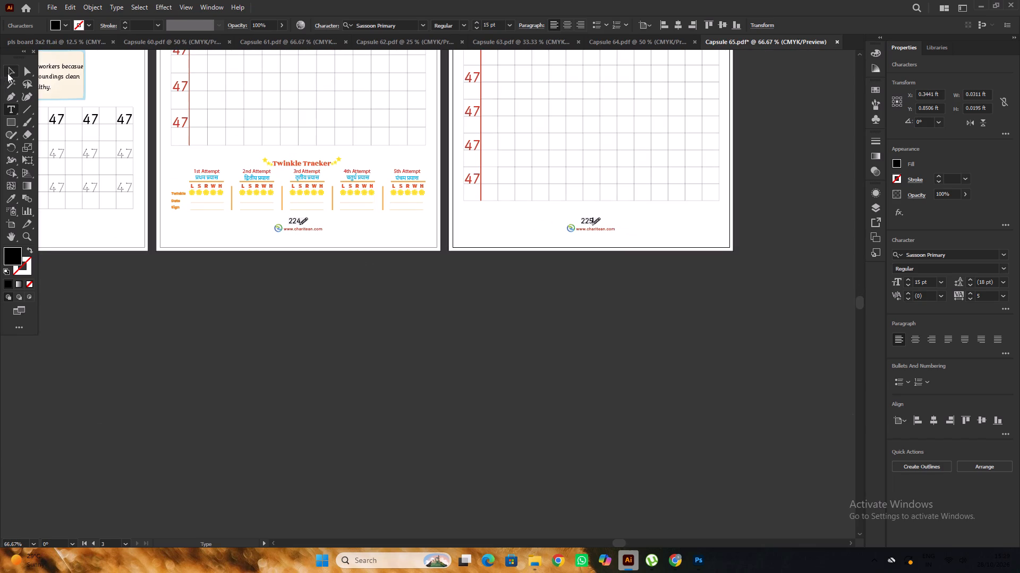
left_click(7, 73)
Save the corrected Capsule 65 file.
scroll(460, 200, "down", 3, "alt")
left_click(535, 273)
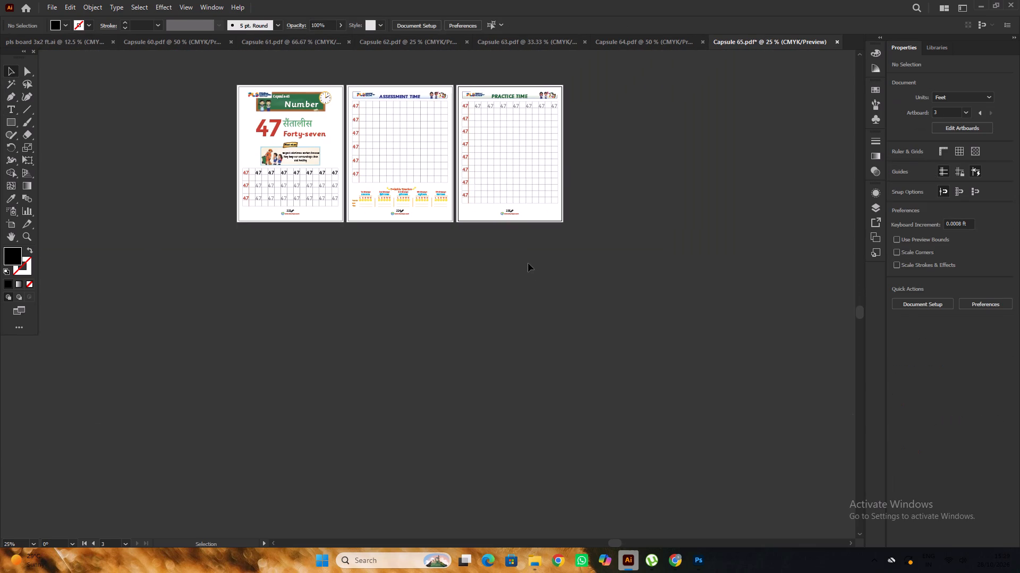
scroll(539, 229, "up", 2)
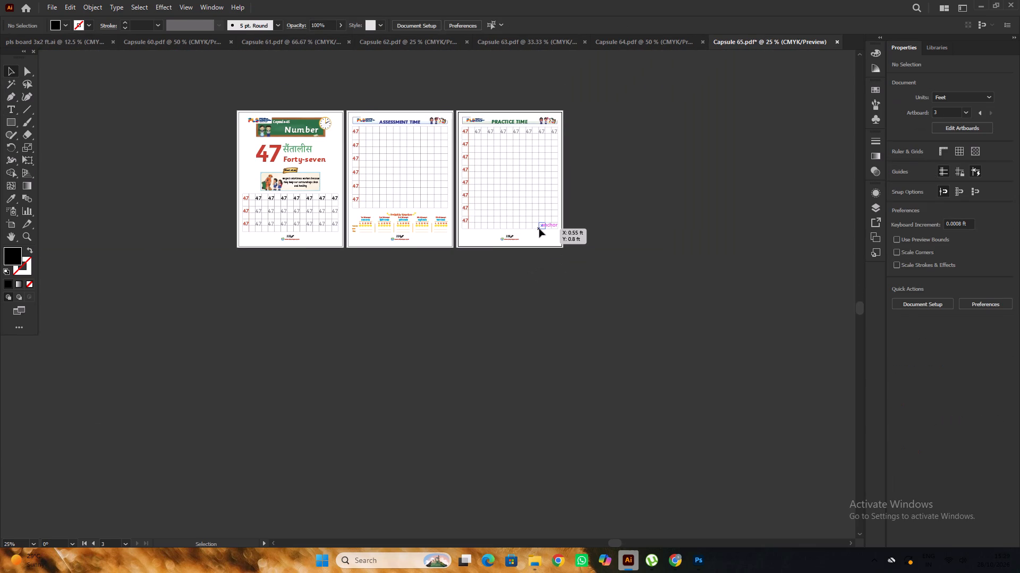
key("ctrl+s")
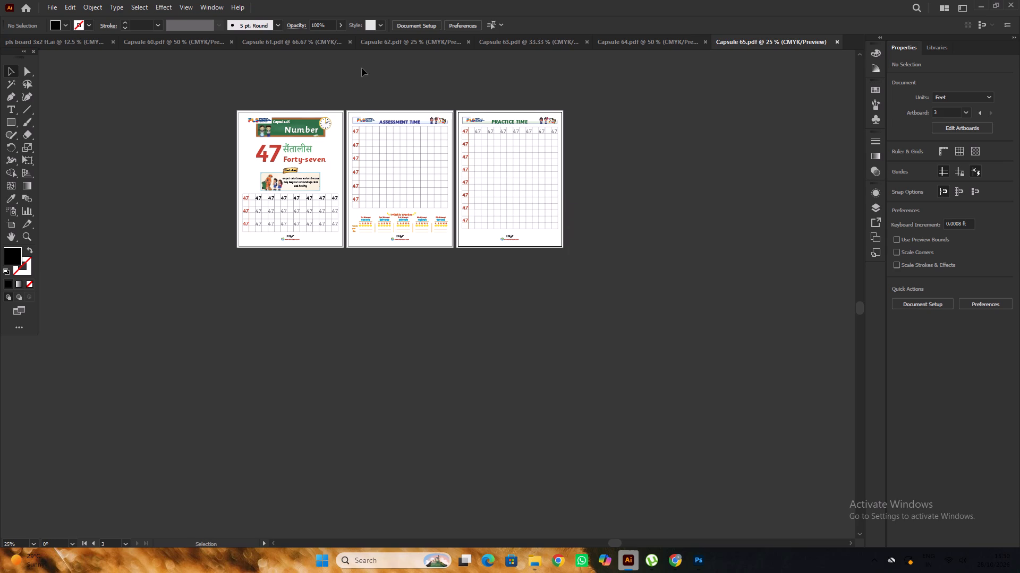
Look over Capsule 60 and close the finished Capsule 61 and Capsule 62 files.
left_click(198, 46)
left_click(184, 77)
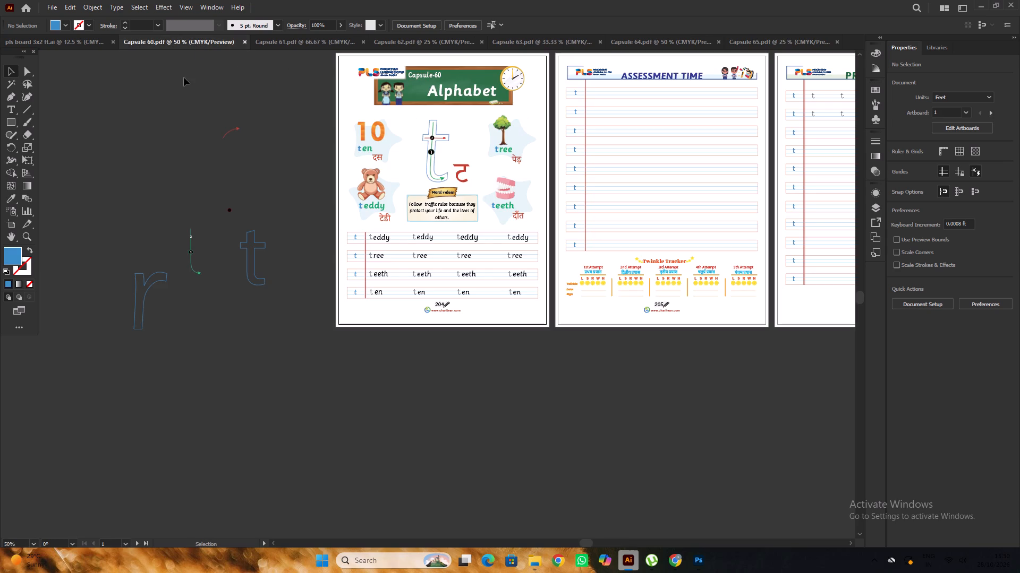
scroll(183, 77, "down", 1, "alt")
scroll(254, 79, "up", 4)
left_click(352, 47)
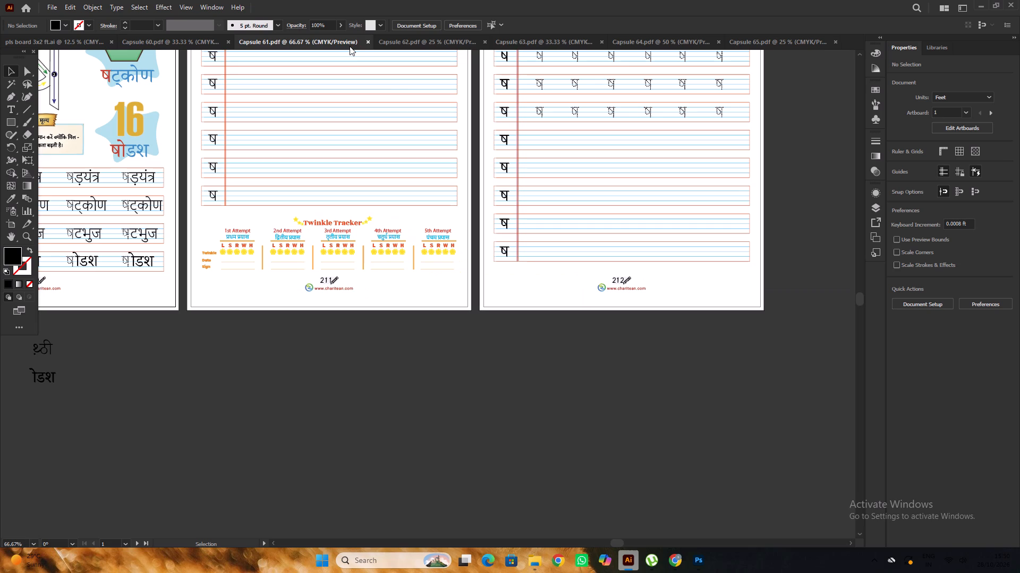
left_click(364, 41)
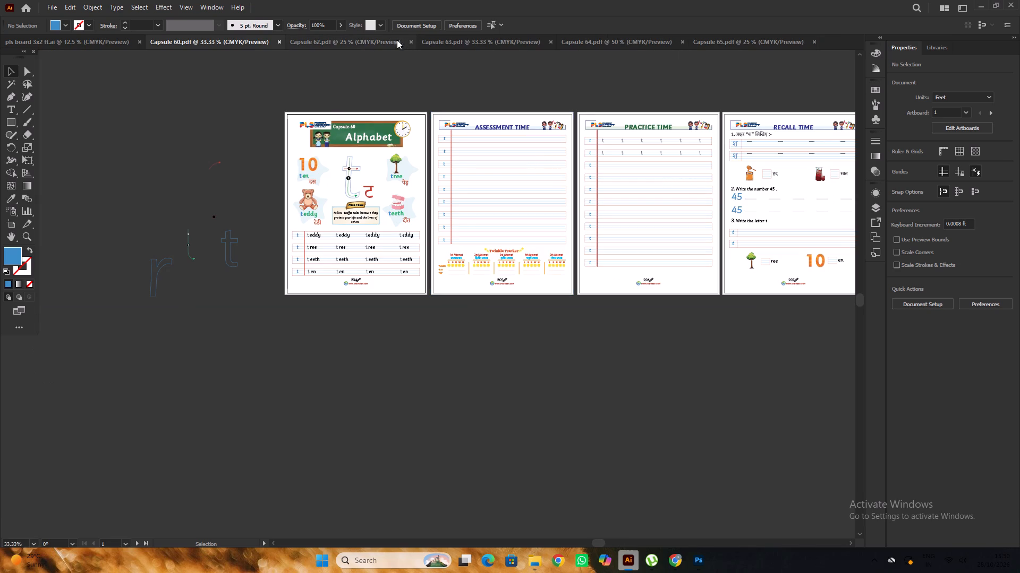
left_click(391, 39)
scroll(397, 61, "up", 2)
left_click(412, 43)
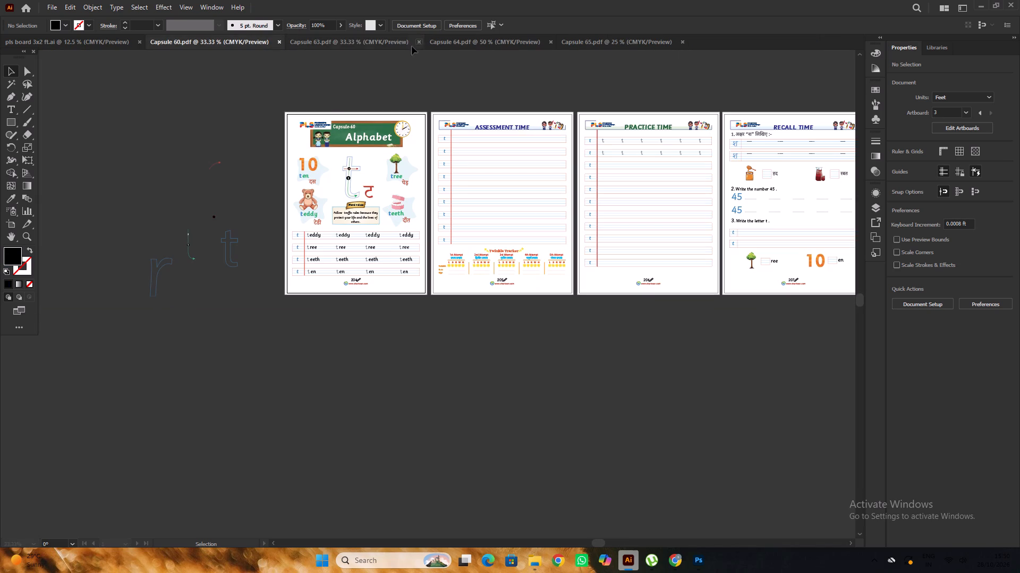
Open the Capsule 66 PDF from the PRINT FINAL folder in Illustrator.
left_click(977, 7)
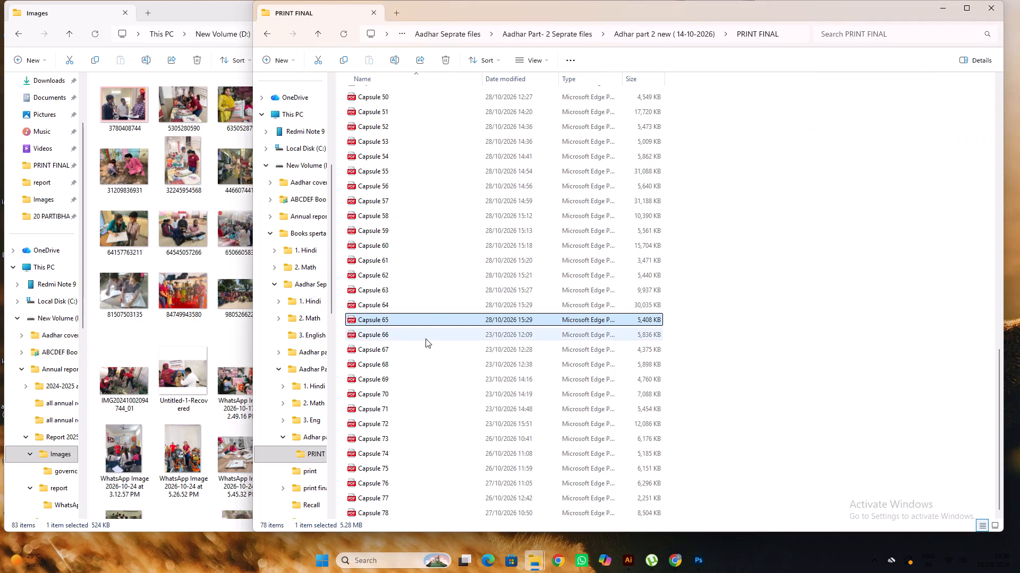
left_click(426, 338)
right_click(425, 338)
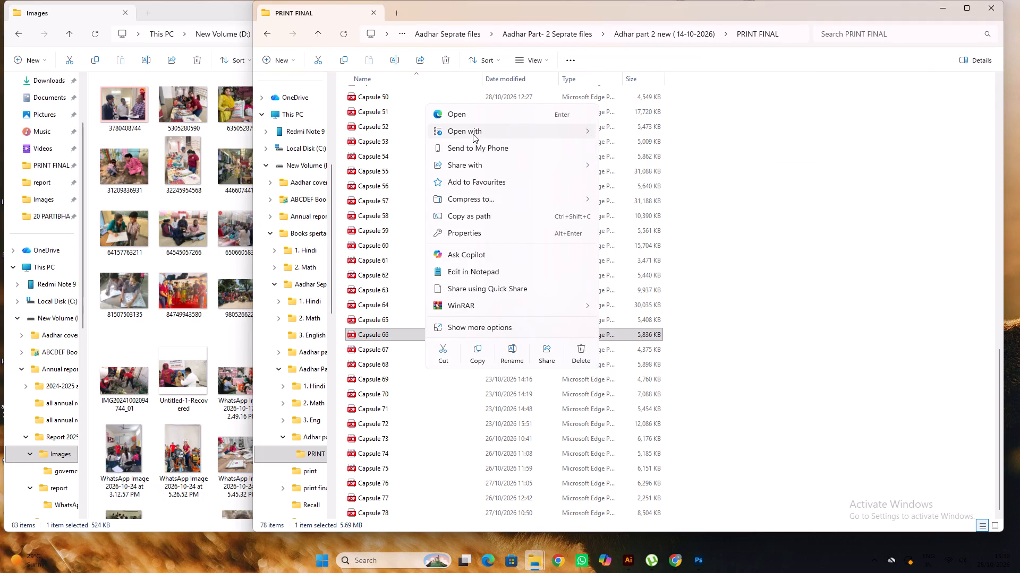
left_click(628, 136)
Unlock all objects in Capsule 66.
key("space")
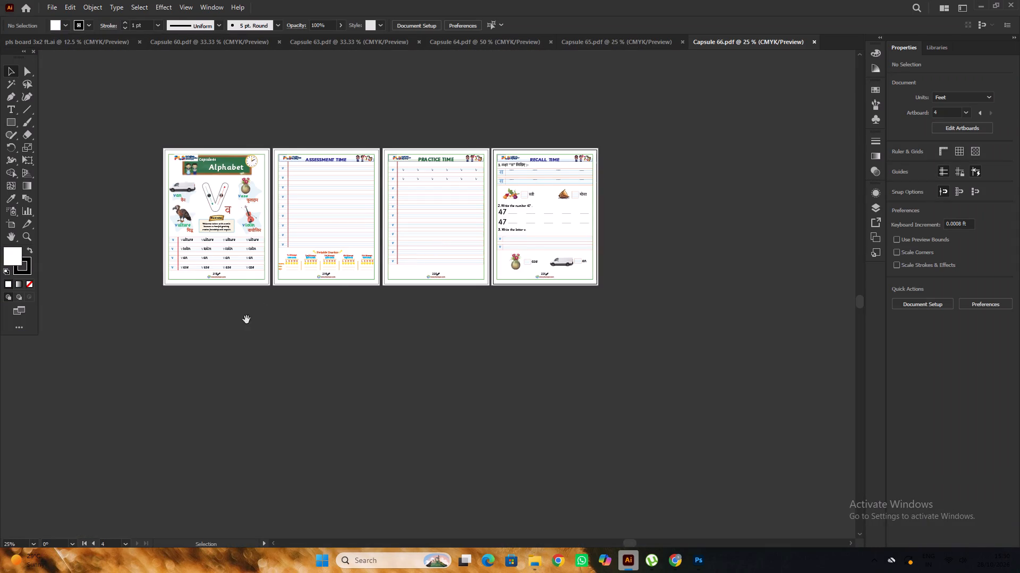
left_click_drag(246, 319, 301, 311)
scroll(309, 273, "up", 3)
key("ctrl+alt+2")
left_click(381, 375)
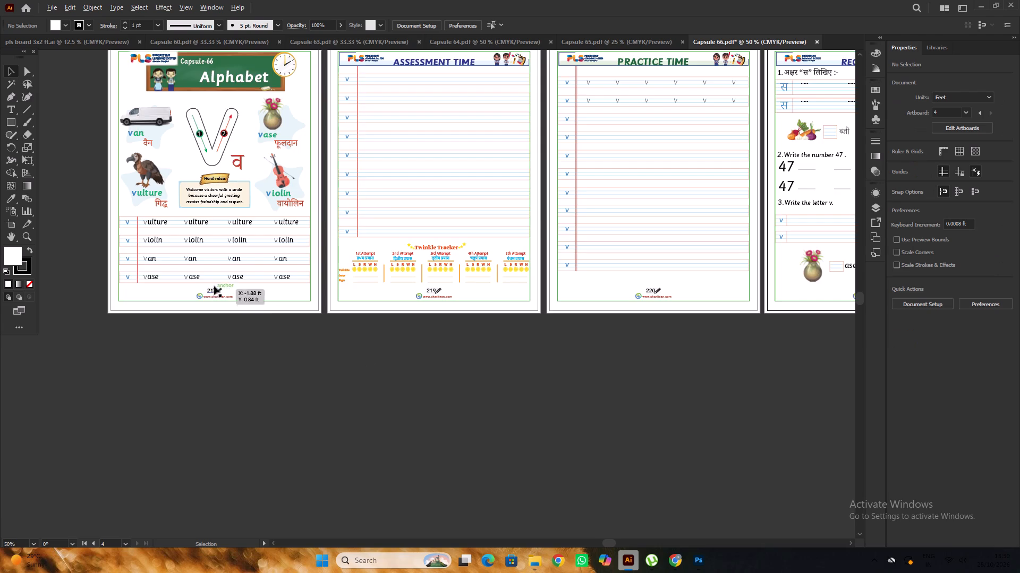
Copy the blue v from the first practice row onto the empty canvas beside the first page and enlarge it to about 313 pt.
scroll(214, 288, "up", 2, "alt")
scroll(347, 283, "up", 1, "alt")
scroll(347, 283, "down", 2, "alt")
scroll(123, 273, "up", 5, "alt")
scroll(253, 274, "down", 5, "alt")
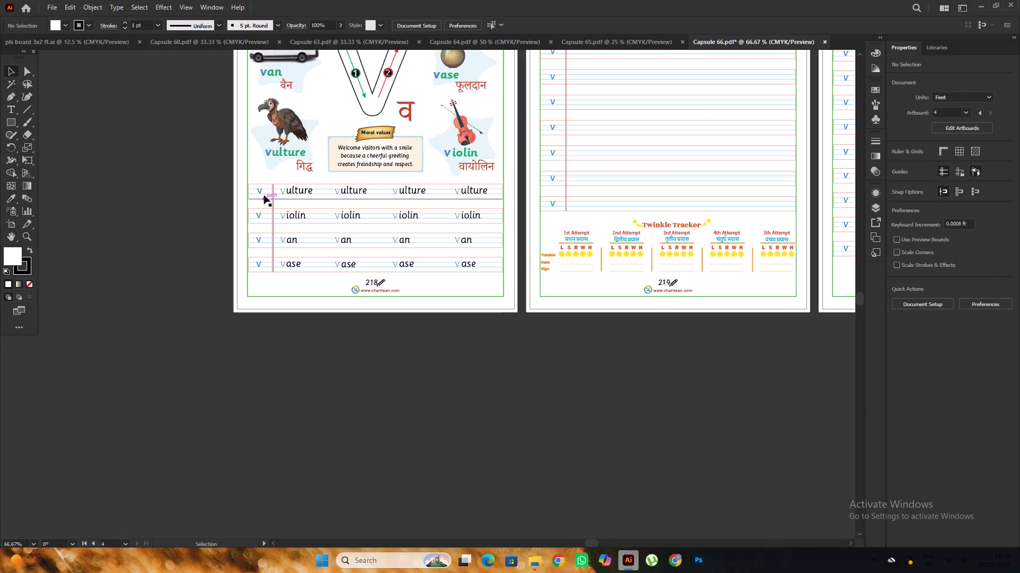
left_click_drag(259, 191, 173, 359)
left_click_drag(179, 363, 211, 416, "alt")
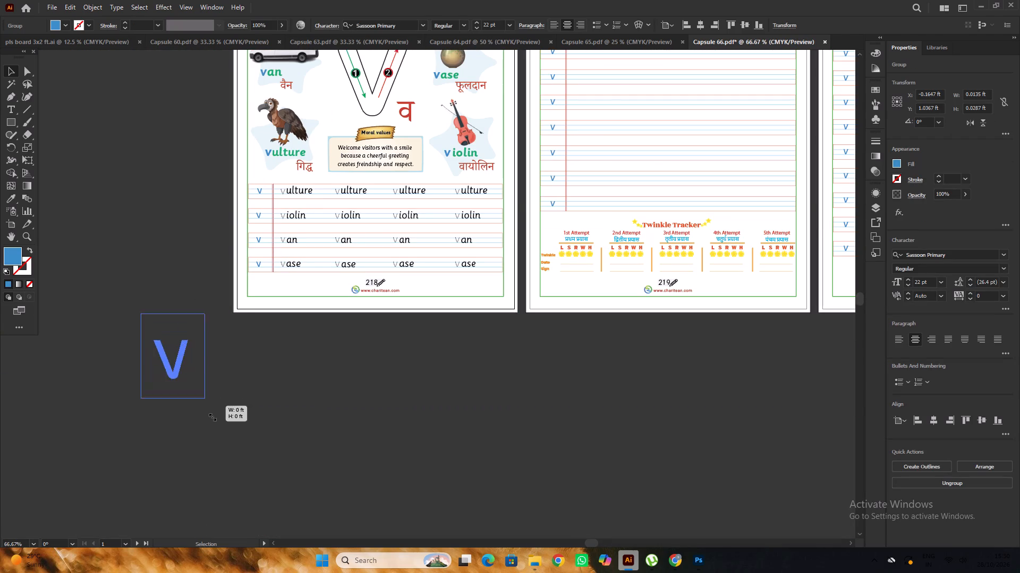
left_click_drag(211, 416, 232, 471, "alt")
left_click(271, 427)
scroll(296, 402, "down", 2, "alt")
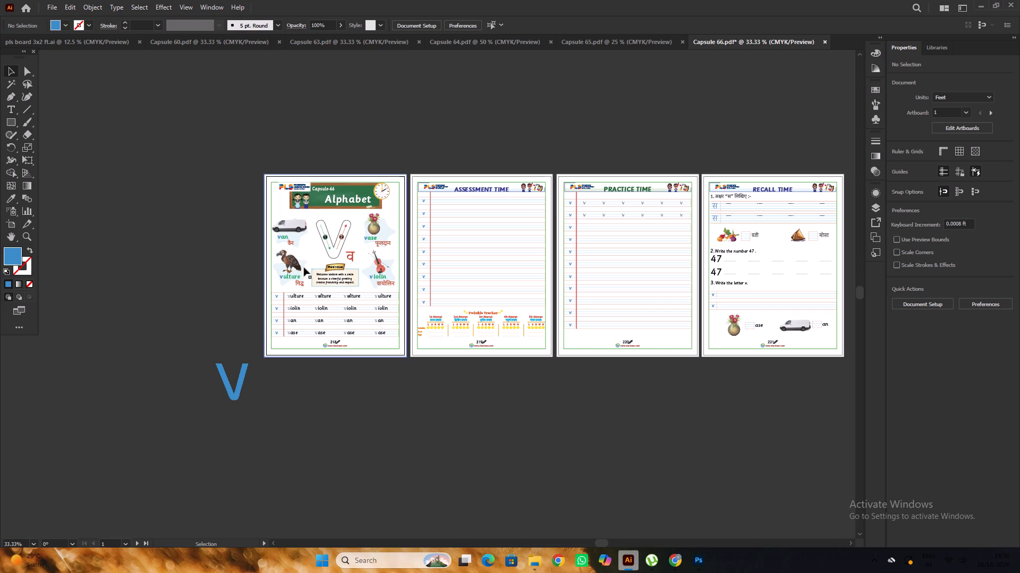
Move the large v tracing group off the first page onto the empty canvas beside it.
left_click(335, 242)
left_click_drag(337, 242, 161, 289)
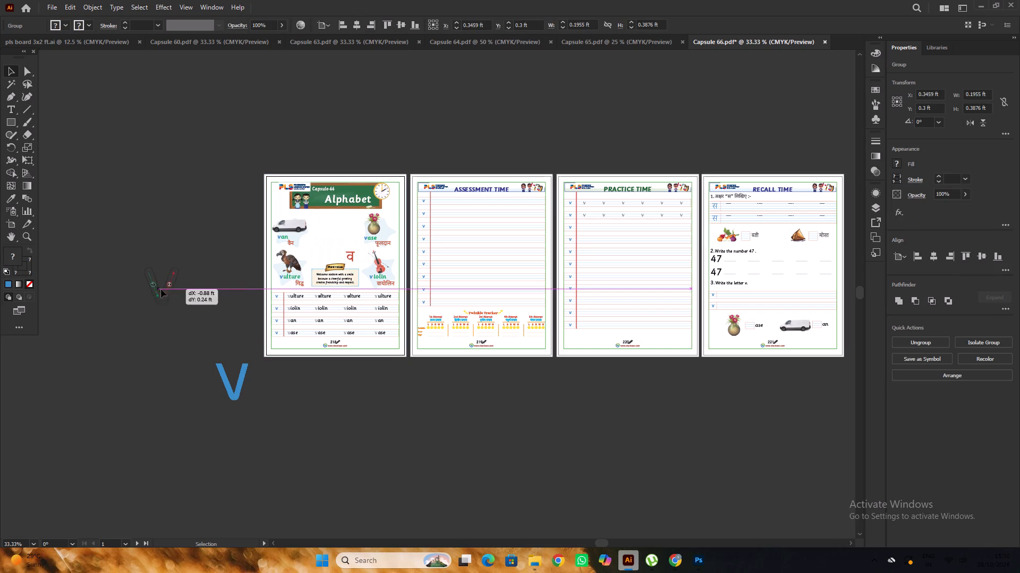
left_click_drag(161, 289, 152, 291)
left_click(201, 281)
scroll(204, 276, "down", 4)
scroll(192, 305, "up", 1, "alt")
scroll(235, 302, "up", 3)
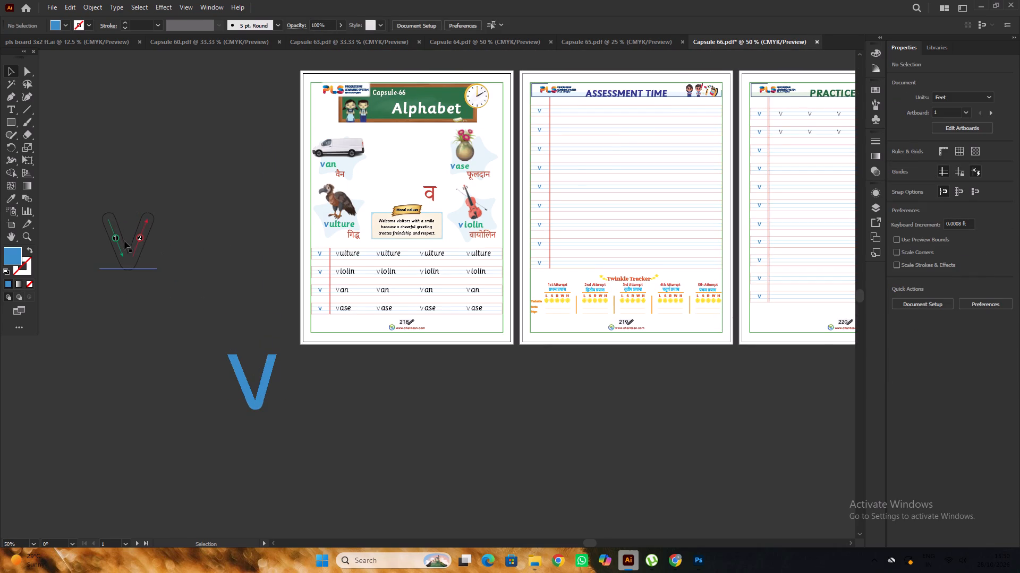
Ungroup the v tracing letter and move its green stroke arrow out below the letter.
left_click(118, 241)
right_click(117, 242)
left_click(162, 386)
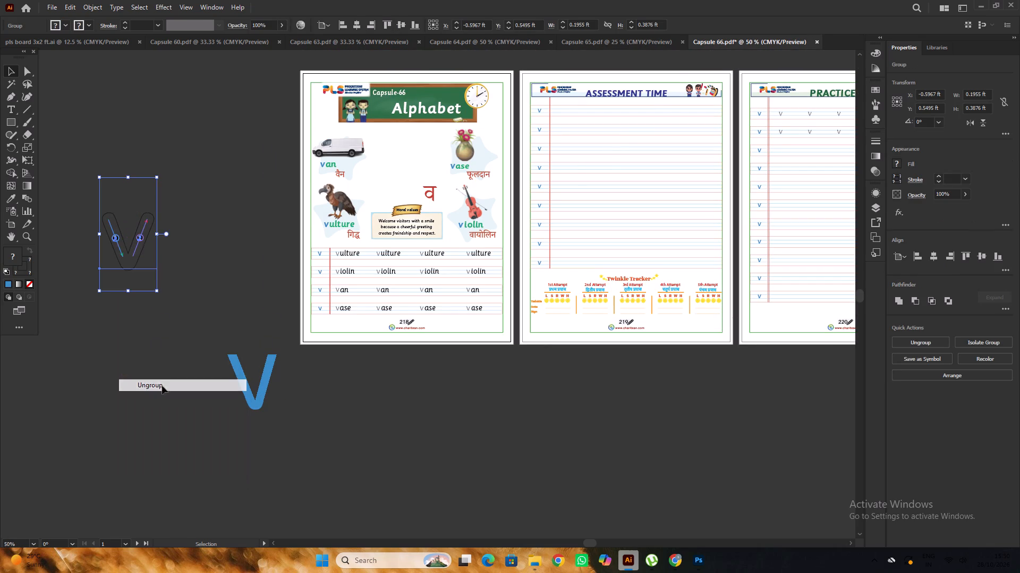
left_click(161, 366)
left_click(113, 237)
scroll(115, 239, "up", 1, "alt")
left_click(273, 264)
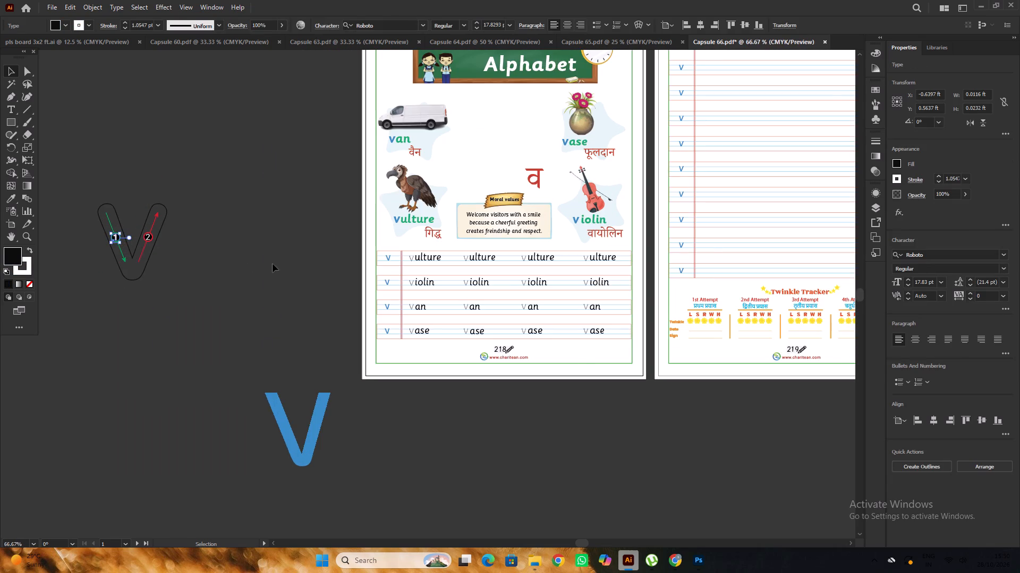
scroll(110, 261, "up", 1, "alt")
left_click(134, 257)
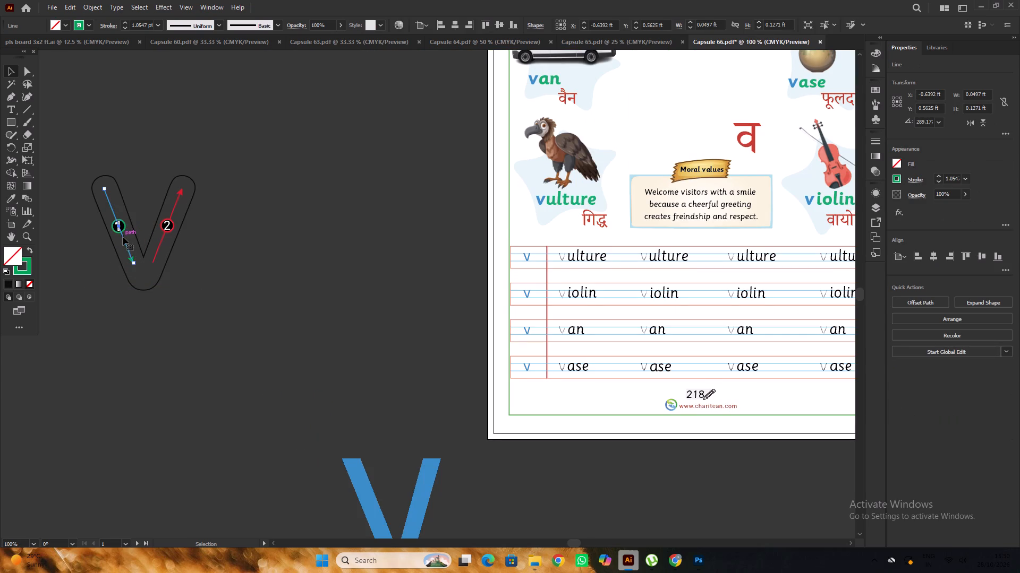
left_click_drag(123, 237, 212, 338)
scroll(219, 272, "down", 1, "alt")
left_click(244, 263)
scroll(244, 263, "down", 6)
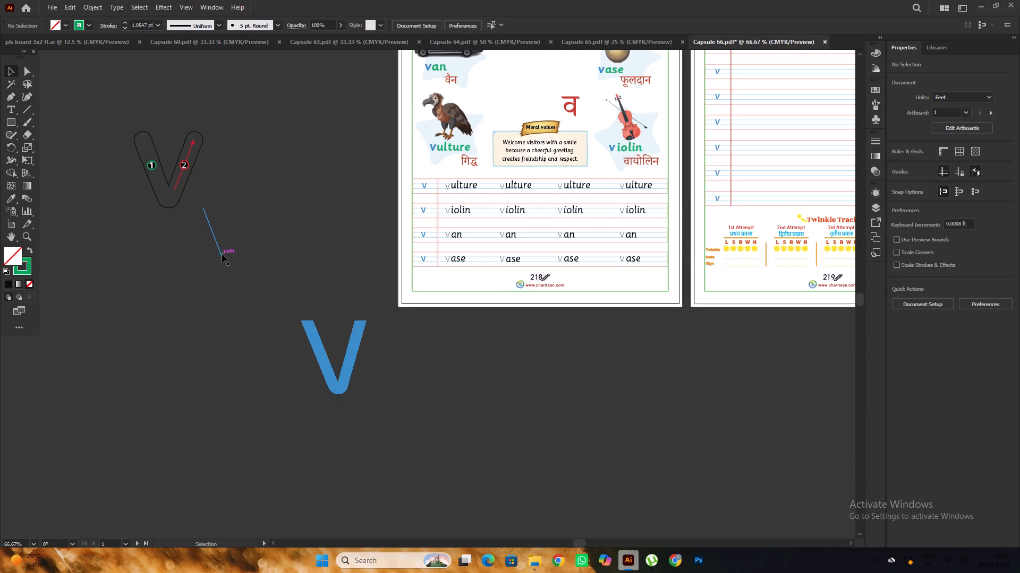
Remove the fill from the enlarged v on the canvas.
left_click(334, 385)
left_click(29, 282)
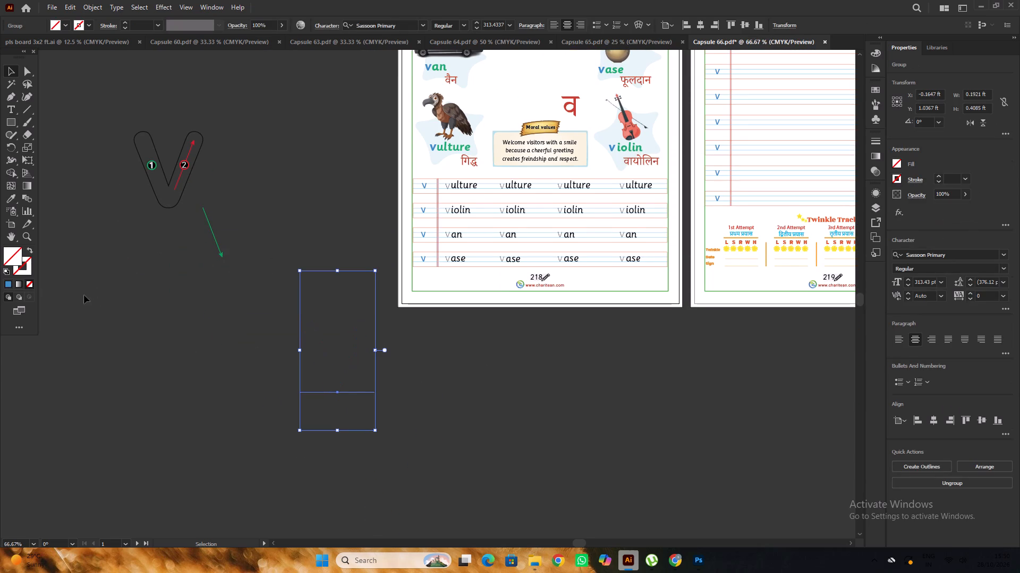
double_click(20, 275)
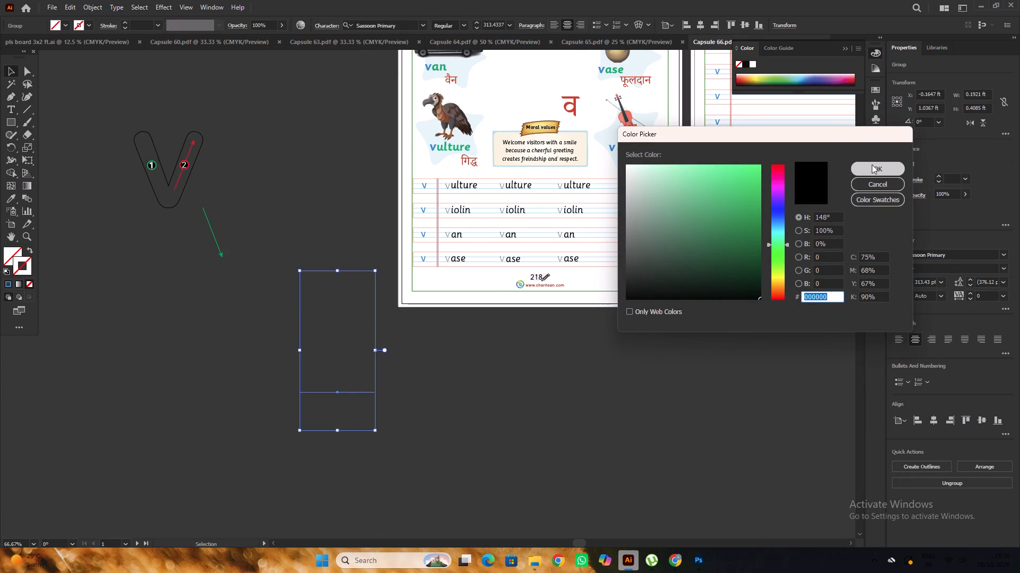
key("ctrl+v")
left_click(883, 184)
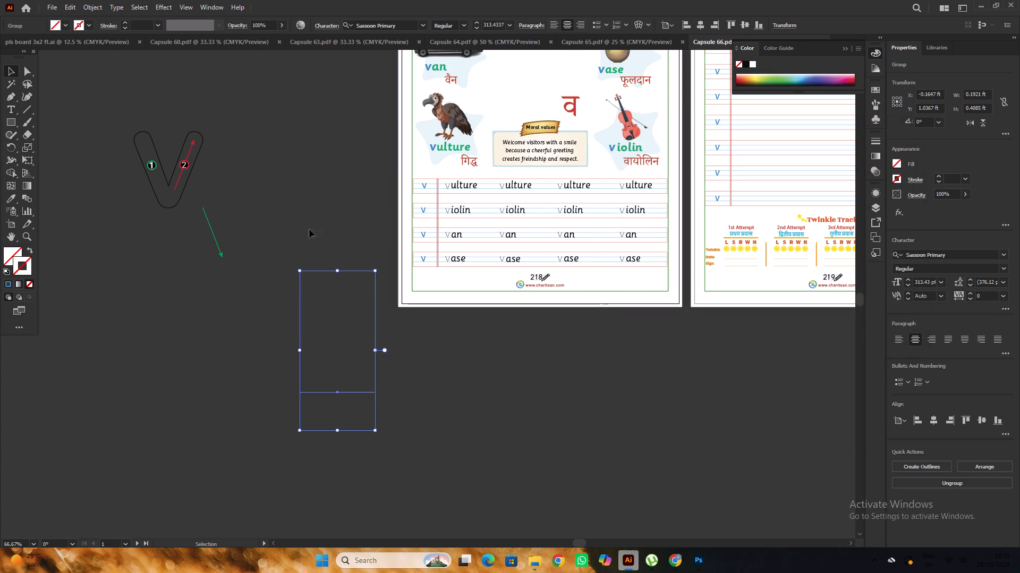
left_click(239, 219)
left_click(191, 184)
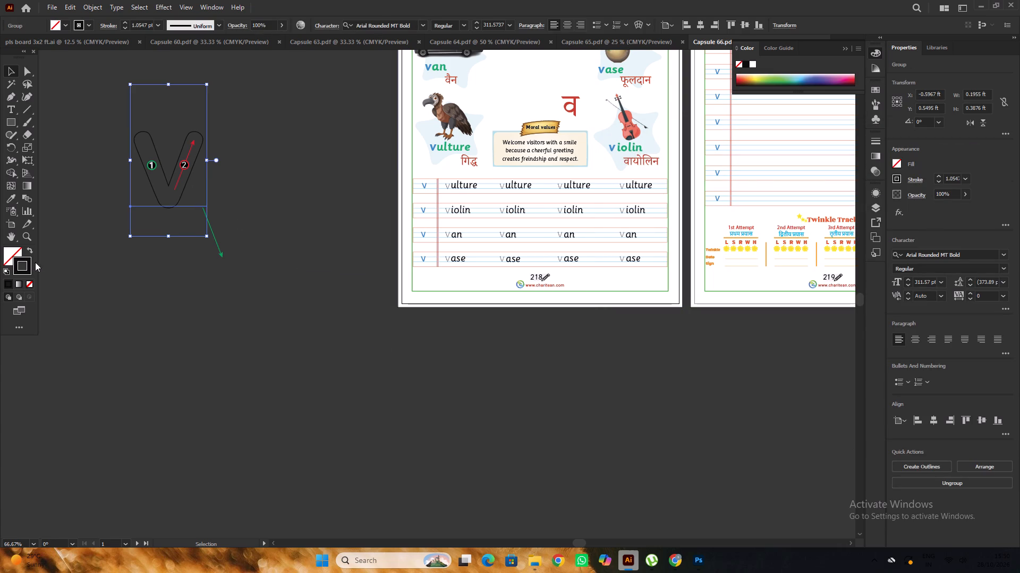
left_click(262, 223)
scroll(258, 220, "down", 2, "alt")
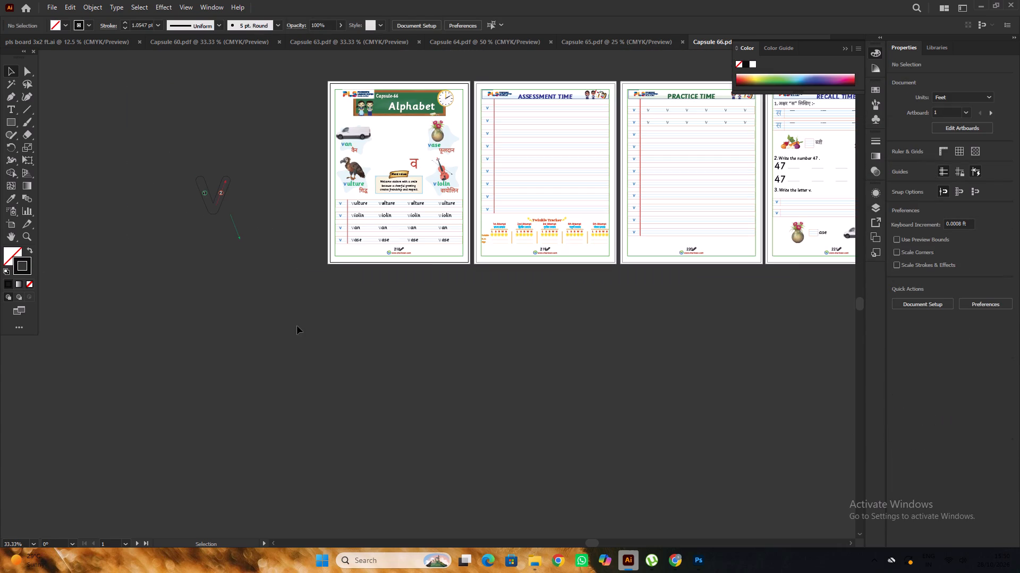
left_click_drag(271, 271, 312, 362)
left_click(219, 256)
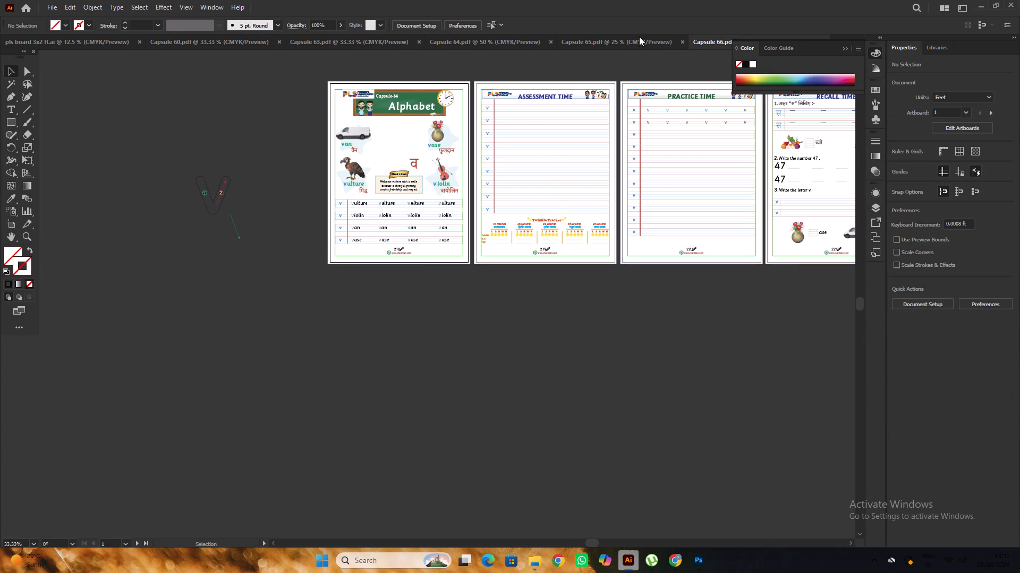
Copy the blue stroke colour code 278acb from the outlined u beside the first page of Capsule 63.
left_click(611, 44)
scroll(301, 170, "up", 1)
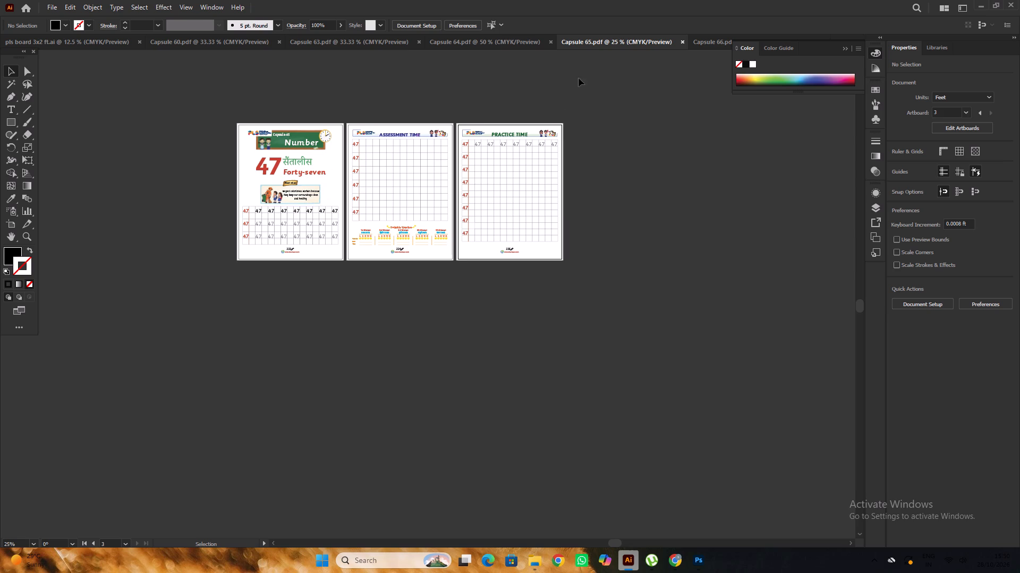
left_click(509, 42)
scroll(554, 193, "down", 2, "alt")
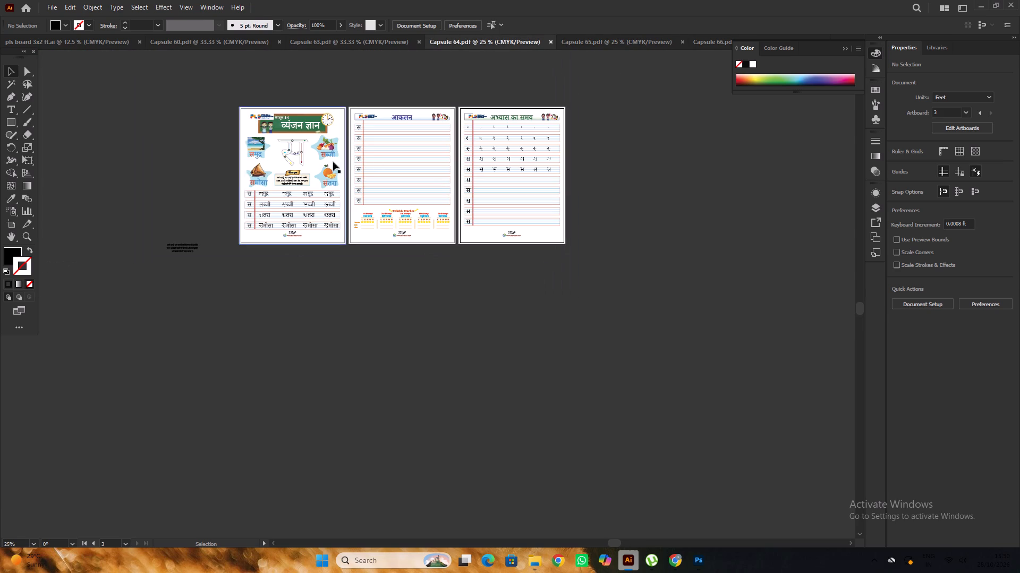
left_click(329, 44)
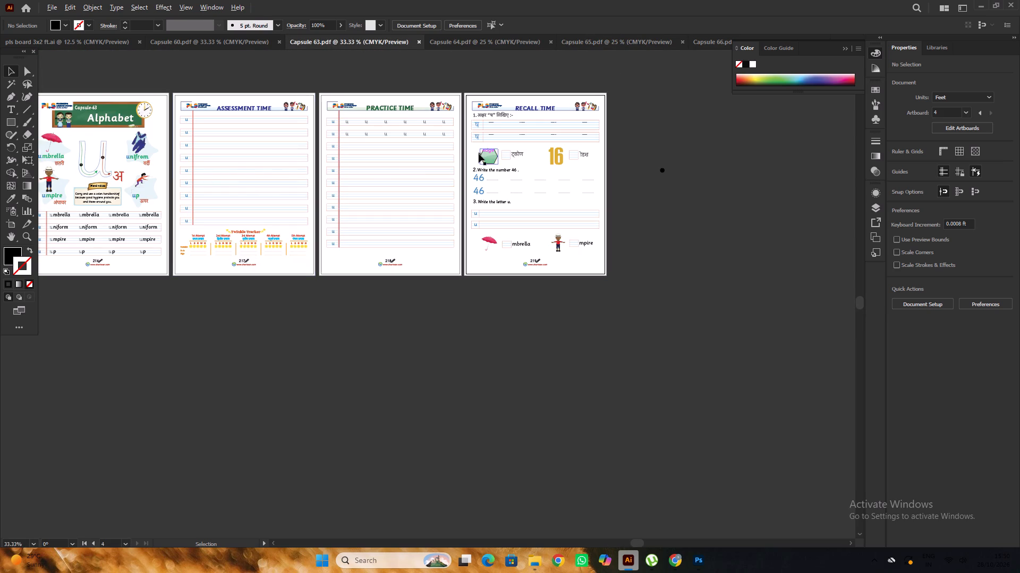
scroll(557, 164, "down", 3, "alt")
scroll(420, 190, "up", 3, "alt")
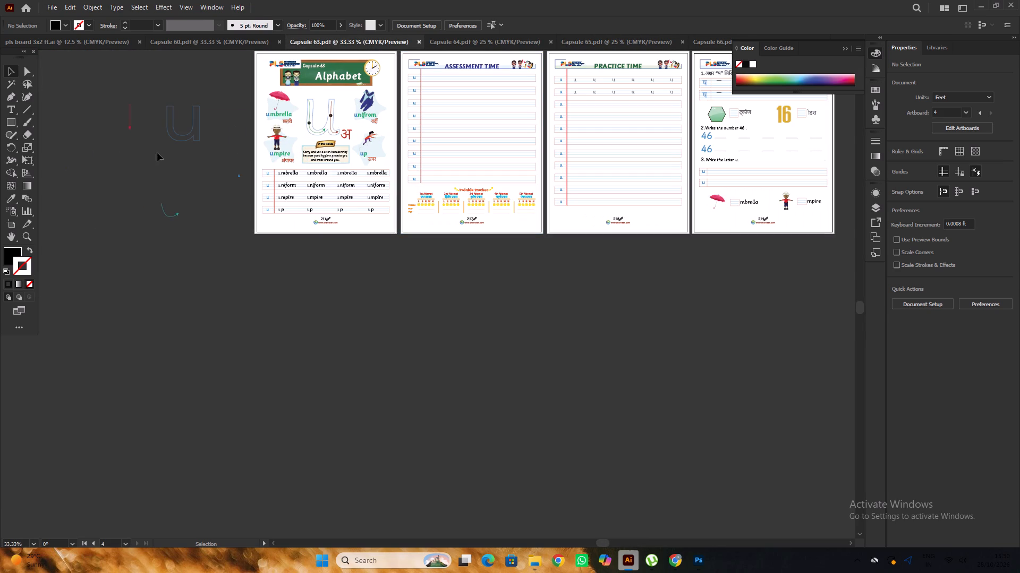
left_click(182, 143)
left_click(185, 140)
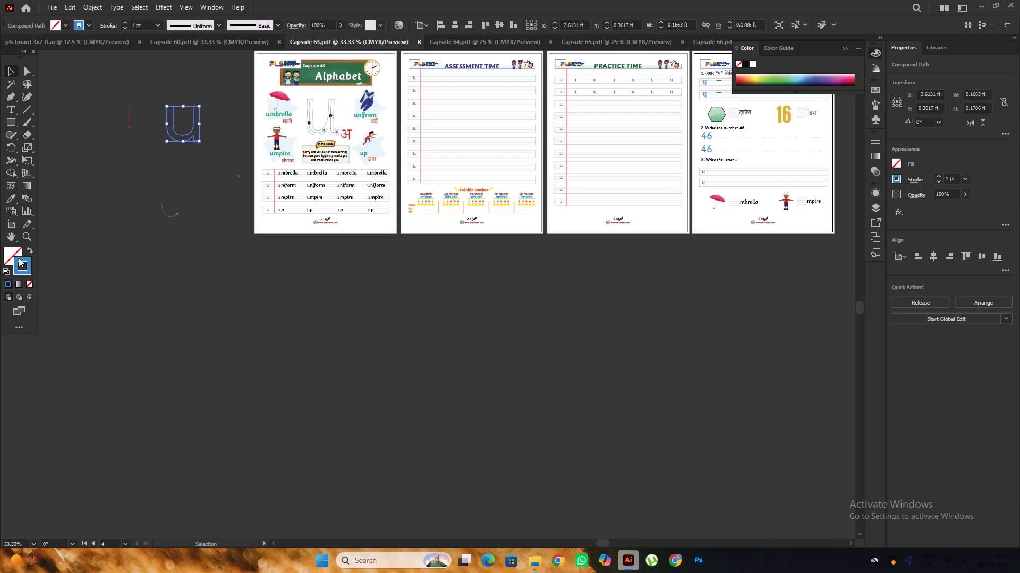
double_click(30, 268)
key("ctrl+c")
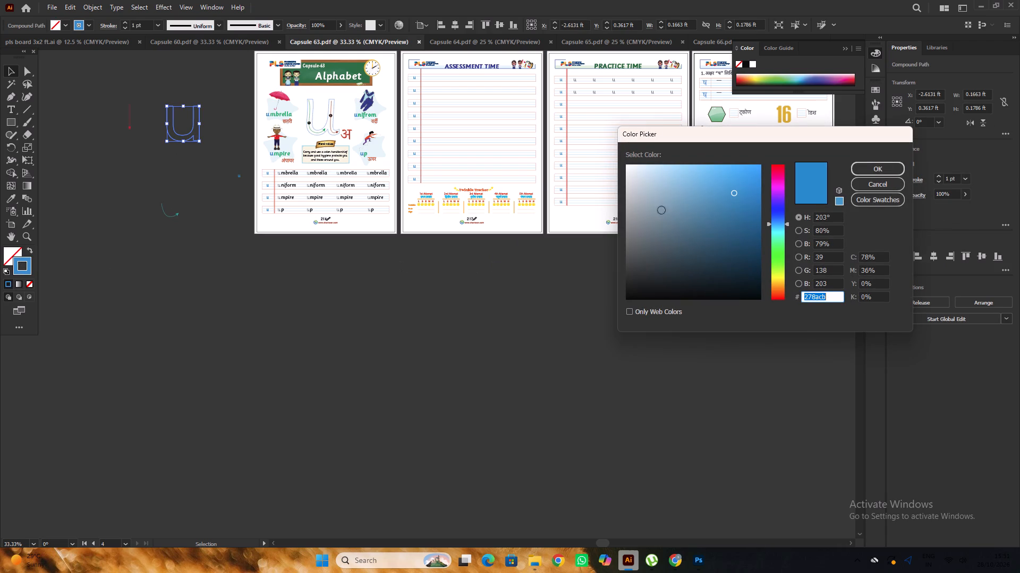
Set the stroke of the enlarged v beside Capsule 66's first page to colour 278acb.
left_click(893, 171)
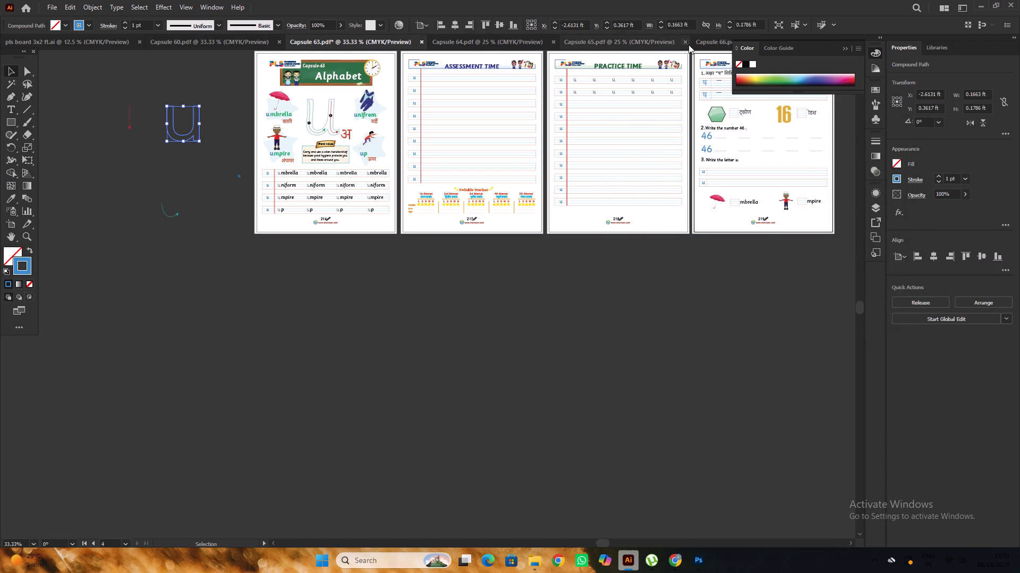
left_click(709, 42)
scroll(412, 168, "up", 3)
scroll(291, 225, "down", 6)
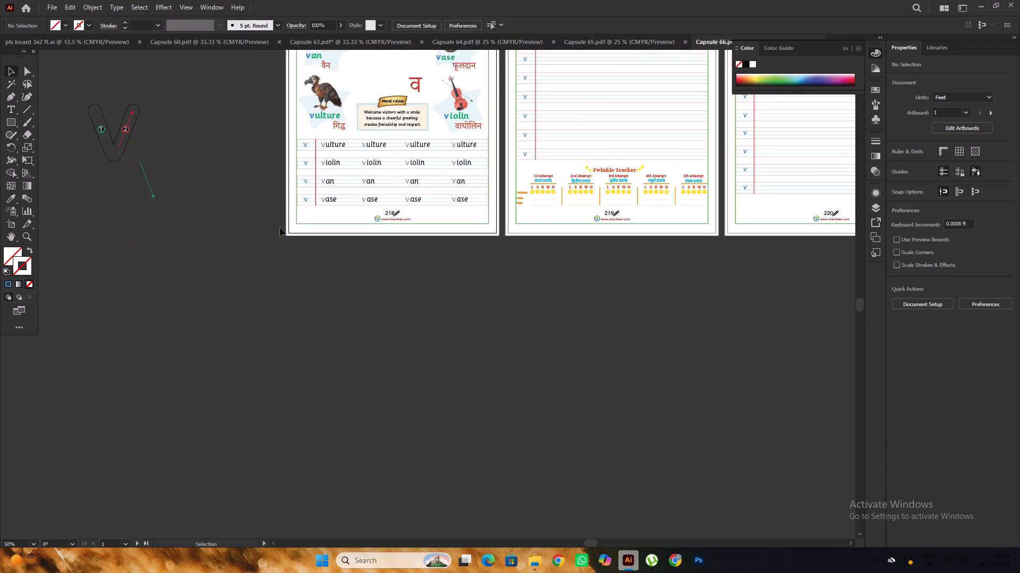
scroll(280, 228, "down", 4)
left_click_drag(188, 236, 287, 332)
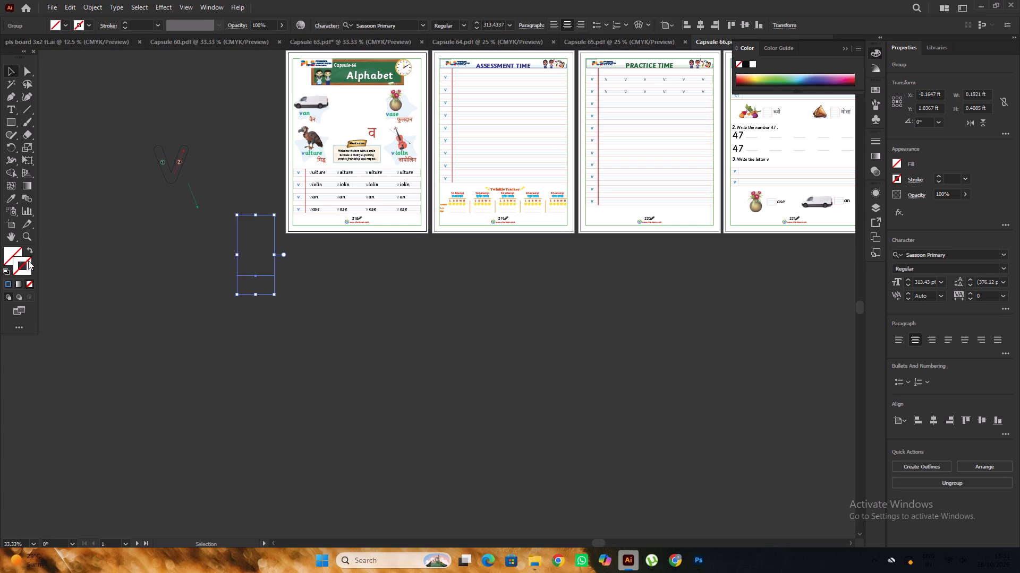
double_click(27, 266)
key("ctrl+v")
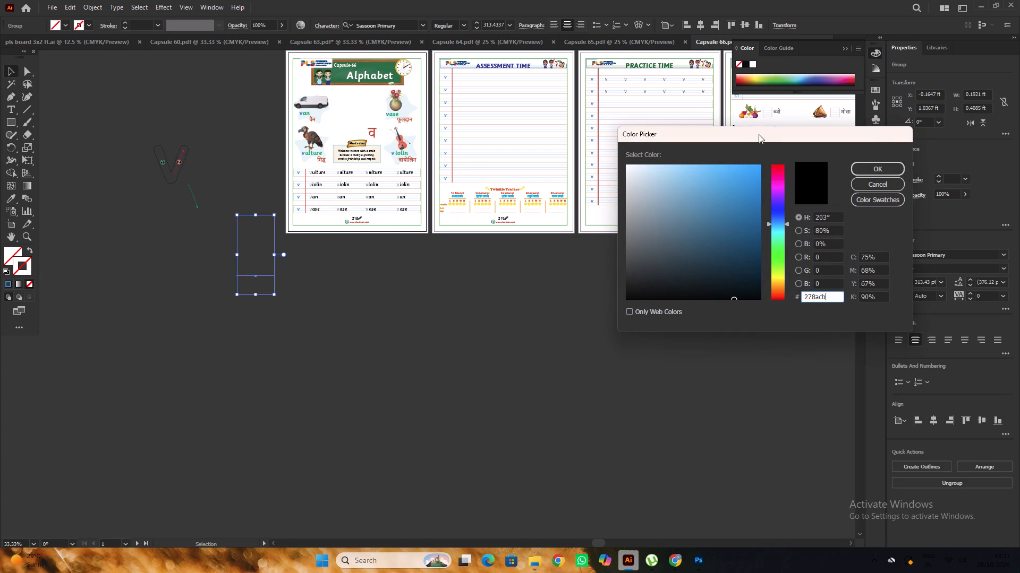
left_click(863, 169)
double_click(411, 299)
Move the blue-outlined v onto the first page, between the van and vase pictures and above the Moral values banner.
scroll(393, 265, "up", 1)
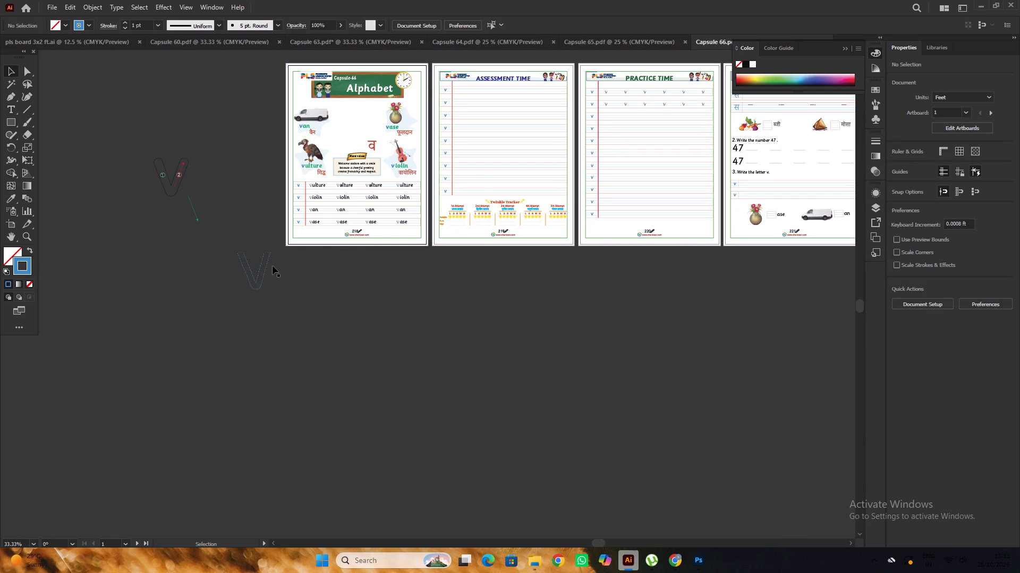
left_click_drag(267, 269, 367, 123)
scroll(365, 123, "up", 3, "alt")
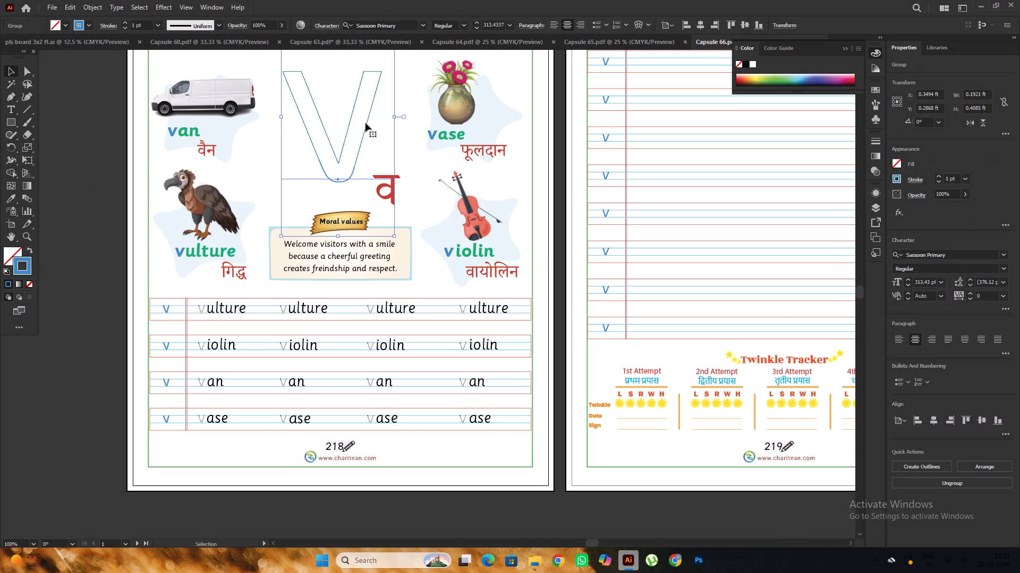
left_click_drag(365, 126, 369, 135)
scroll(369, 135, "down", 1, "alt")
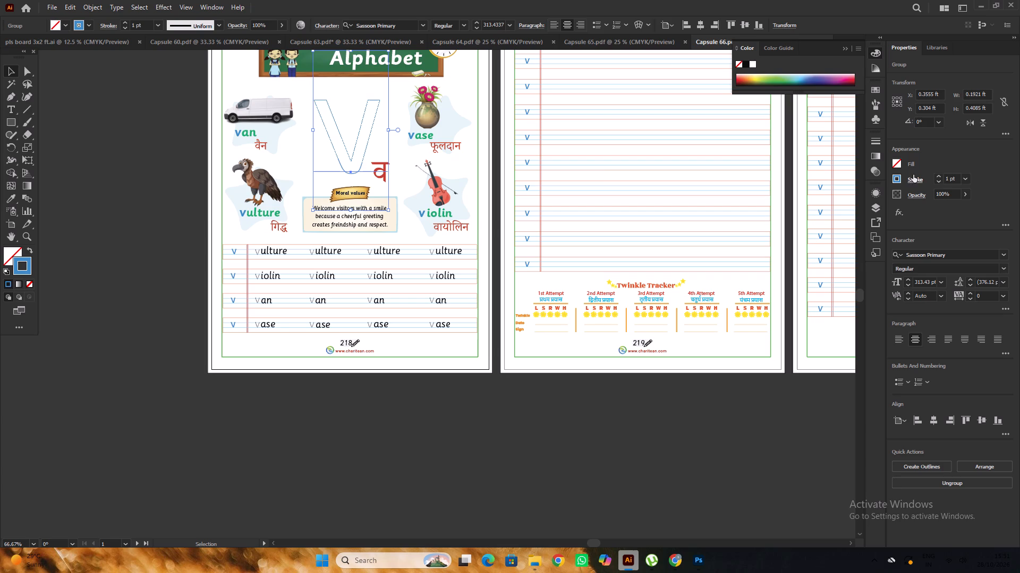
left_click(126, 152)
scroll(126, 152, "up", 5)
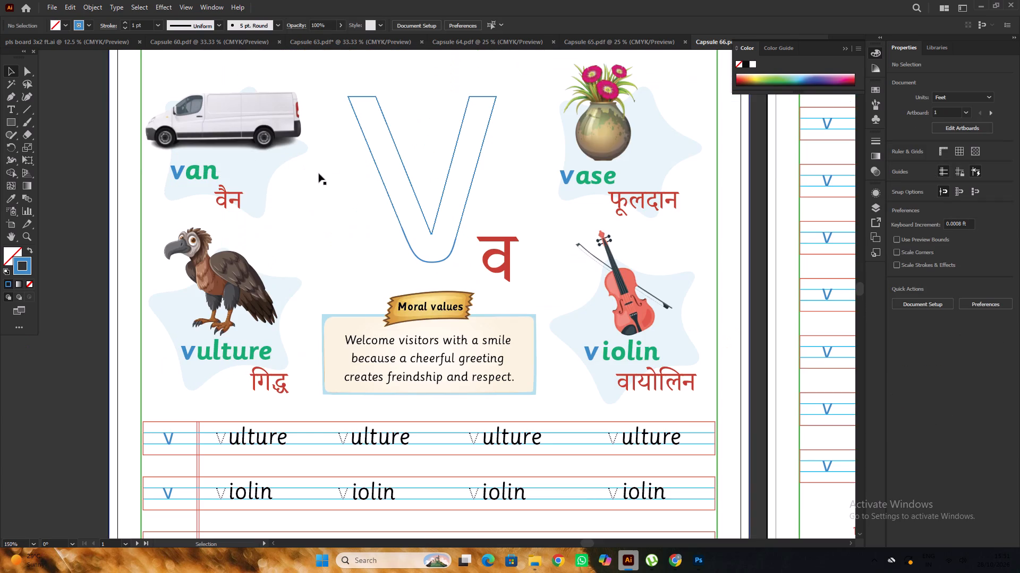
scroll(413, 171, "up", 3, "alt")
scroll(411, 170, "down", 7, "alt")
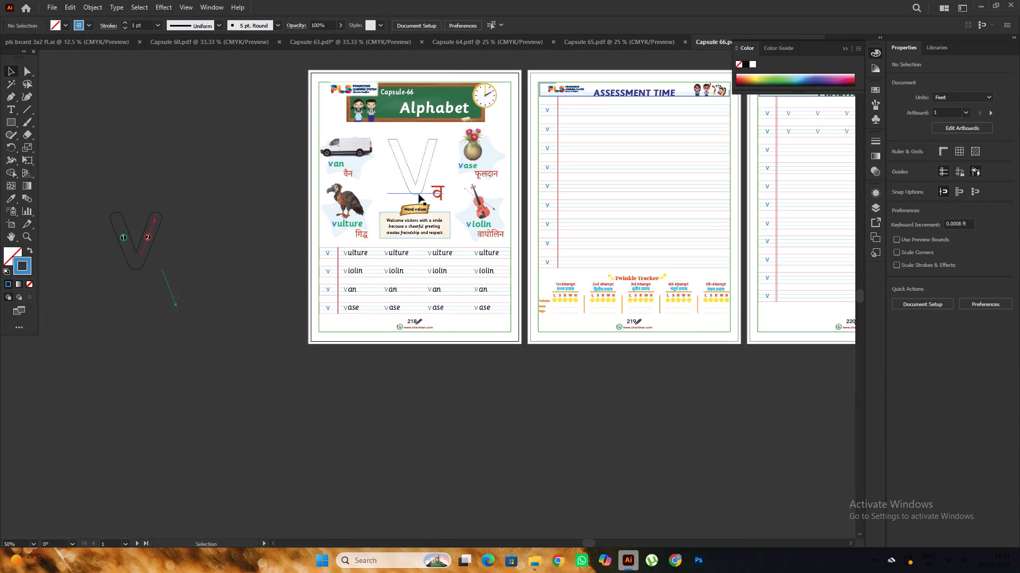
scroll(419, 194, "up", 1, "alt")
left_click(420, 192)
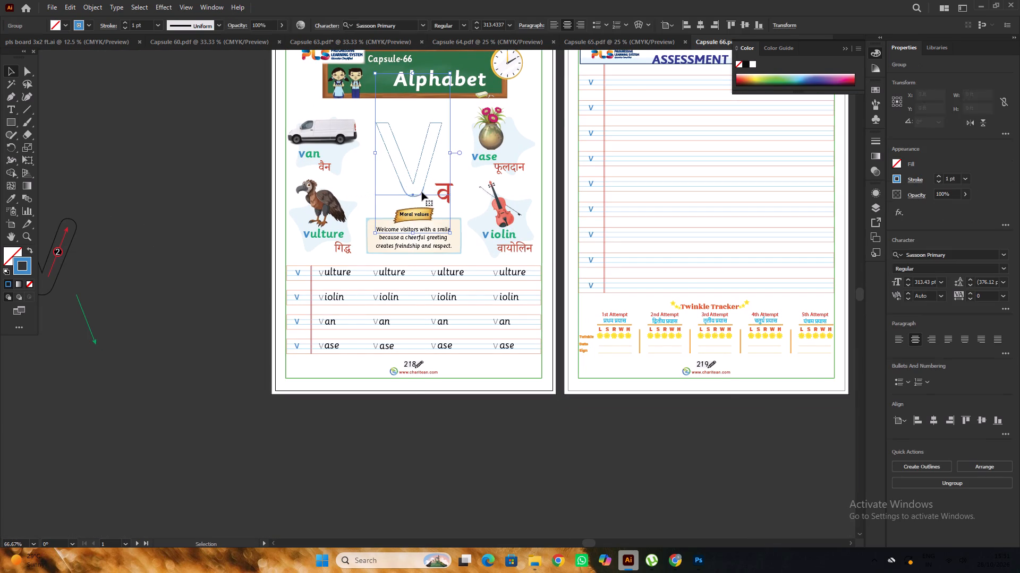
scroll(360, 192, "down", 1, "alt")
left_click(247, 168)
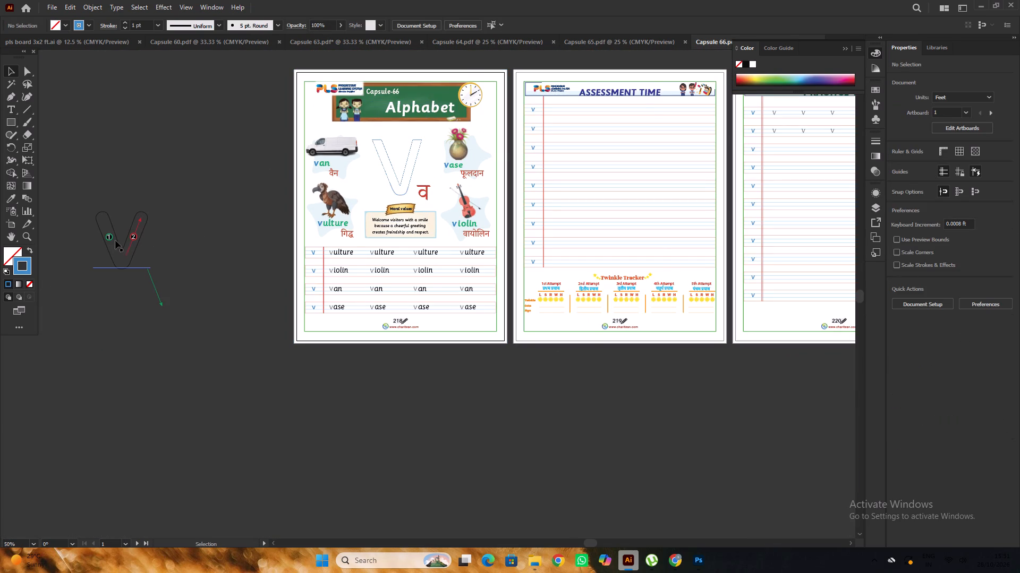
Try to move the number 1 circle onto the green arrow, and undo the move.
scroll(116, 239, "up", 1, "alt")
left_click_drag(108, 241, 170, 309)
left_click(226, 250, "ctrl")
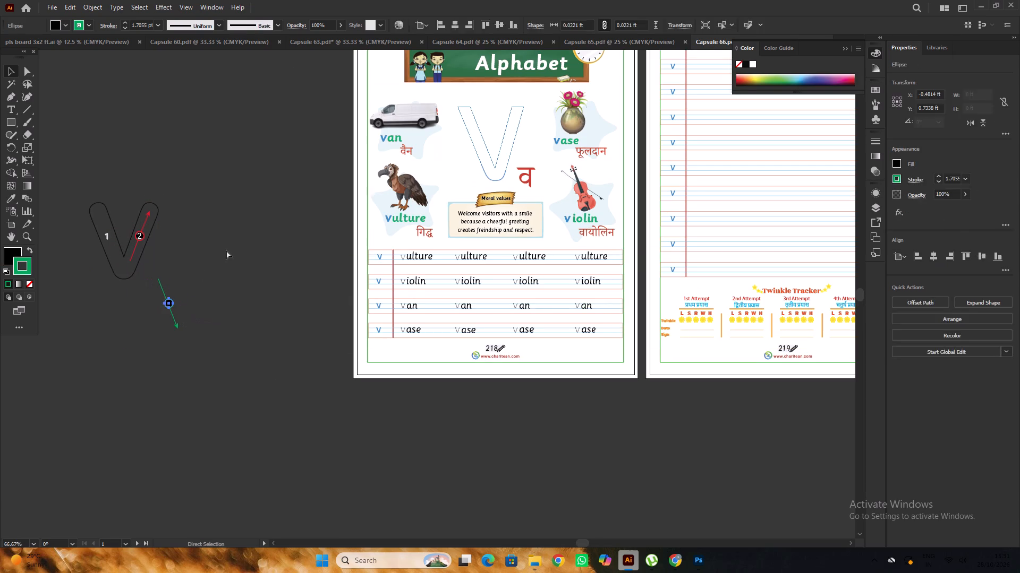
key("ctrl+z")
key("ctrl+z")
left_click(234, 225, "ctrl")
Move the black v tracing outline down, clear of the numbered arrows on the canvas.
scroll(234, 225, "down", 1, "alt")
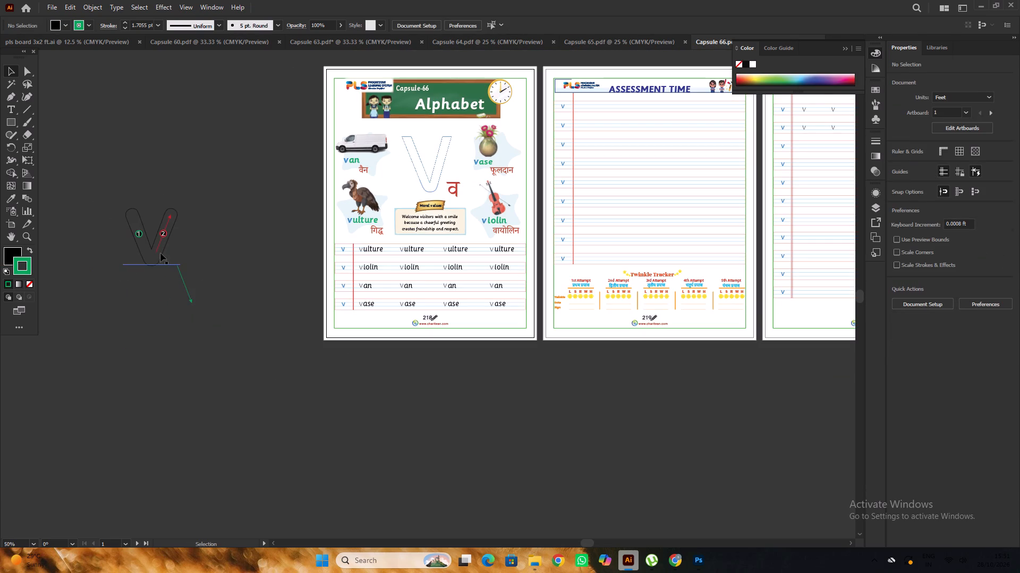
left_click_drag(160, 253, 117, 377)
left_click(188, 262)
Group the number 1 with its circle and place the group on the middle of the green arrow.
scroll(112, 240, "up", 2, "alt")
left_click_drag(145, 205, 171, 258)
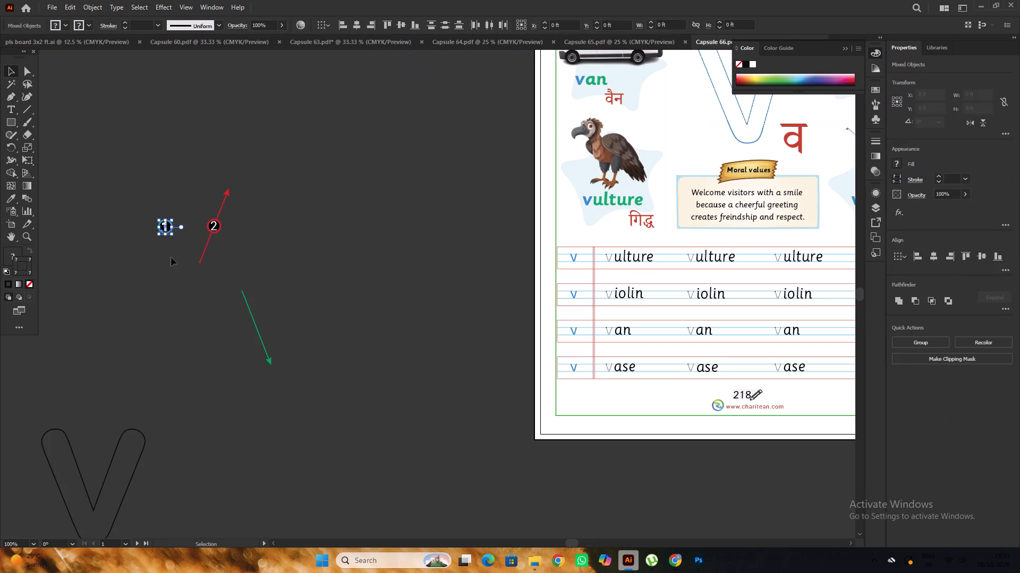
key("ctrl+g")
left_click(302, 233)
left_click_drag(165, 230, 251, 346)
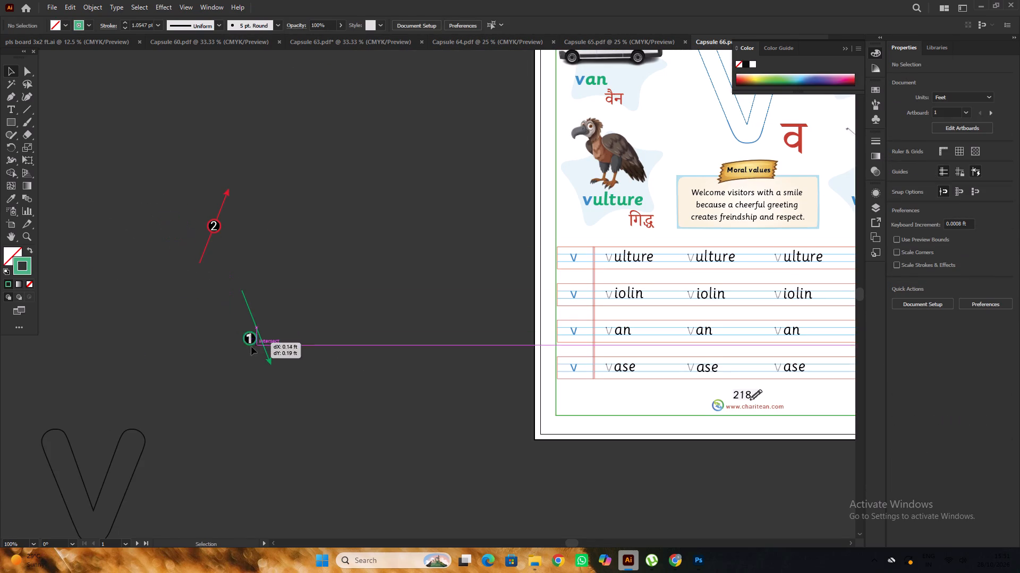
left_click_drag(251, 346, 256, 329)
left_click(321, 305)
scroll(282, 306, "up", 2, "alt")
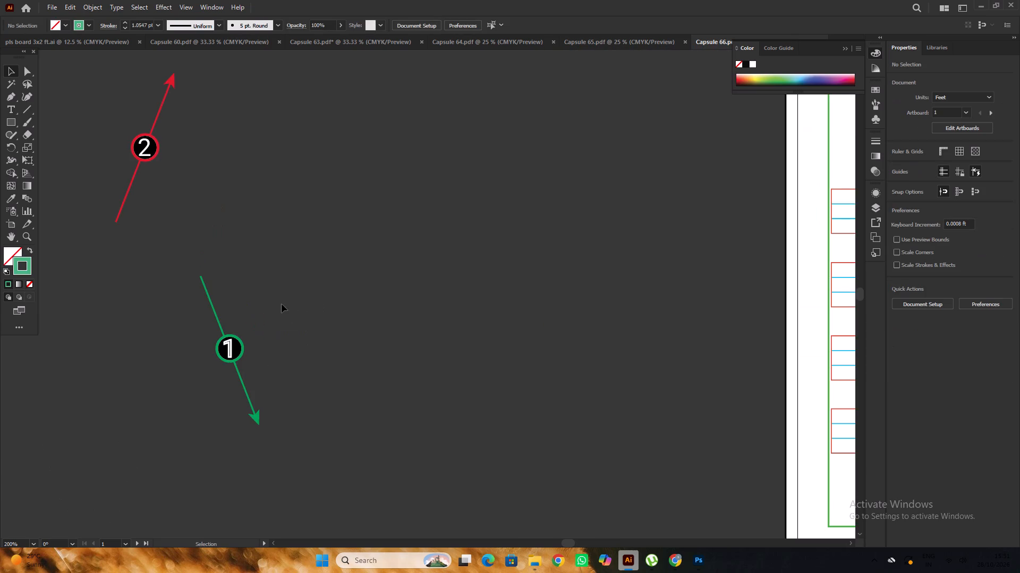
scroll(276, 289, "down", 2, "alt")
left_click(279, 278)
Group the red arrow with its number 2 circle.
left_click_drag(168, 168, 234, 270)
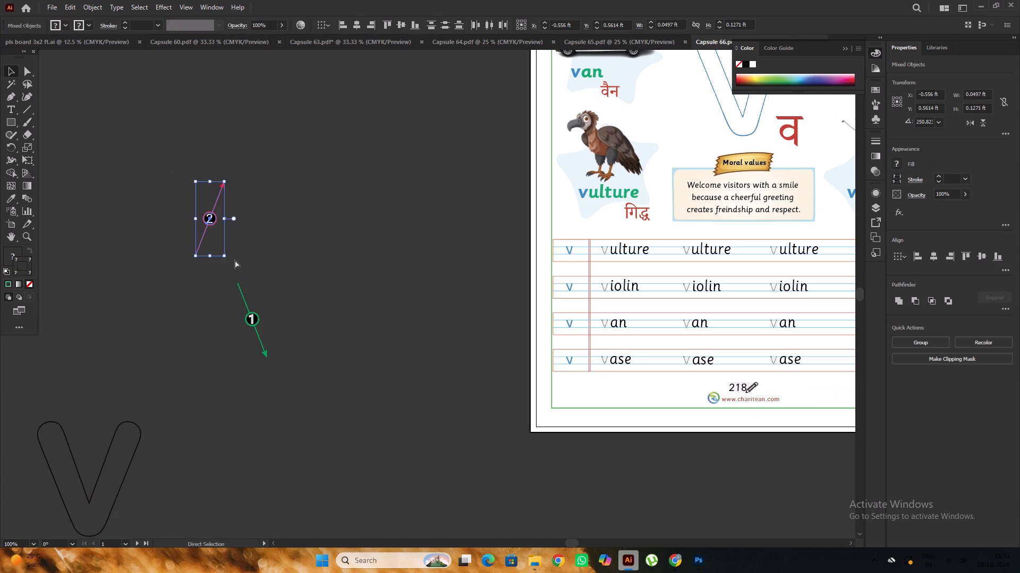
key("ctrl+g")
left_click(284, 243)
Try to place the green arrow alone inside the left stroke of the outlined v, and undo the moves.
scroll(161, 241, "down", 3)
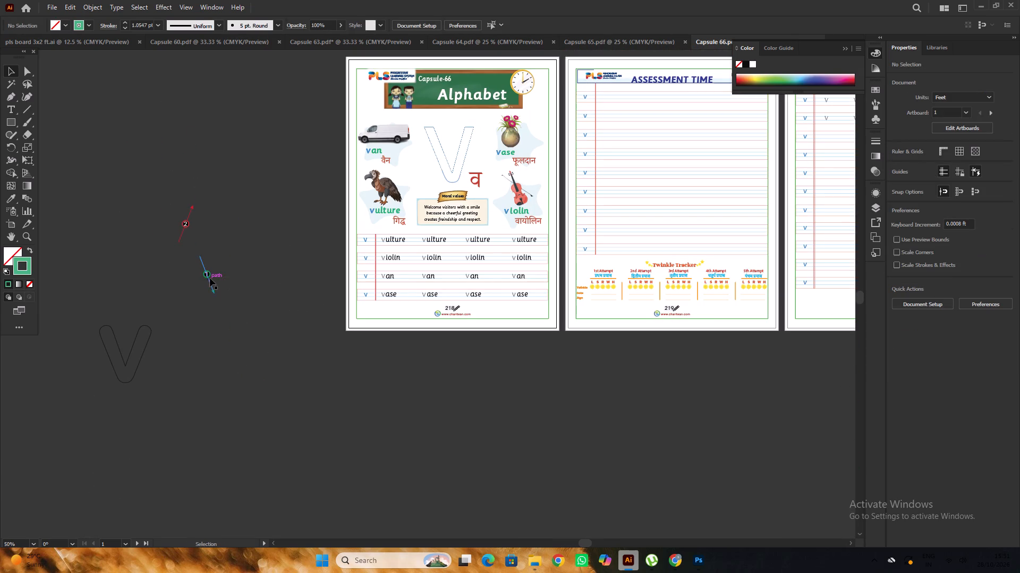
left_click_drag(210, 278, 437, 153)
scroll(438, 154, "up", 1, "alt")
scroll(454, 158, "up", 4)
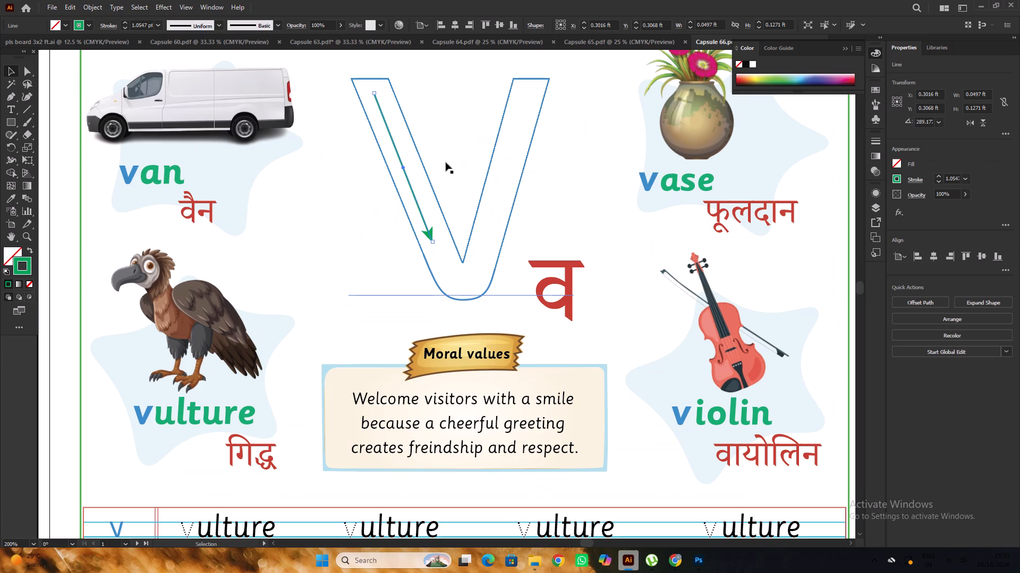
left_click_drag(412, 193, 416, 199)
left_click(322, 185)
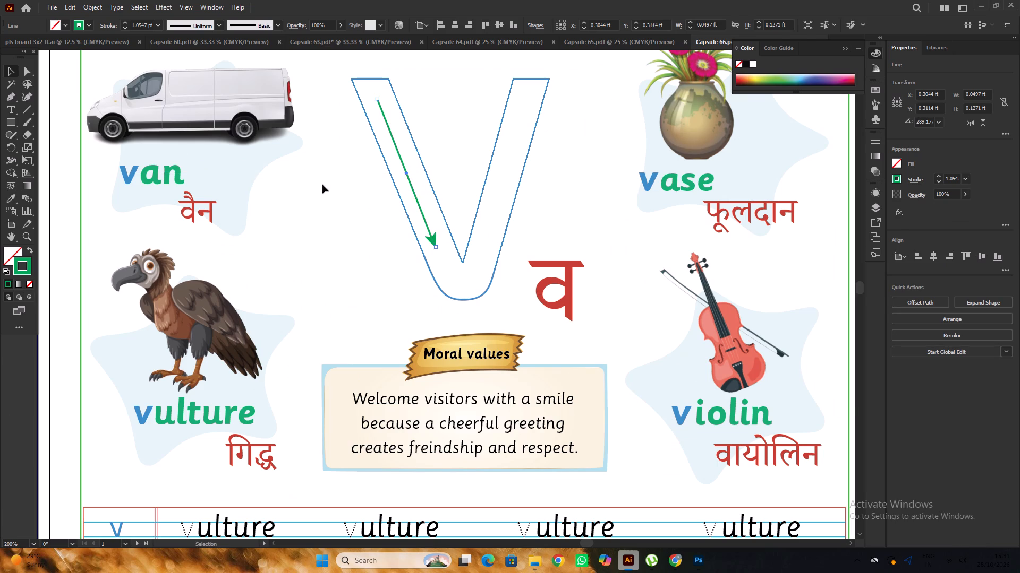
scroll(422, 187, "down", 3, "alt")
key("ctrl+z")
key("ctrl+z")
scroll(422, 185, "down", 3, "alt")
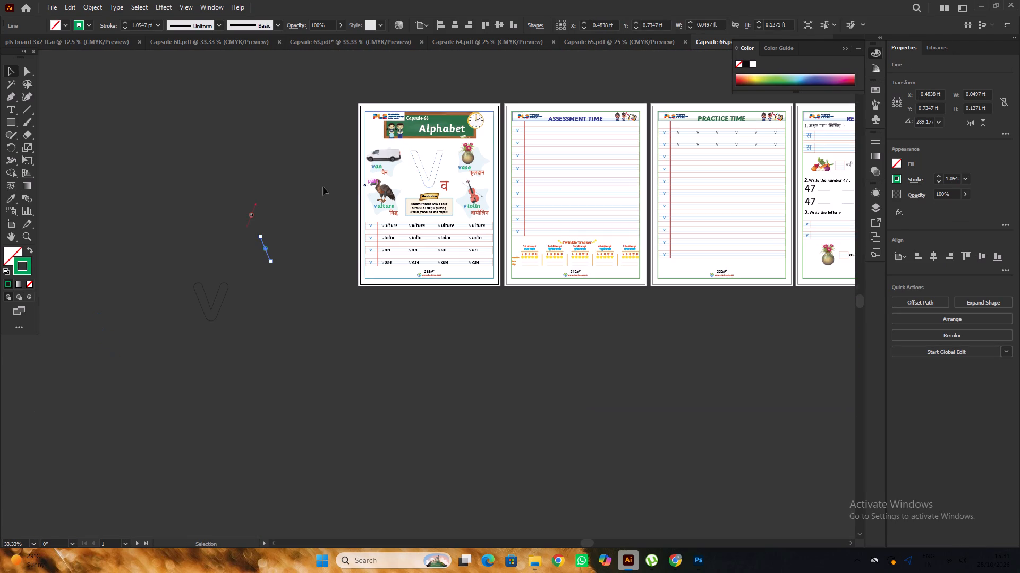
Group the green arrow with its number 1 circle.
left_click(298, 219)
scroll(255, 249, "up", 3, "alt")
left_click_drag(246, 231, 352, 319)
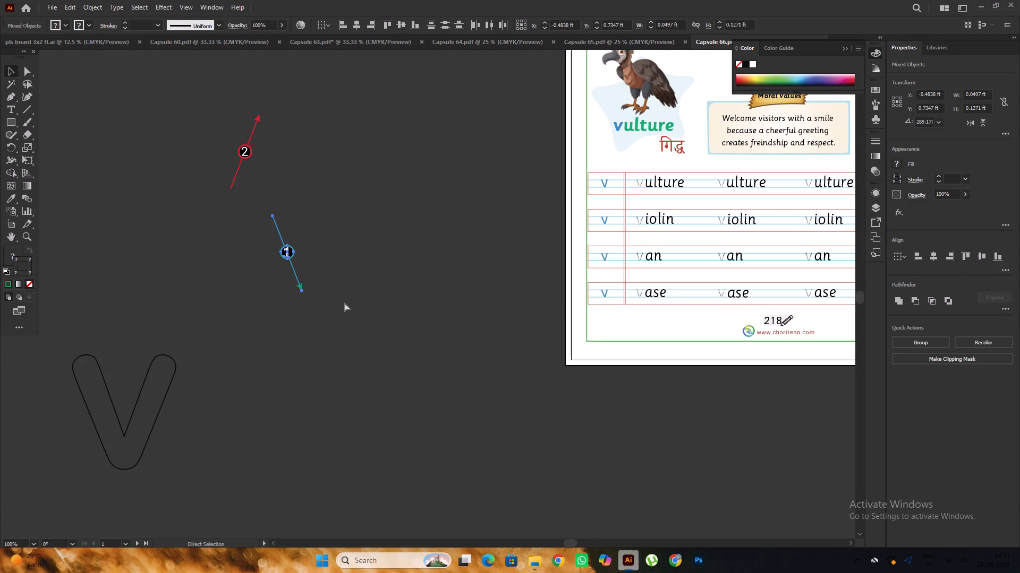
key("ctrl+g")
left_click(401, 268)
Move the green arrow and number 1 group into the left stroke of the outlined v on the first page.
scroll(174, 236, "down", 2, "alt")
left_click_drag(235, 246, 467, 124)
scroll(467, 124, "up", 3, "alt")
left_click_drag(465, 125, 461, 120)
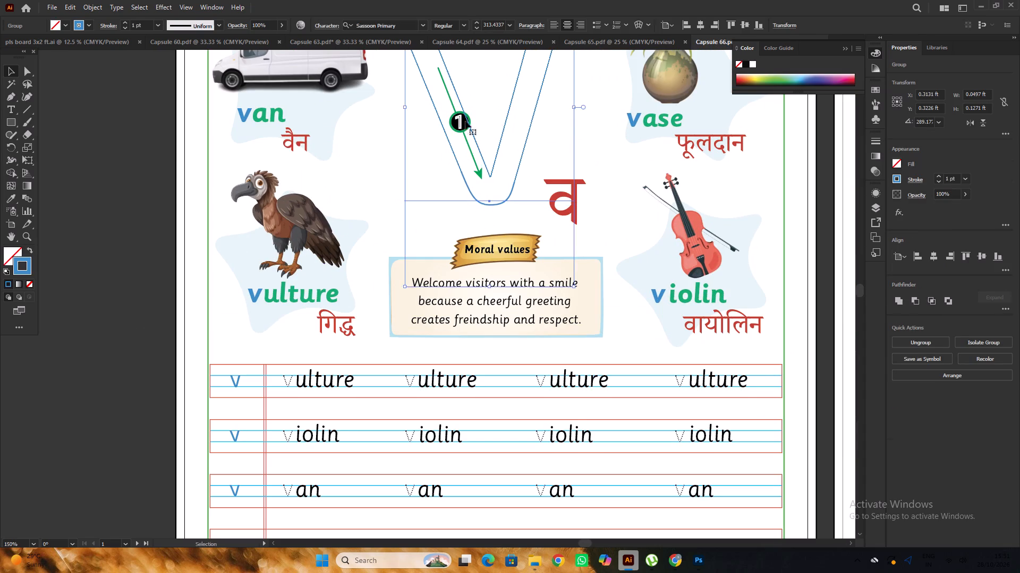
key("ctrl+z")
scroll(415, 150, "up", 1)
scroll(415, 150, "down", 2, "alt")
scroll(355, 143, "up", 2)
left_click(253, 134)
Lock the blue-outlined v on the first page.
scroll(486, 181, "up", 2, "alt")
left_click(374, 158)
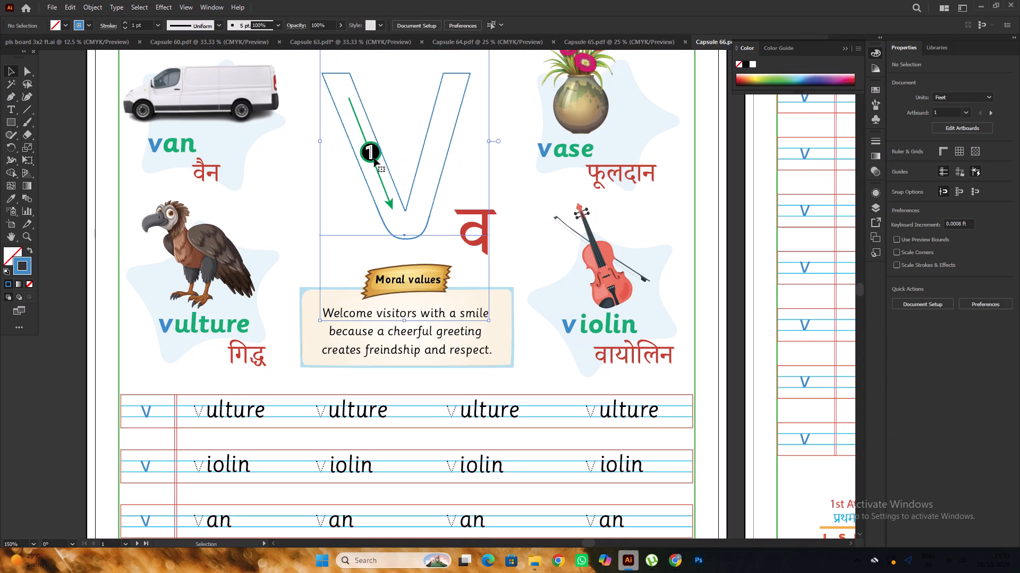
scroll(372, 157, "up", 1)
key("ctrl+2")
Fine-tune the position of the green number 1 arrow within the left stroke of the v.
left_click(370, 163)
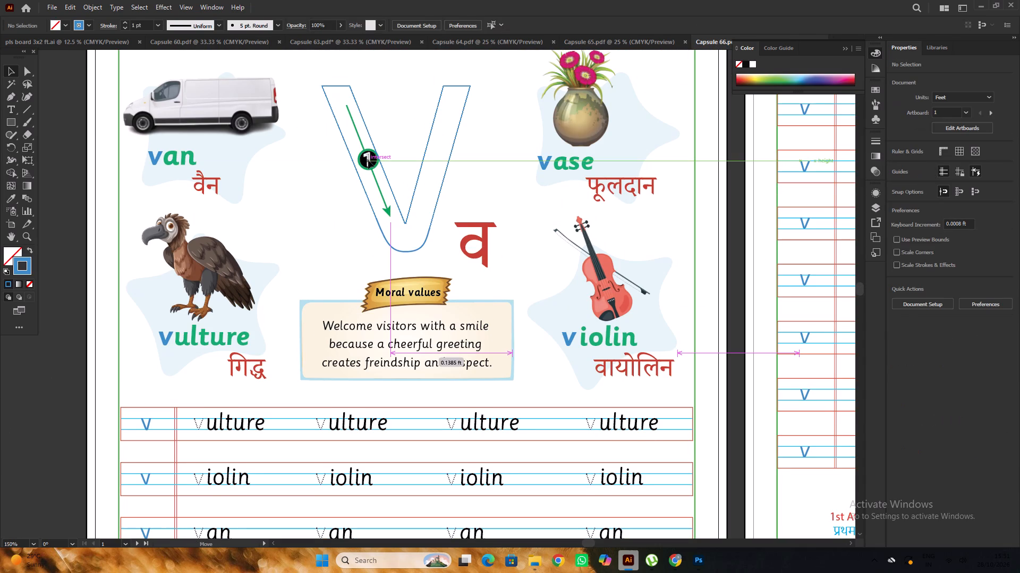
scroll(370, 168, "up", 2, "alt")
left_click(372, 162)
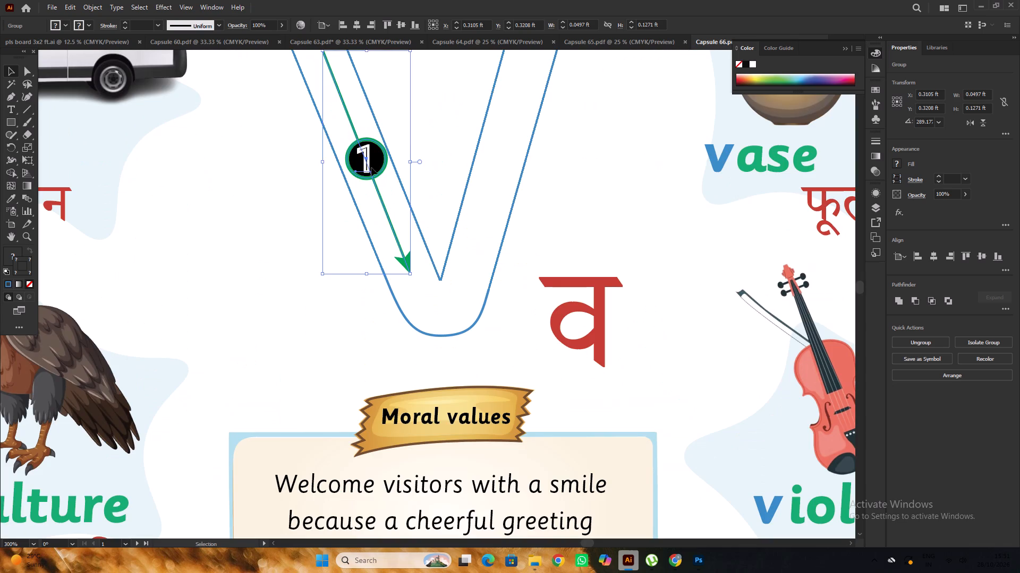
scroll(371, 164, "down", 5, "alt")
left_click(240, 164)
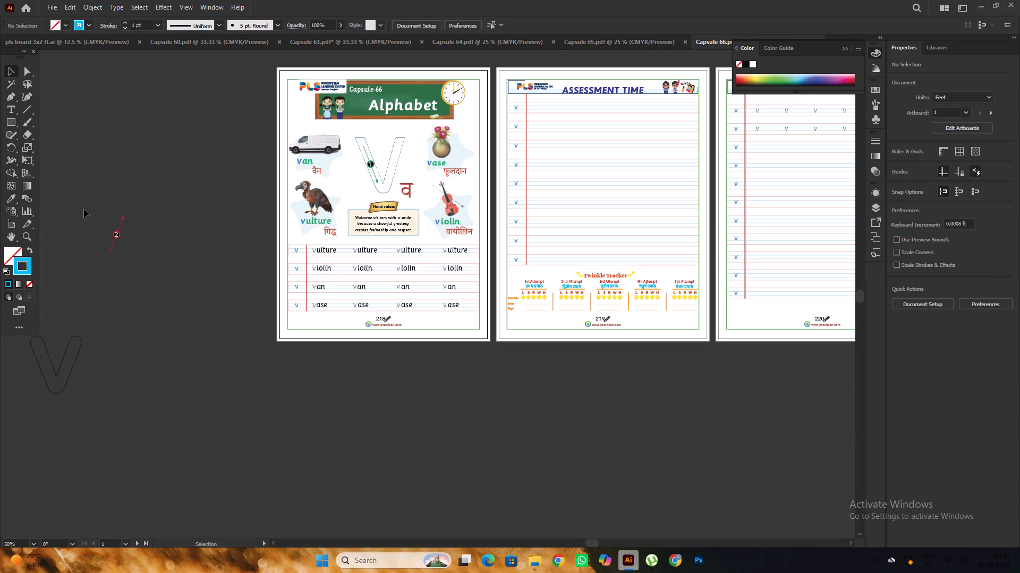
Group the red arrow with its number 2 and place it in the right stroke of the outlined v.
left_click_drag(85, 211, 174, 296)
key("ctrl+g")
left_click(189, 271)
left_click_drag(119, 236, 140, 227)
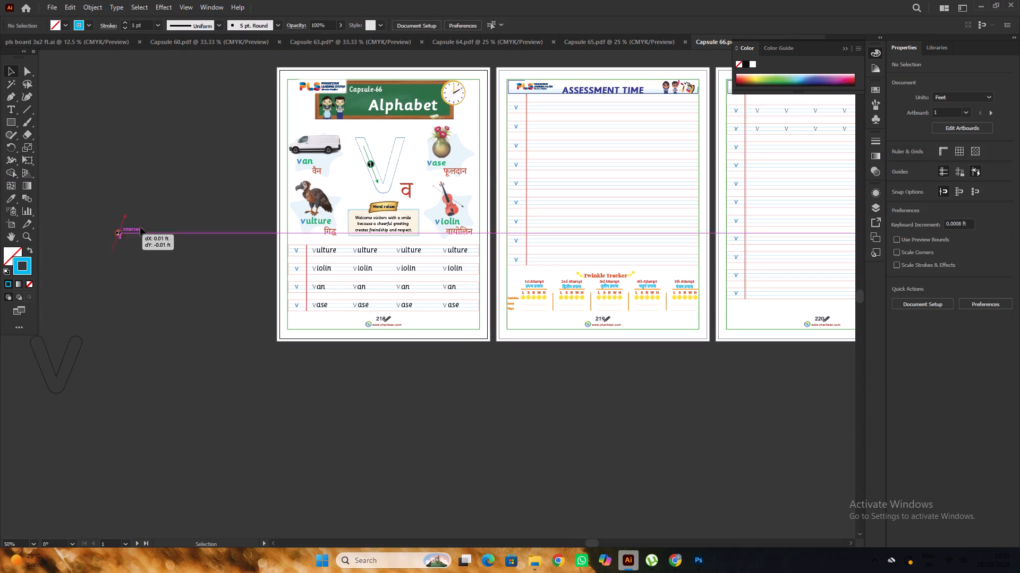
left_click_drag(140, 227, 394, 167)
scroll(393, 164, "up", 4, "alt")
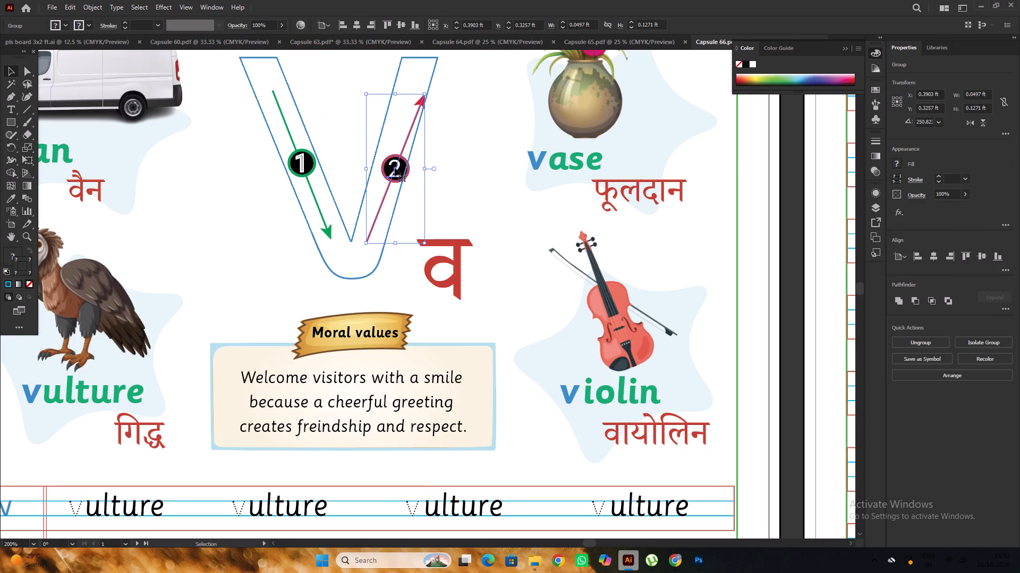
left_click(395, 169)
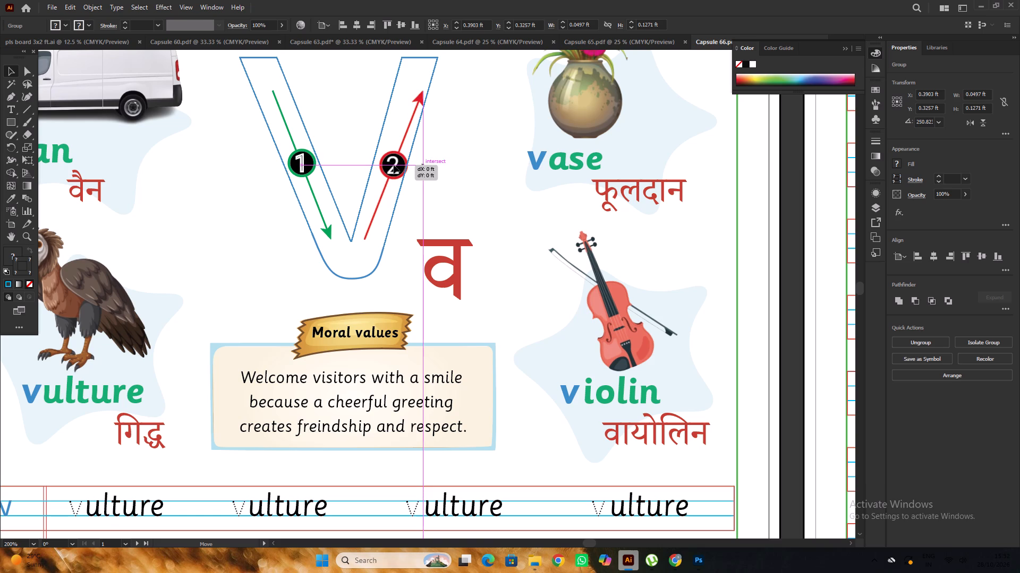
scroll(394, 165, "up", 3)
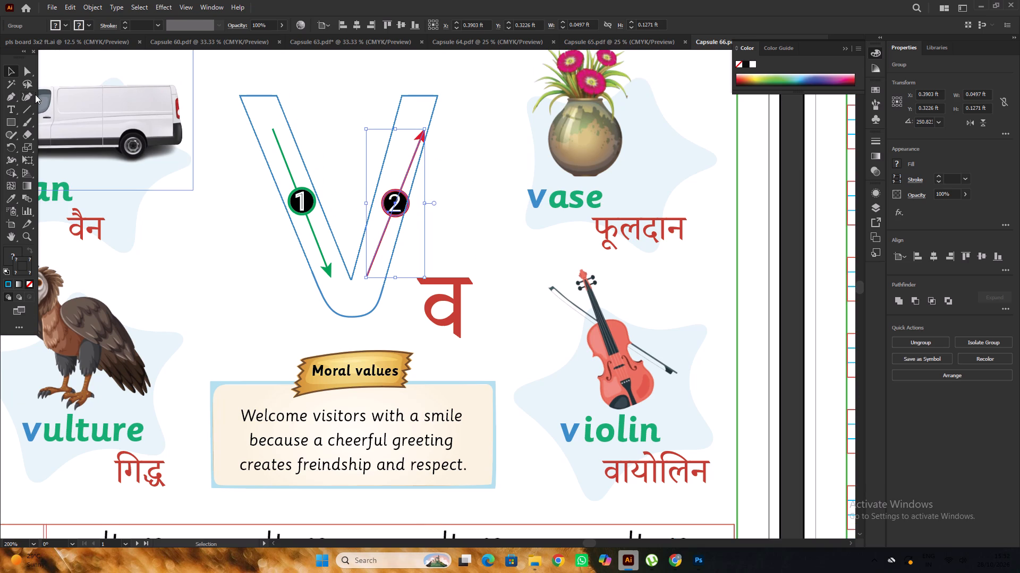
Reshape the red arrow with the Curvature tool, shifting its tip so it runs parallel to the v's right stroke.
left_click(25, 98)
scroll(422, 115, "up", 2, "alt")
left_click_drag(426, 144, 413, 136)
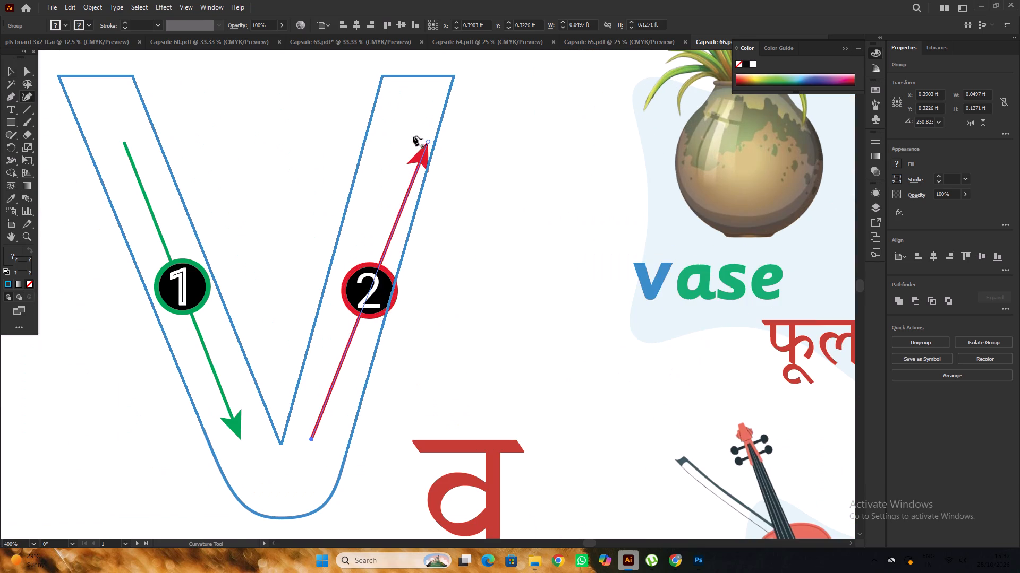
left_click_drag(413, 136, 413, 136)
left_click_drag(428, 140, 412, 125)
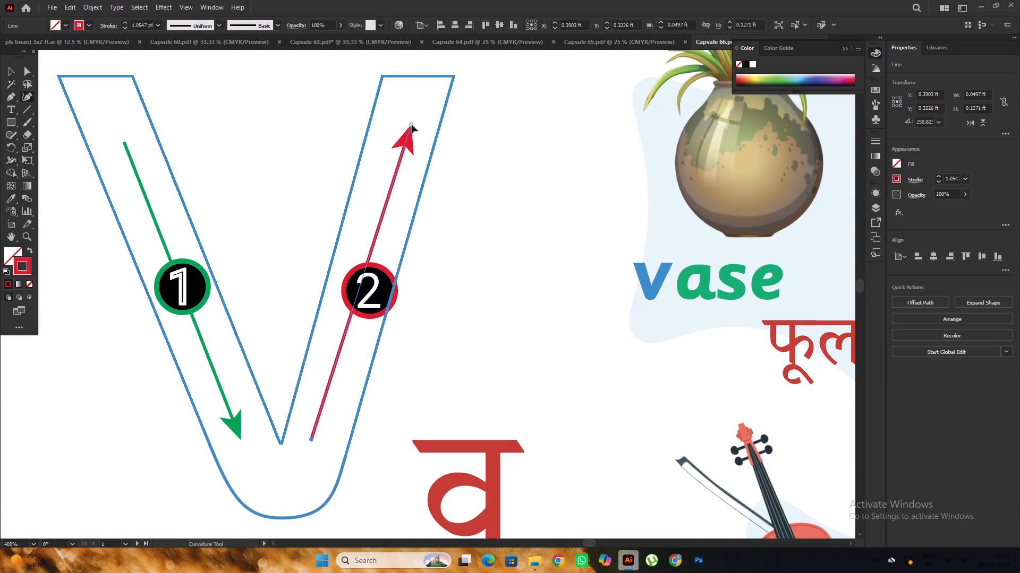
left_click_drag(412, 125, 411, 125)
scroll(411, 125, "down", 2, "alt")
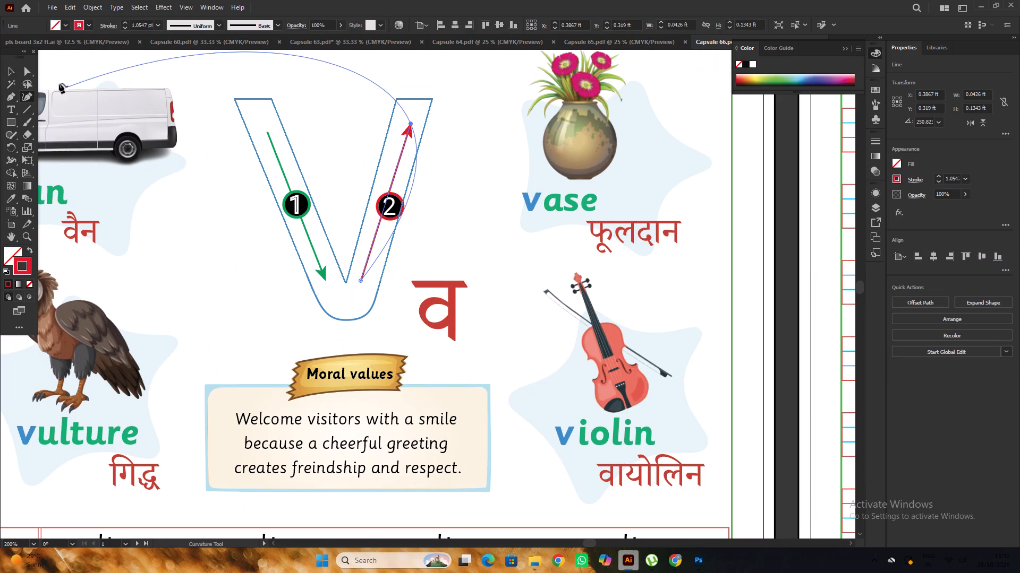
Group the number 2 with its circle inside the arrow group and move it onto the line of the red arrow.
left_click(11, 73)
scroll(386, 208, "up", 1, "alt")
left_click(392, 211)
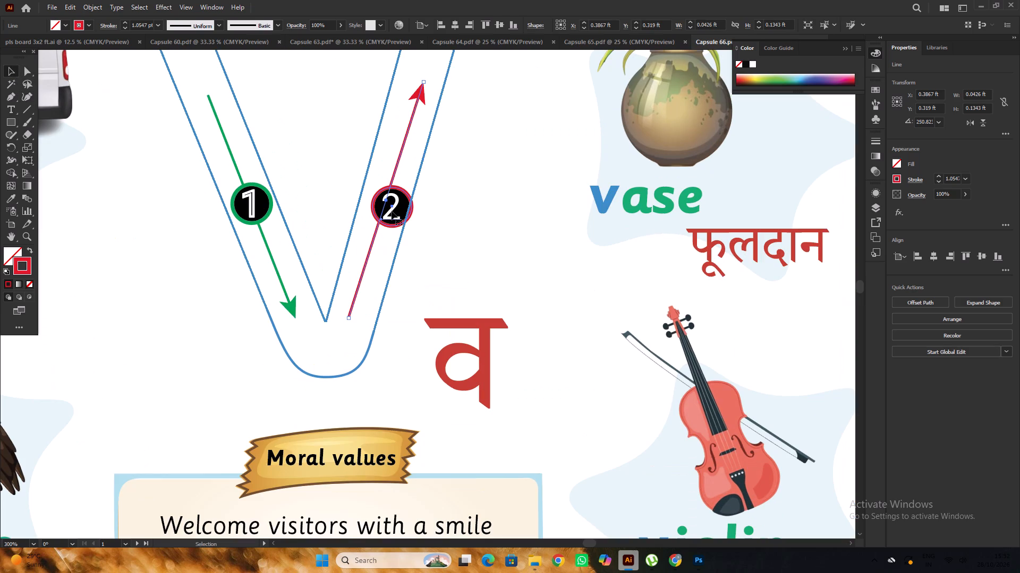
left_click(391, 212)
key("ctrl+z")
double_click(388, 214)
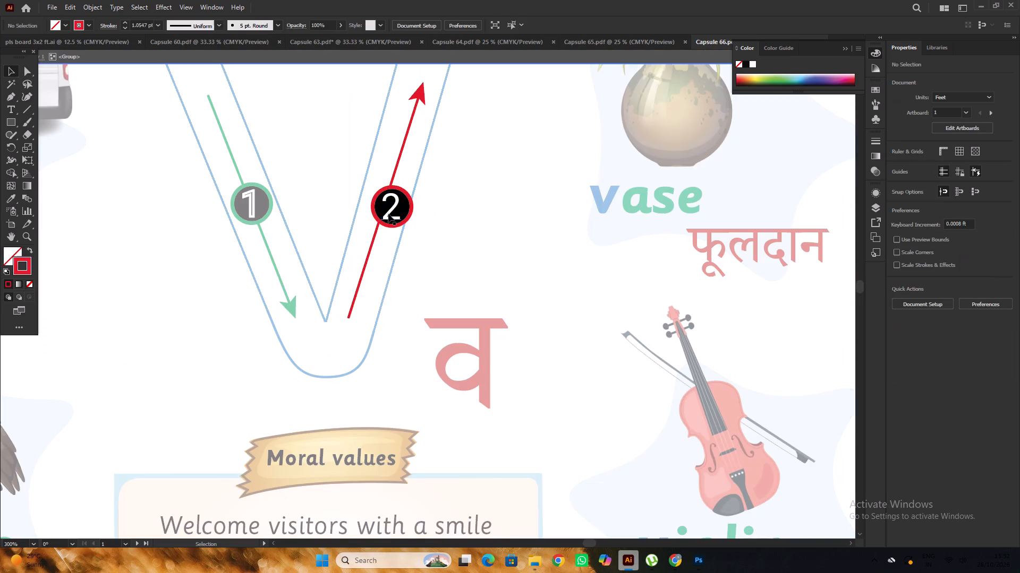
left_click(389, 214)
scroll(390, 214, "up", 2, "alt")
left_click(431, 204, "shift")
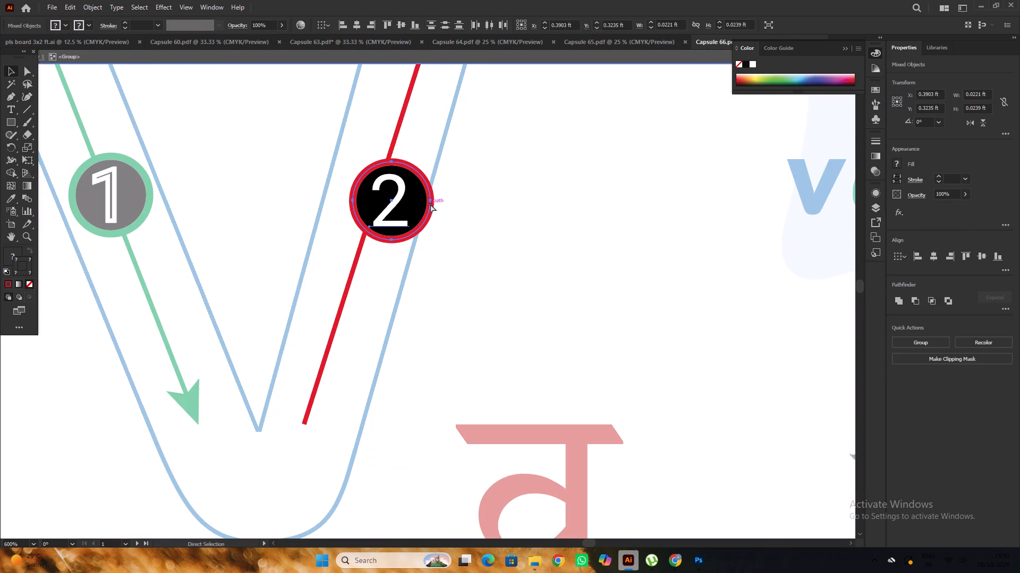
key("ctrl+g")
left_click_drag(412, 207, 399, 201)
scroll(399, 201, "down", 6, "alt")
triple_click(163, 192)
left_click(163, 192)
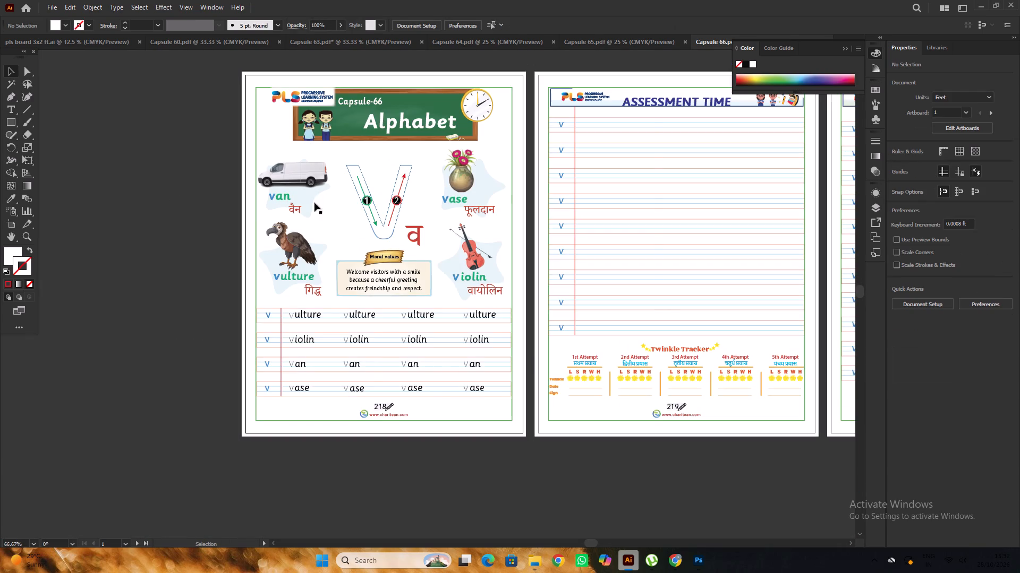
Unlock the blue-outlined v on the first page.
scroll(377, 205, "up", 1, "alt")
left_click(329, 151)
left_click(336, 148)
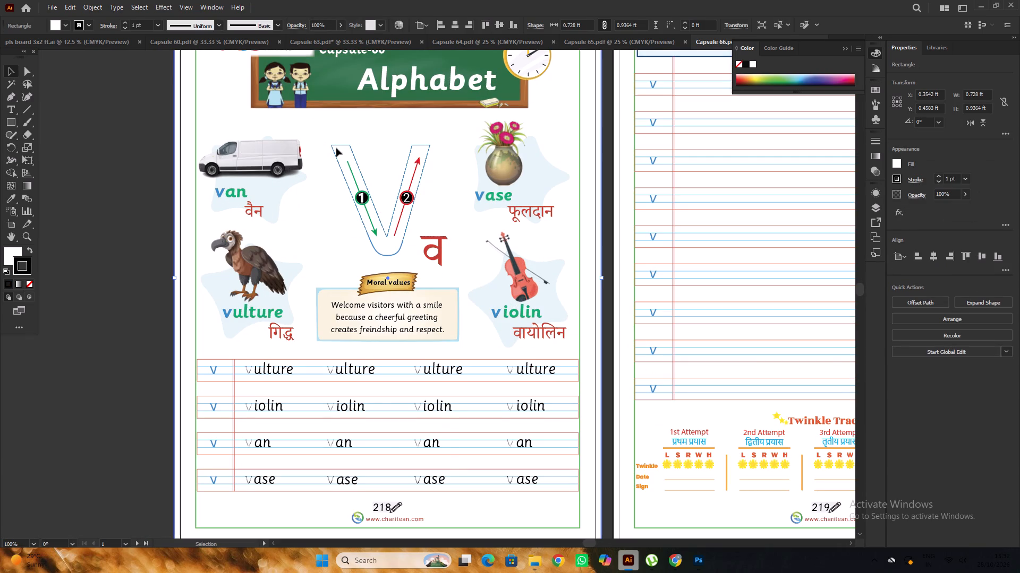
right_click(336, 148)
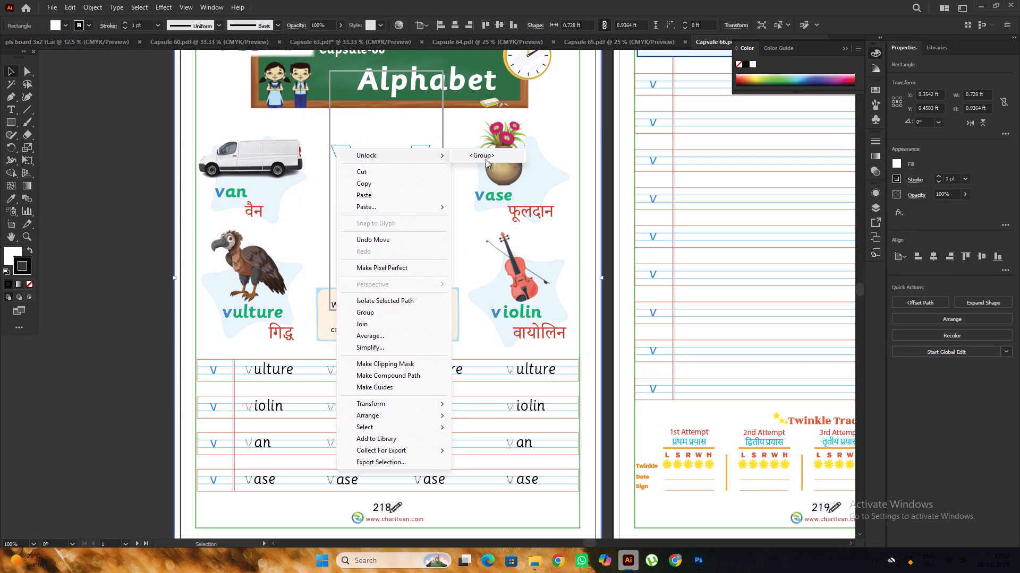
left_click(480, 159)
left_click(104, 198)
Lock the first page's outer frame rectangle.
scroll(294, 207, "down", 1, "alt")
left_click(216, 235)
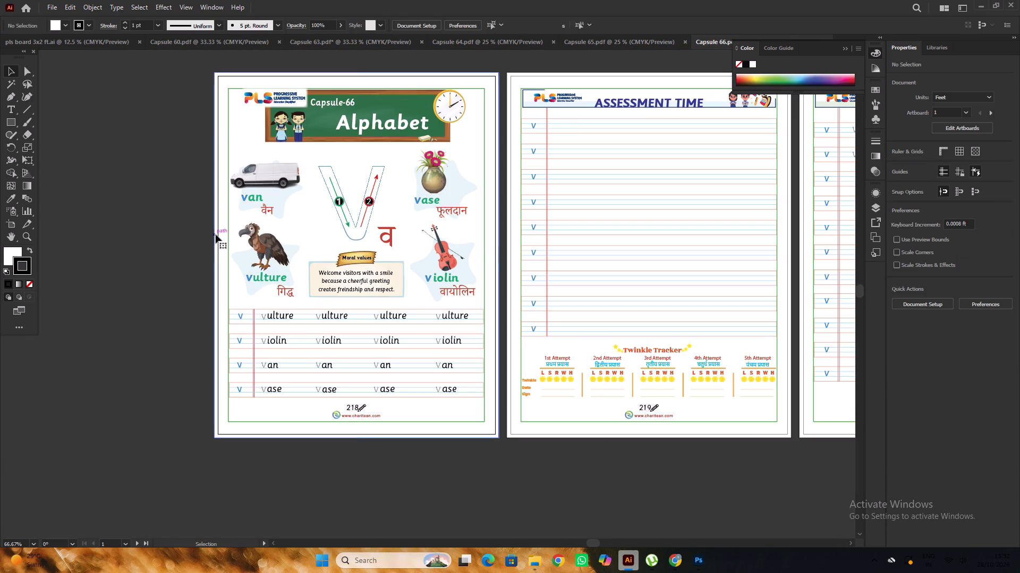
key("ctrl+2")
Group the outlined v with its two numbered arrows and centre the group horizontally on the first page.
scroll(323, 204, "up", 1, "alt")
left_click_drag(313, 132, 385, 236)
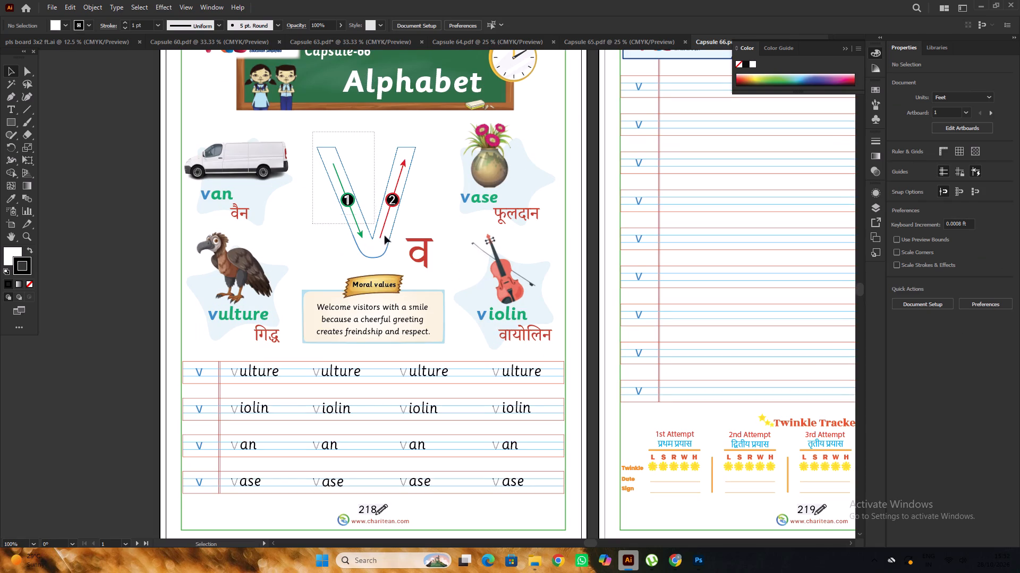
left_click_drag(385, 236, 396, 258)
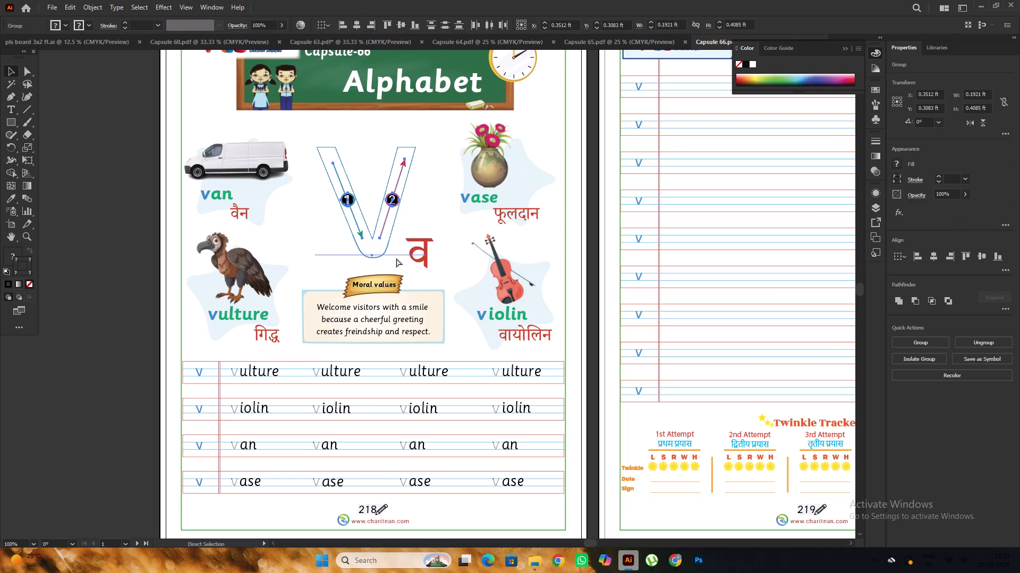
key("ctrl+g")
left_click(936, 255)
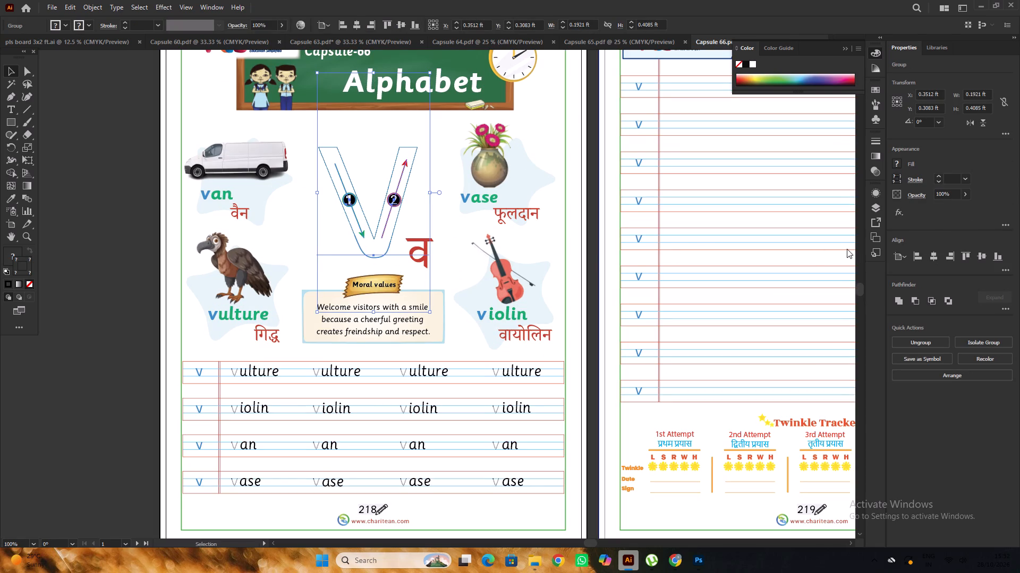
left_click(134, 218)
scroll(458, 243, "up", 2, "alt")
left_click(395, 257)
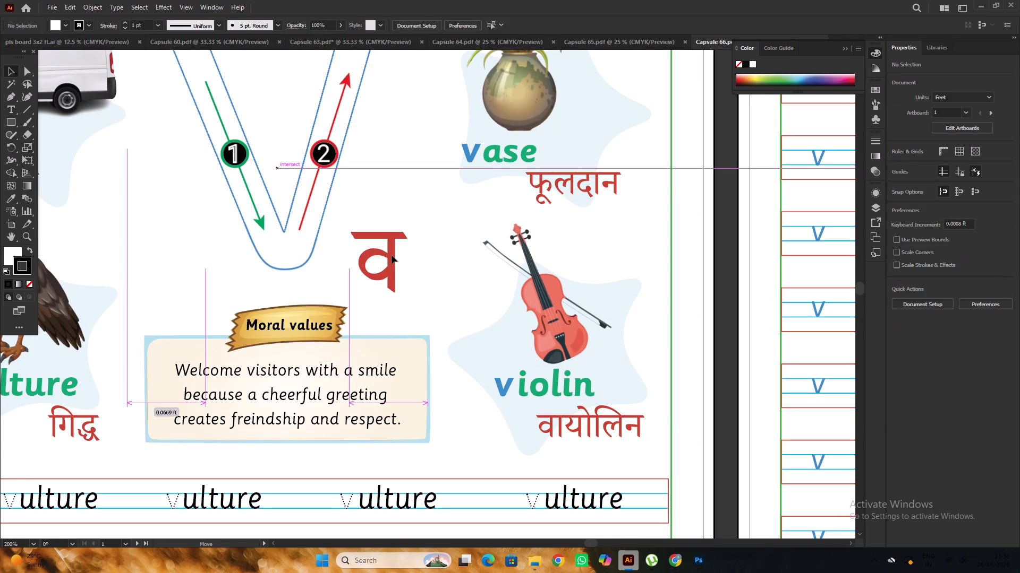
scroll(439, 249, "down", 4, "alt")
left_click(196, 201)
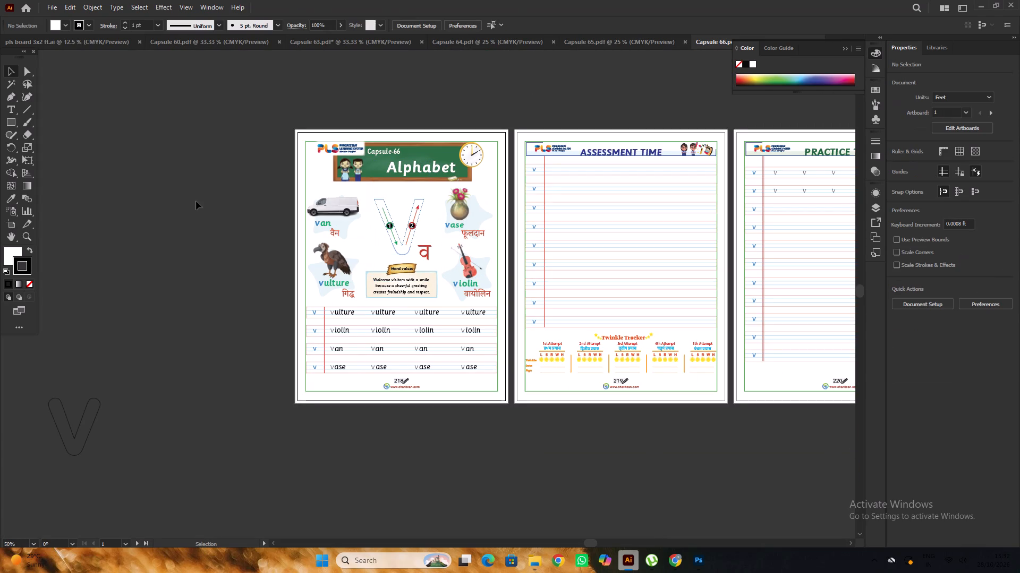
Delete the green border rectangles from all four pages of Capsule 66.
scroll(152, 185, "down", 2, "alt")
left_click(350, 319)
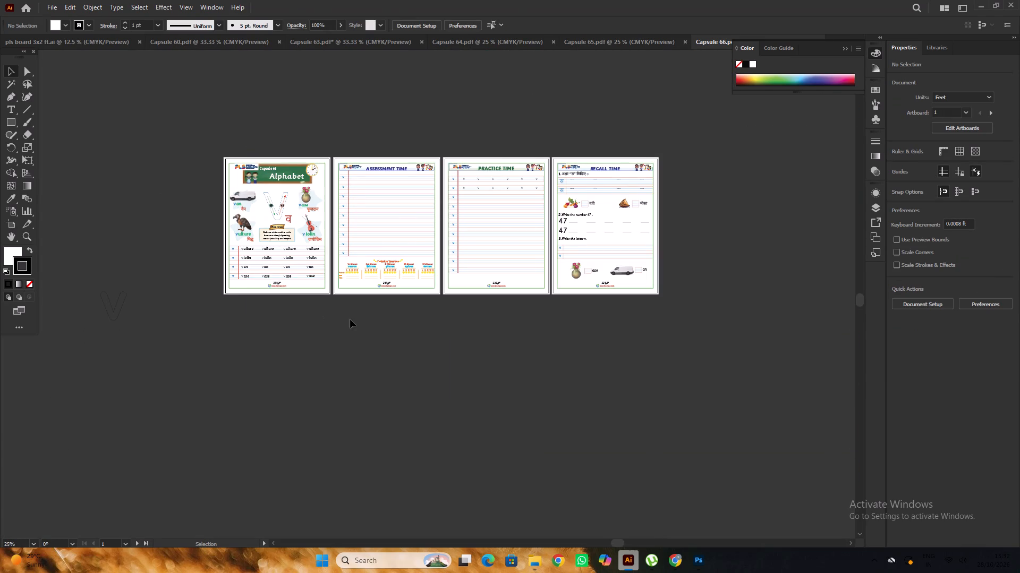
scroll(341, 300, "up", 2, "alt")
left_click(299, 276)
left_click(382, 276, "shift")
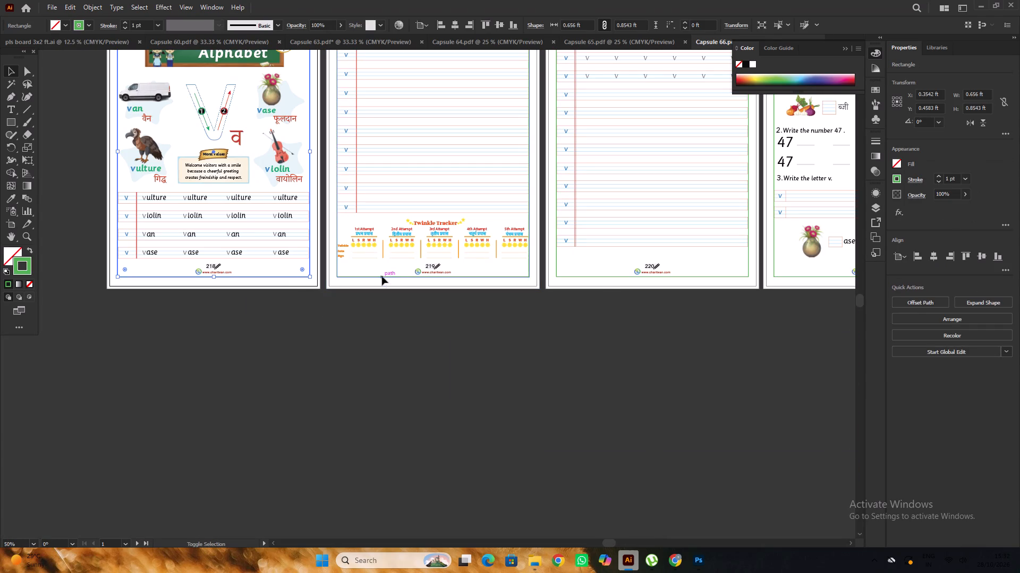
left_click(605, 276, "shift")
scroll(354, 259, "down", 1, "alt")
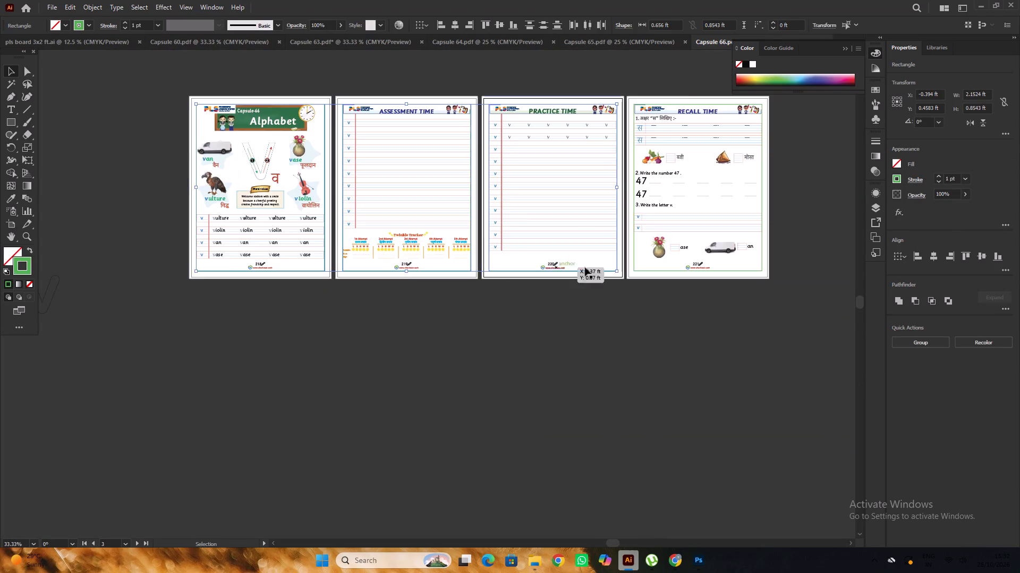
scroll(585, 267, "up", 2, "alt")
left_click(707, 276, "shift")
scroll(643, 277, "down", 1, "alt")
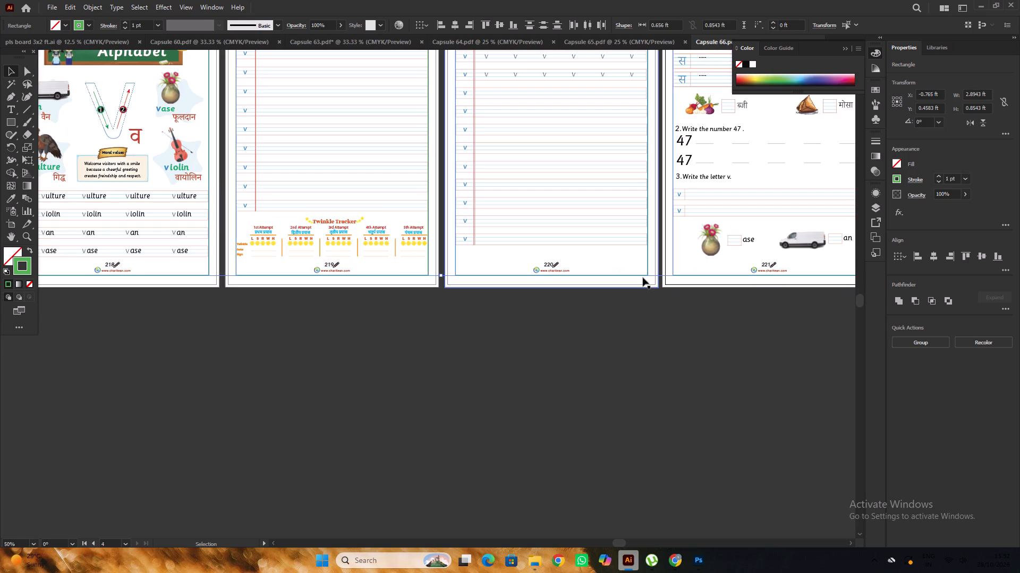
key("Delete")
Recolour both 47 numerals in question 2 of the Recall Time page with the fill 278acb.
scroll(592, 265, "down", 3, "alt")
scroll(658, 215, "up", 2)
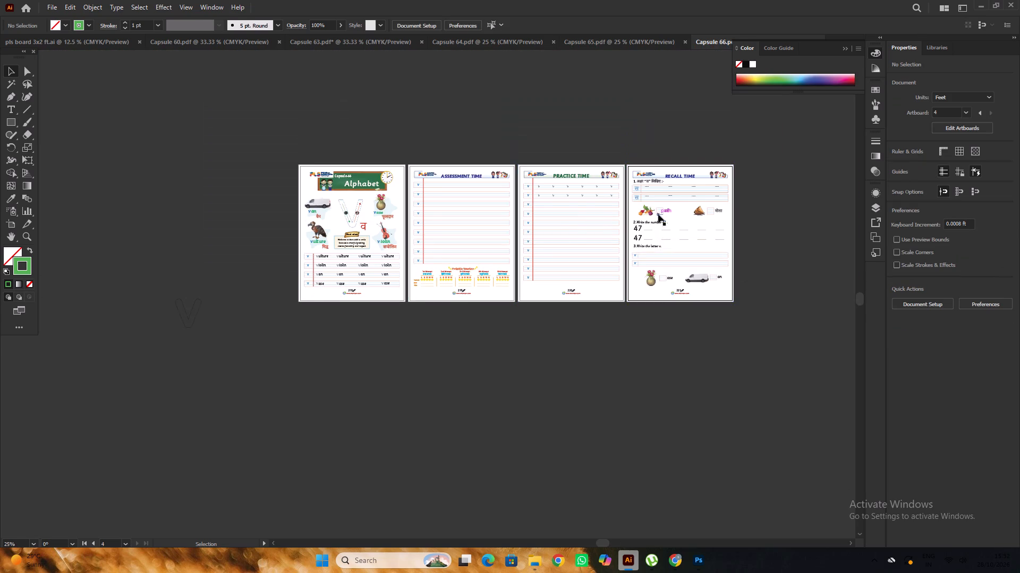
scroll(658, 214, "up", 3)
left_click(621, 234)
left_click(619, 250, "shift")
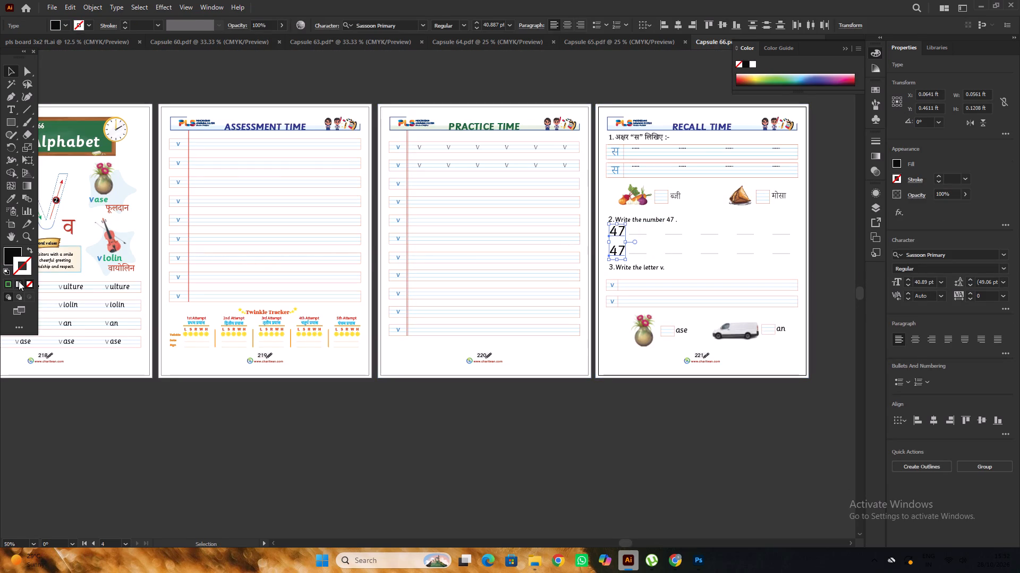
double_click(12, 248)
key("ctrl+v")
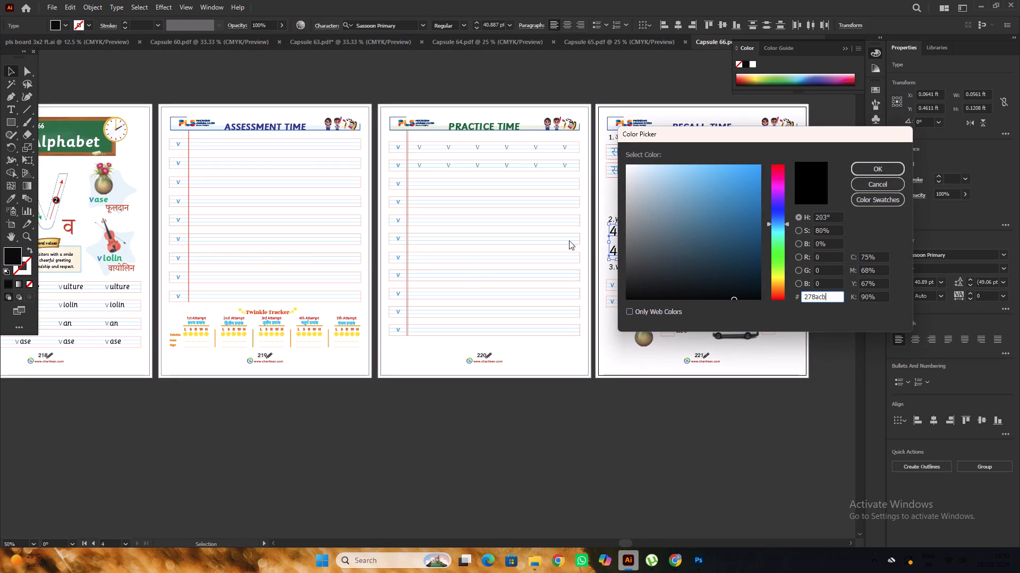
left_click(890, 165)
scroll(635, 292, "down", 1, "alt")
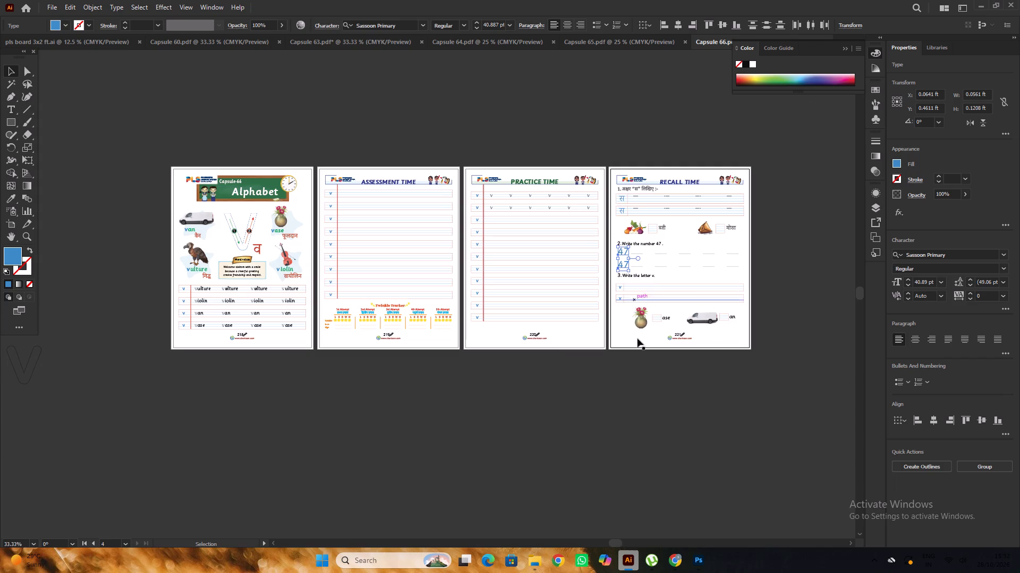
double_click(633, 353)
Check the last page number in Capsule 65.pdf to continue the numbering in Capsule 66.pdf.
scroll(659, 297, "down", 3)
scroll(379, 255, "up", 1)
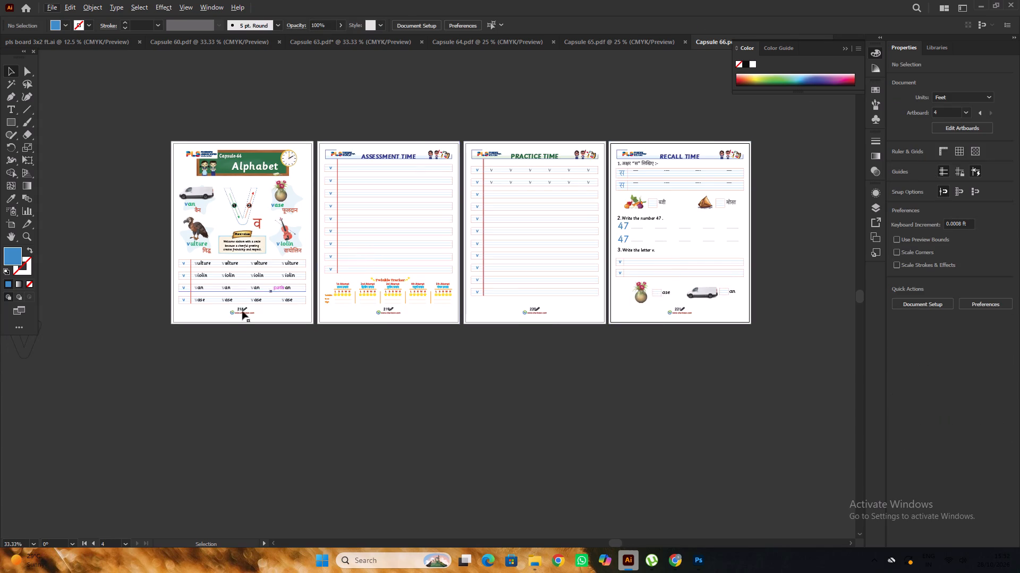
scroll(237, 311, "up", 4, "alt")
scroll(250, 309, "down", 1, "alt")
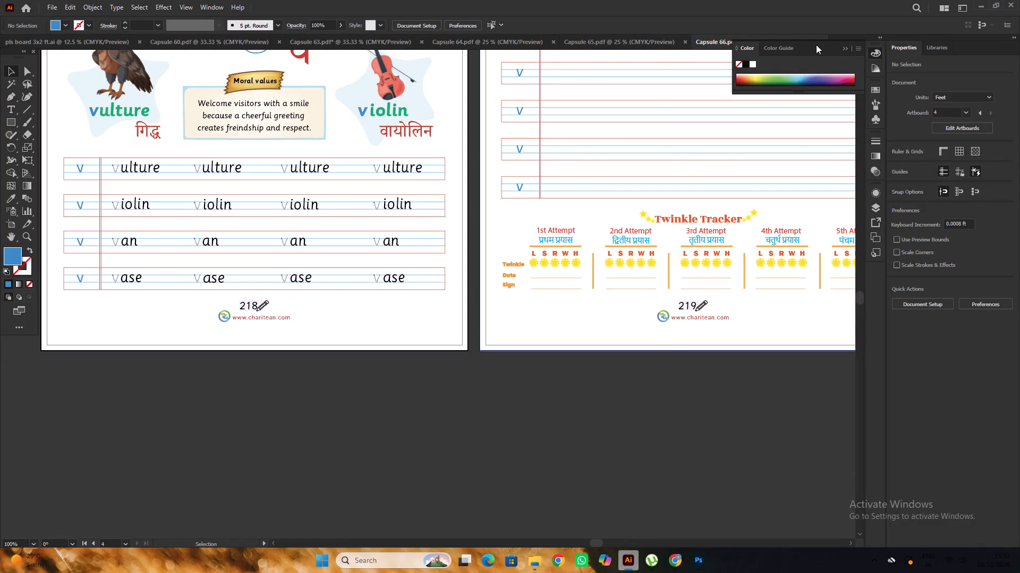
left_click(844, 49)
left_click(656, 42)
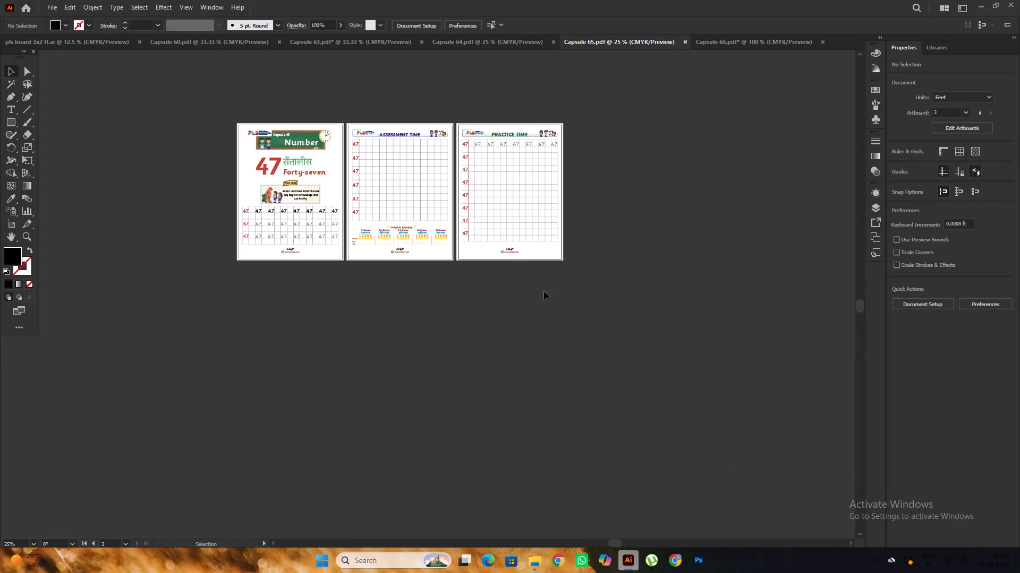
scroll(506, 258, "up", 5, "alt")
left_click(772, 41)
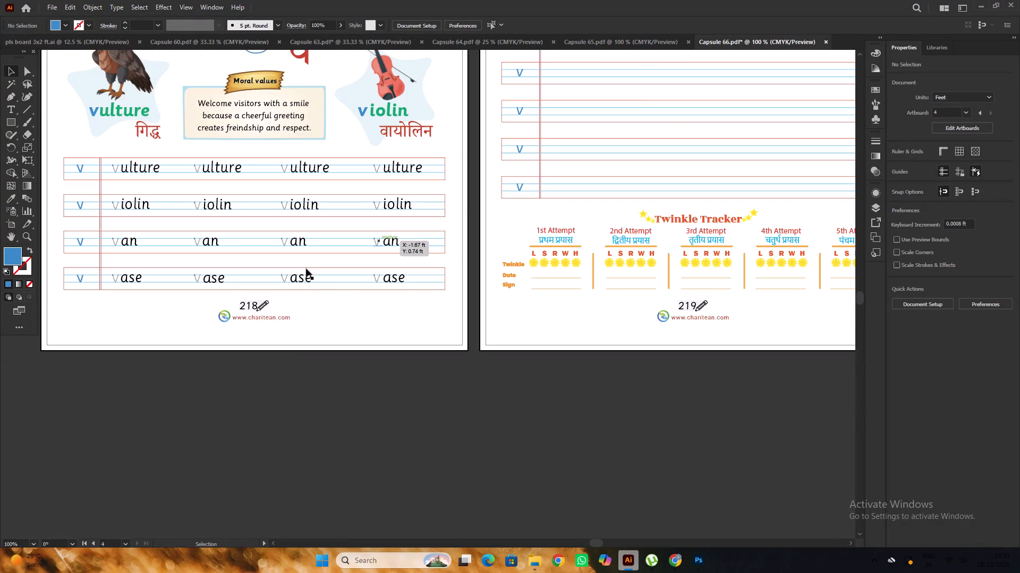
Renumber the Alphabet page as 226 and the Assessment Time page as 227.
scroll(280, 298, "up", 3, "alt")
key("t")
left_click_drag(198, 320, 175, 327)
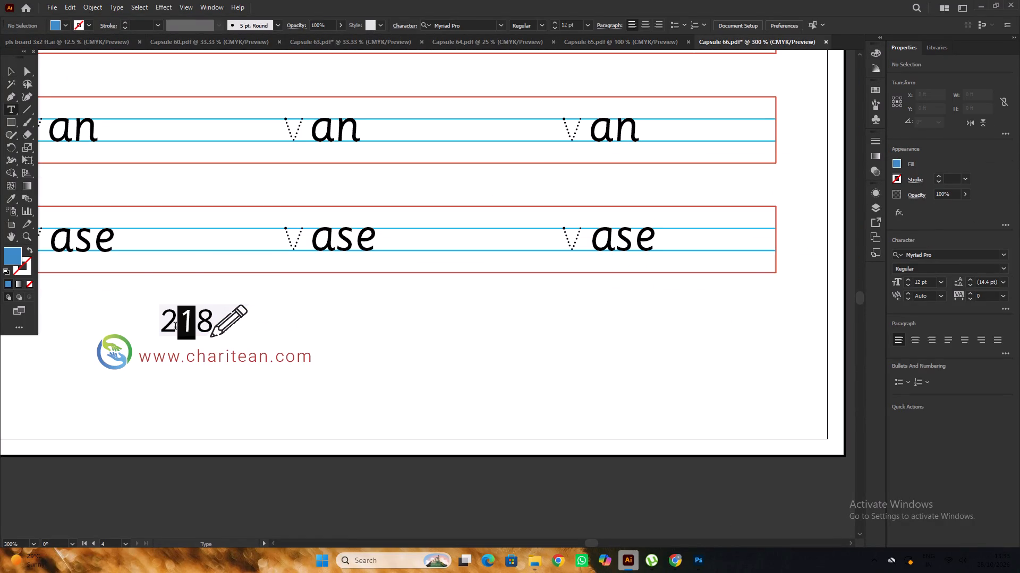
left_click_drag(175, 327, 180, 327)
left_click_drag(210, 319, 178, 327)
type("26")
scroll(161, 328, "down", 4, "alt")
scroll(445, 320, "up", 4, "alt")
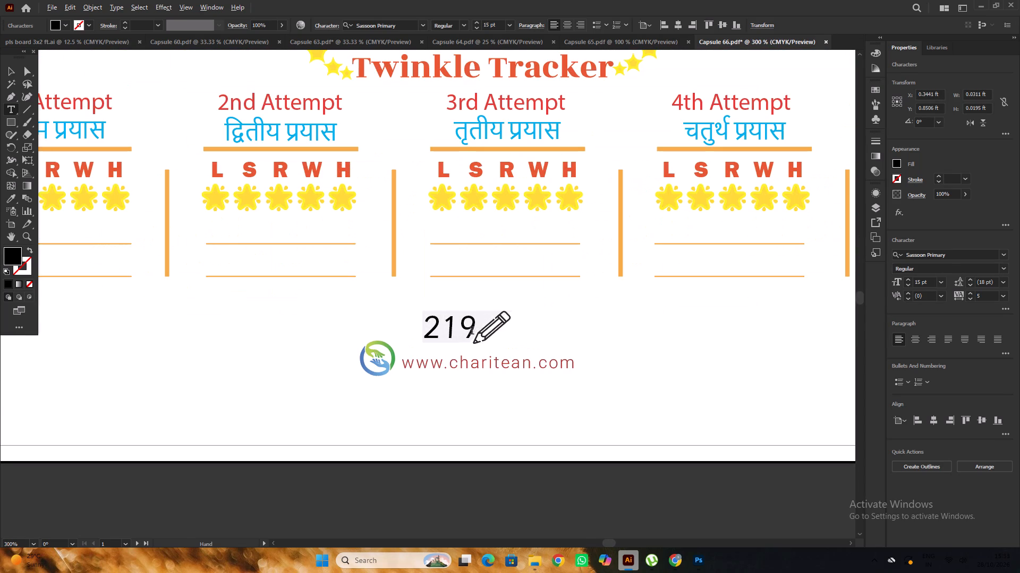
left_click_drag(472, 329, 446, 340)
type("27")
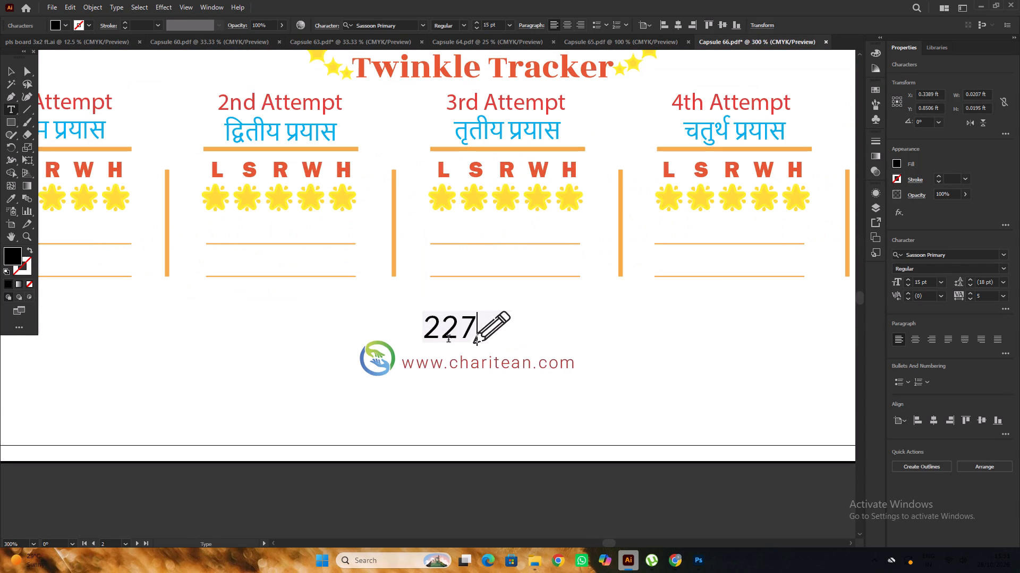
Renumber the Practice Time page as 228 and the Recall Time page as 229.
scroll(431, 347, "down", 8, "alt")
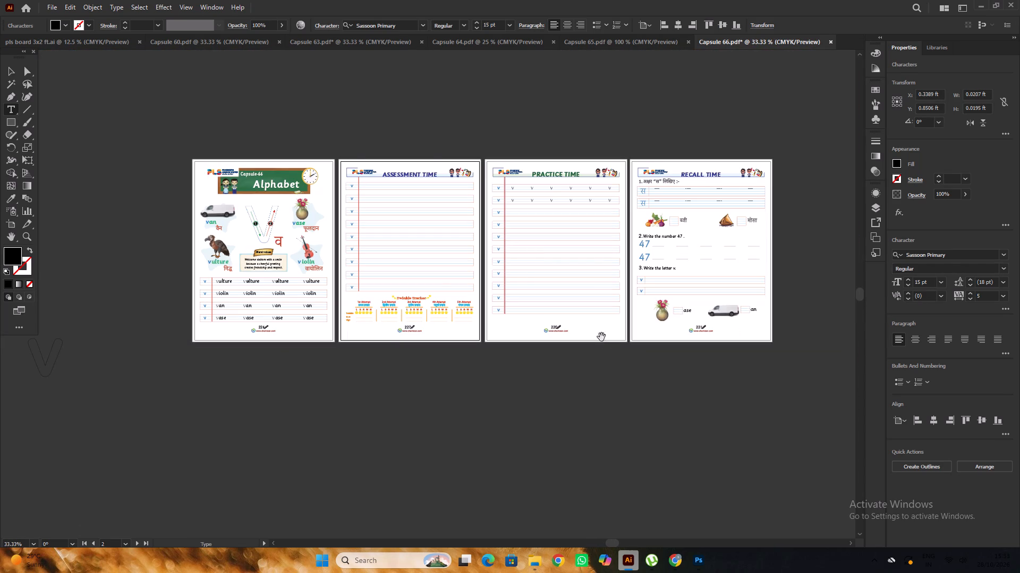
scroll(601, 337, "up", 5, "alt")
scroll(437, 312, "up", 2, "alt")
left_click_drag(448, 295, 436, 302)
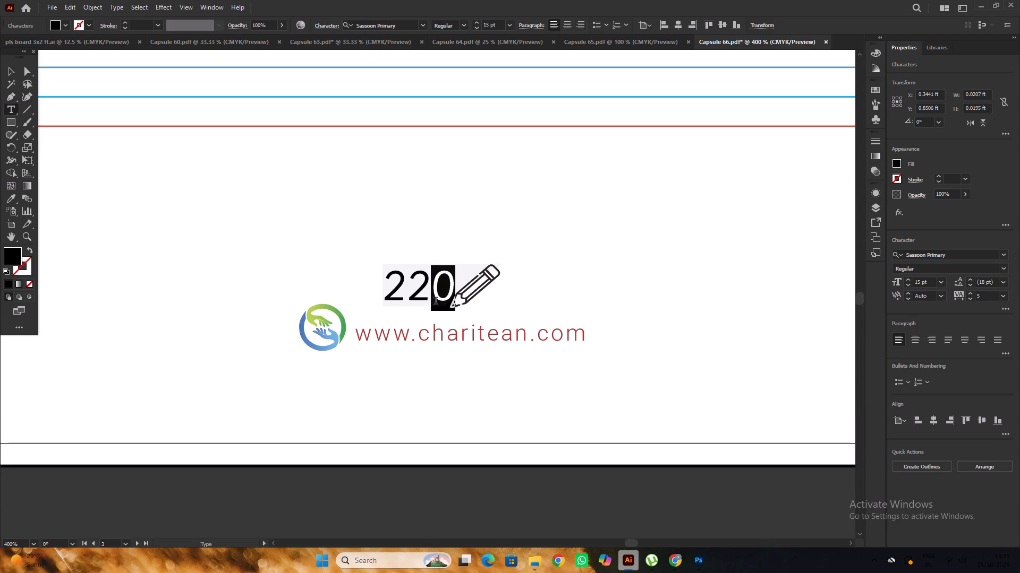
key("8")
scroll(398, 280, "down", 5, "alt")
scroll(727, 296, "up", 4, "alt")
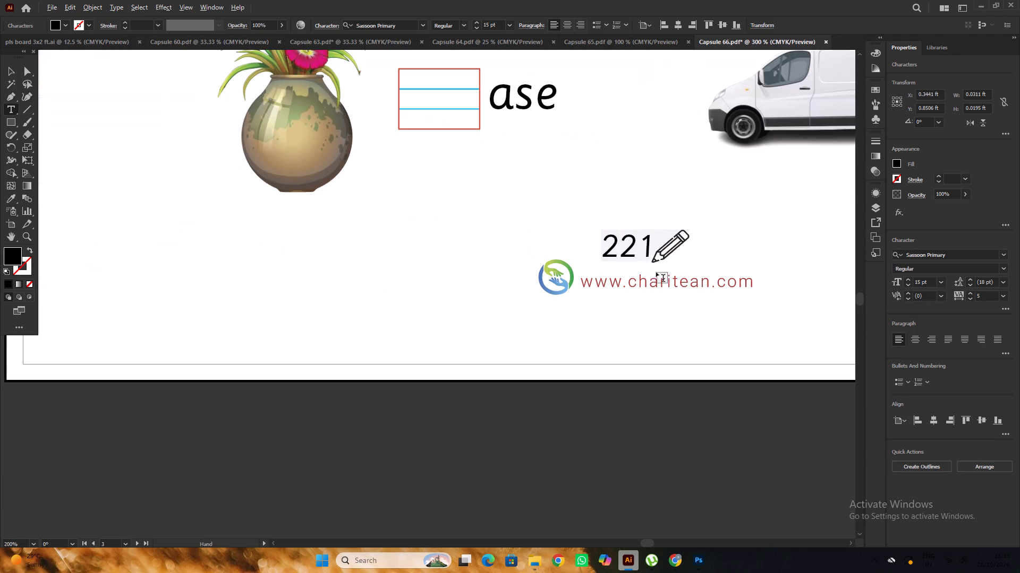
left_click_drag(651, 248, 635, 258)
key("9")
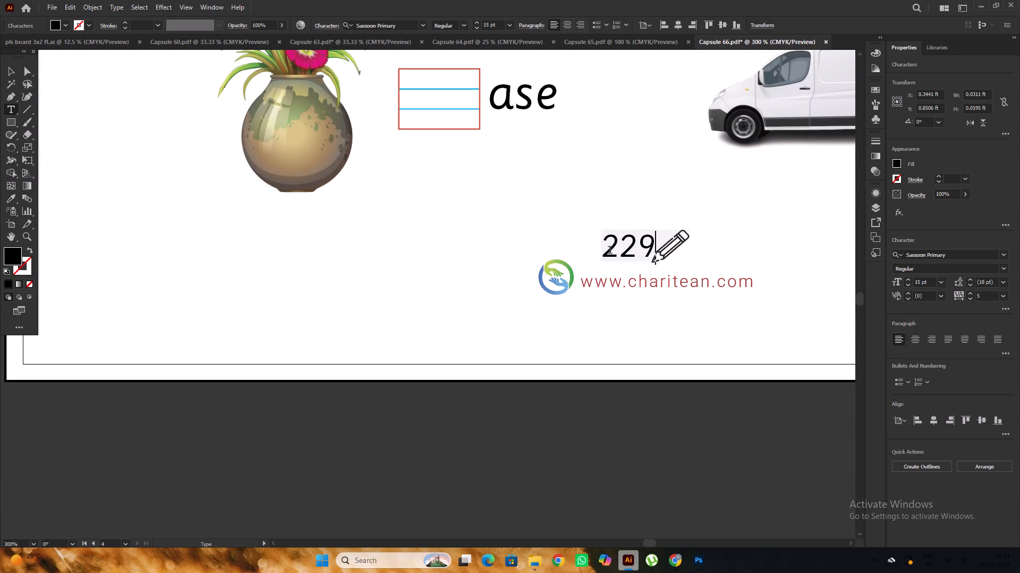
Review the four renumbered Capsule 66 pages, including the exercises on the Recall Time page.
scroll(576, 267, "down", 4, "alt")
scroll(592, 274, "up", 2)
scroll(628, 279, "down", 1, "alt")
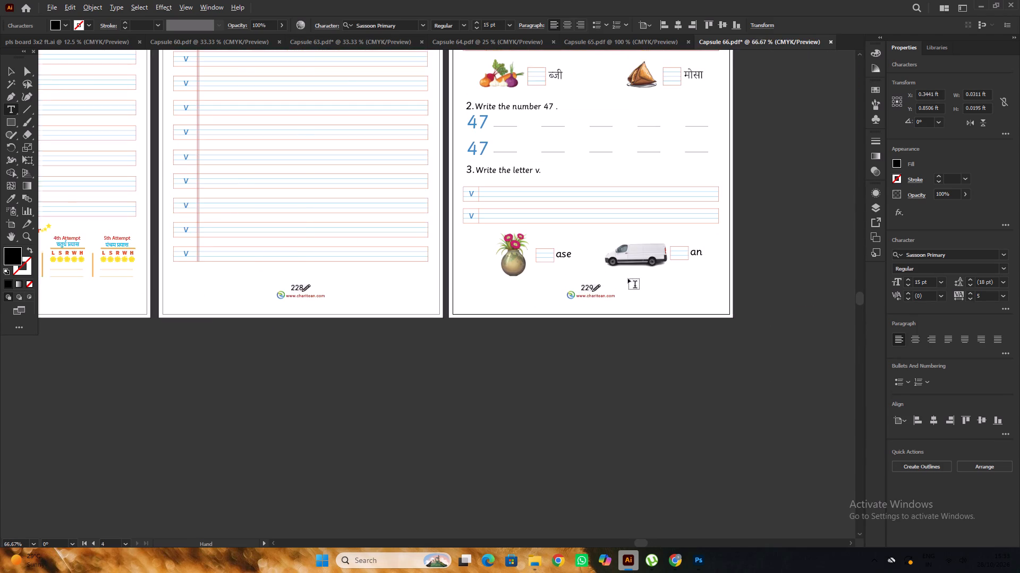
scroll(628, 279, "down", 1, "alt")
scroll(609, 266, "up", 2)
scroll(613, 266, "down", 1, "alt")
left_click(10, 67)
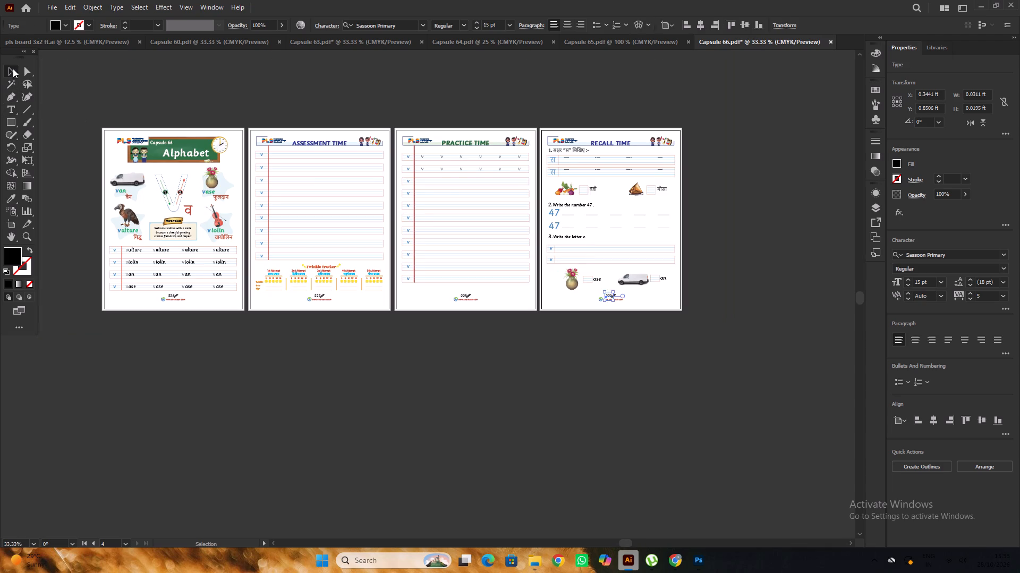
left_click(251, 100)
scroll(503, 109, "down", 2, "alt")
scroll(490, 255, "up", 8)
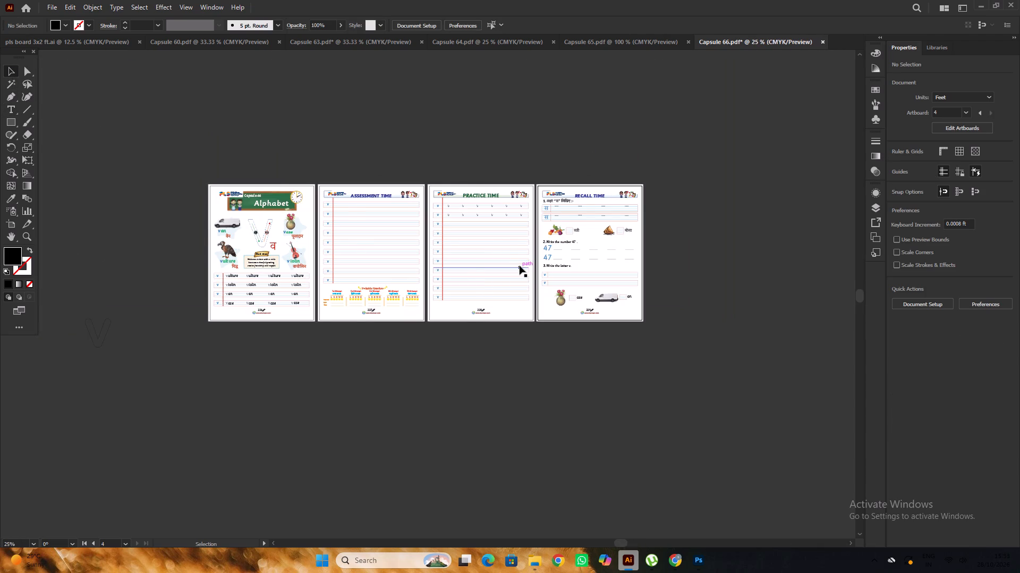
scroll(520, 266, "up", 2, "alt")
scroll(543, 266, "down", 2, "alt")
left_click(539, 345)
scroll(539, 344, "up", 2, "alt")
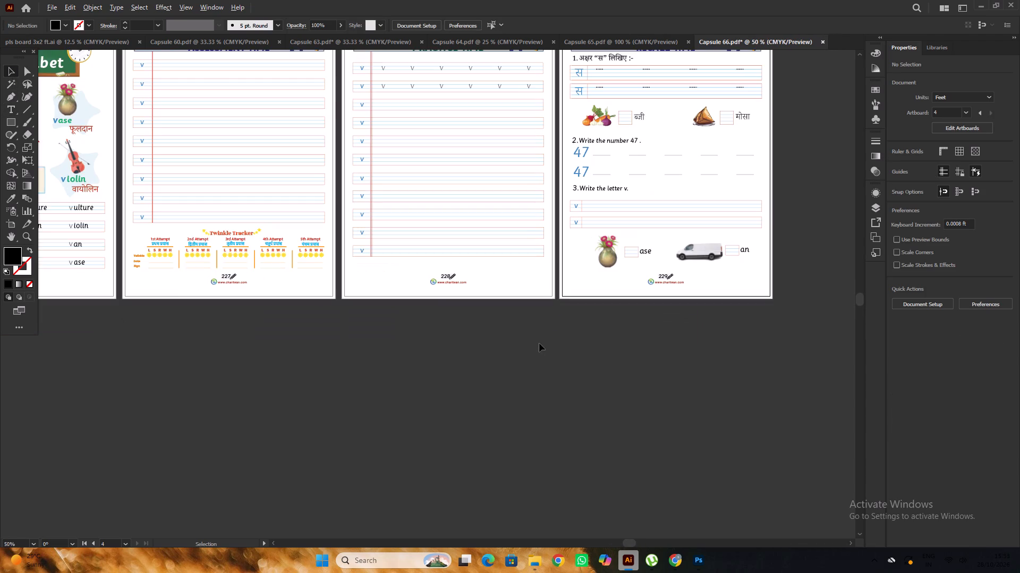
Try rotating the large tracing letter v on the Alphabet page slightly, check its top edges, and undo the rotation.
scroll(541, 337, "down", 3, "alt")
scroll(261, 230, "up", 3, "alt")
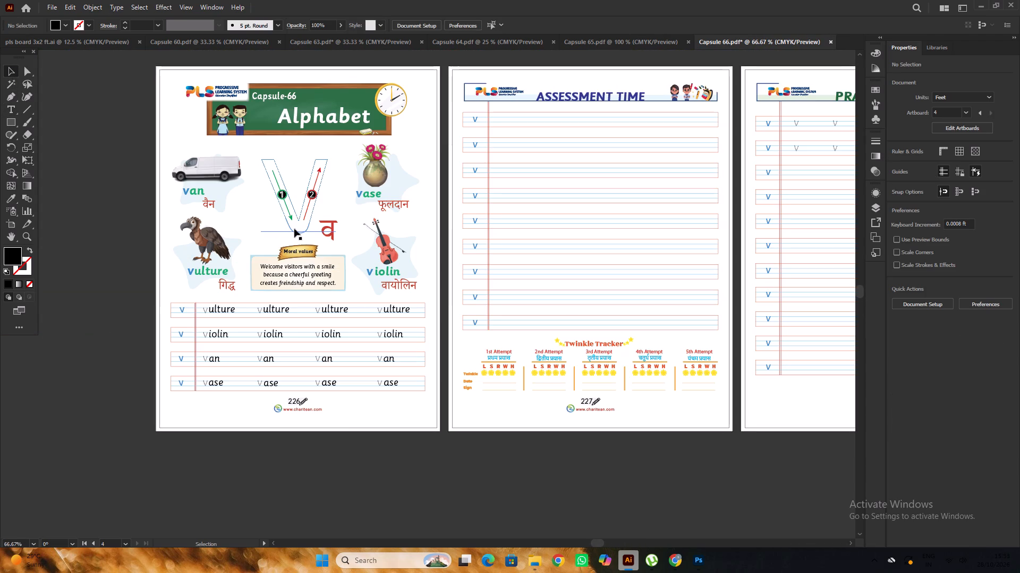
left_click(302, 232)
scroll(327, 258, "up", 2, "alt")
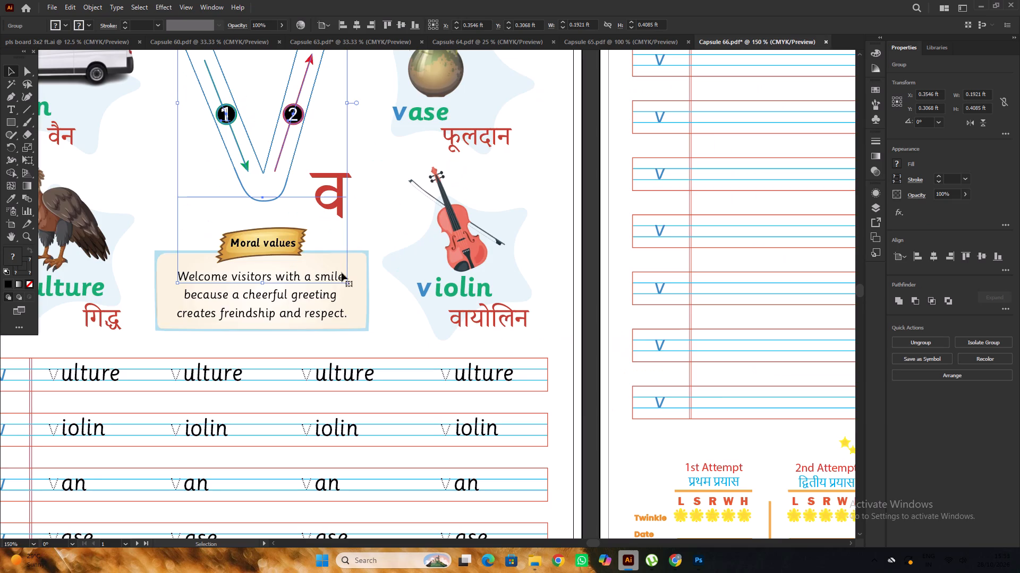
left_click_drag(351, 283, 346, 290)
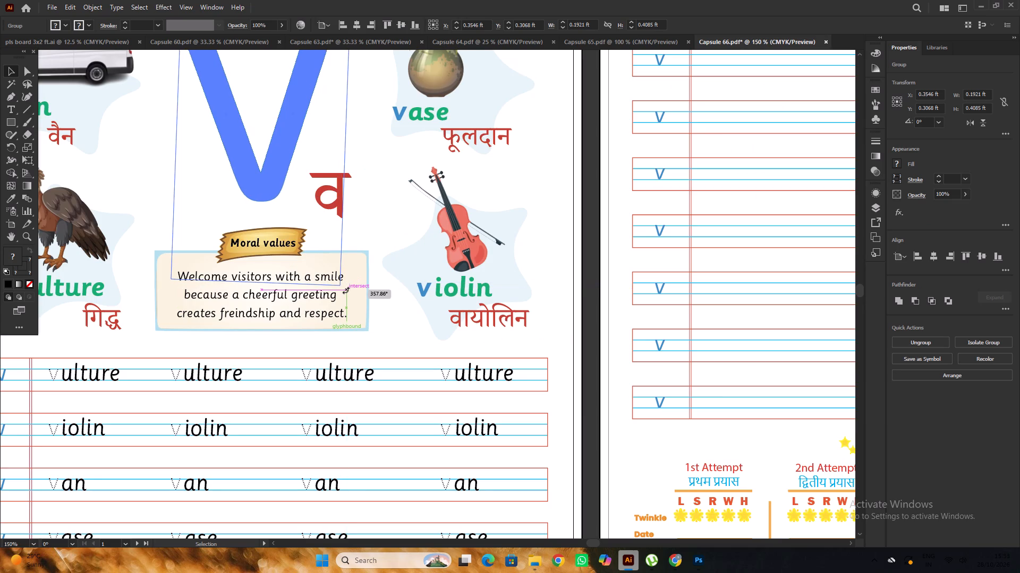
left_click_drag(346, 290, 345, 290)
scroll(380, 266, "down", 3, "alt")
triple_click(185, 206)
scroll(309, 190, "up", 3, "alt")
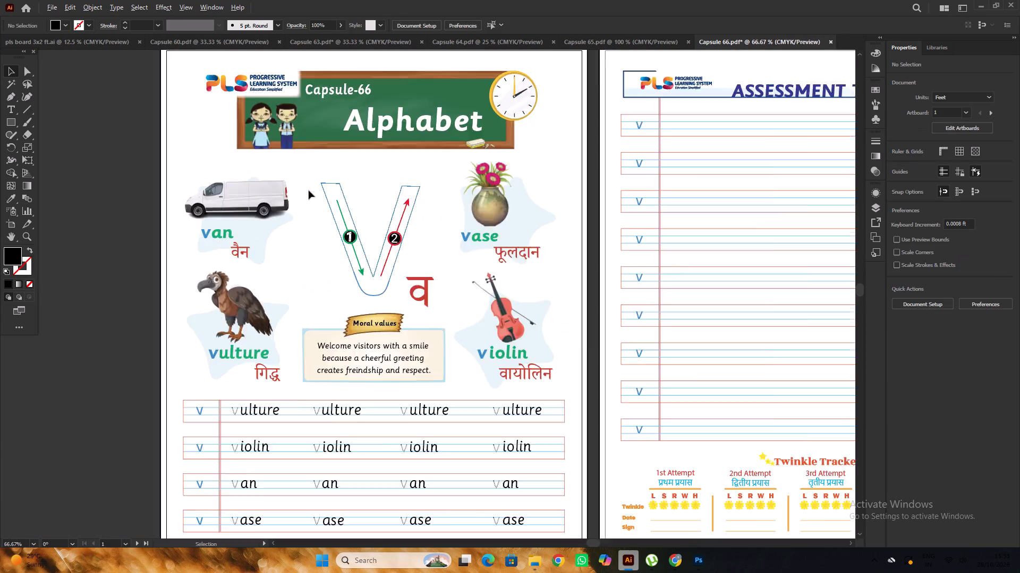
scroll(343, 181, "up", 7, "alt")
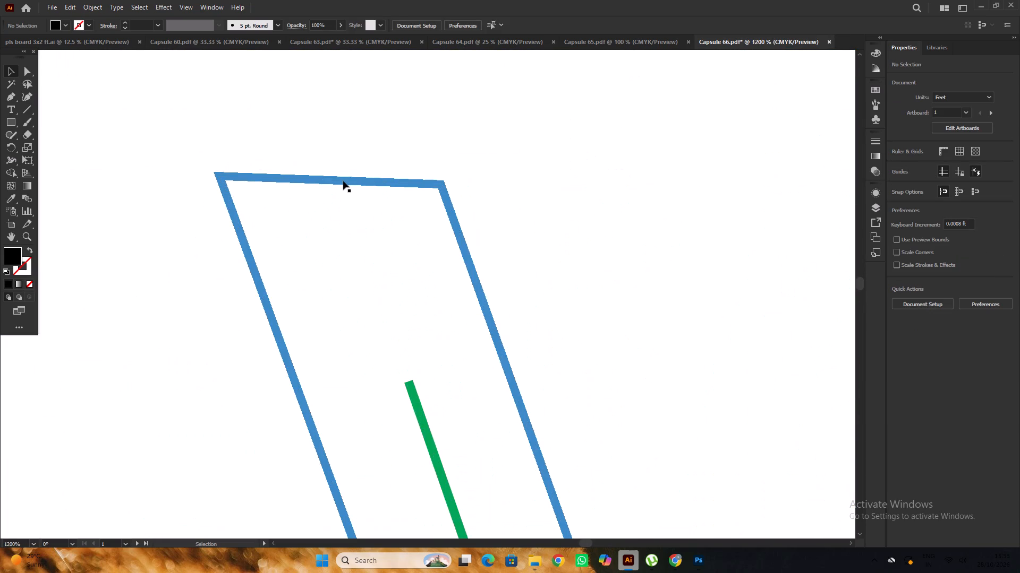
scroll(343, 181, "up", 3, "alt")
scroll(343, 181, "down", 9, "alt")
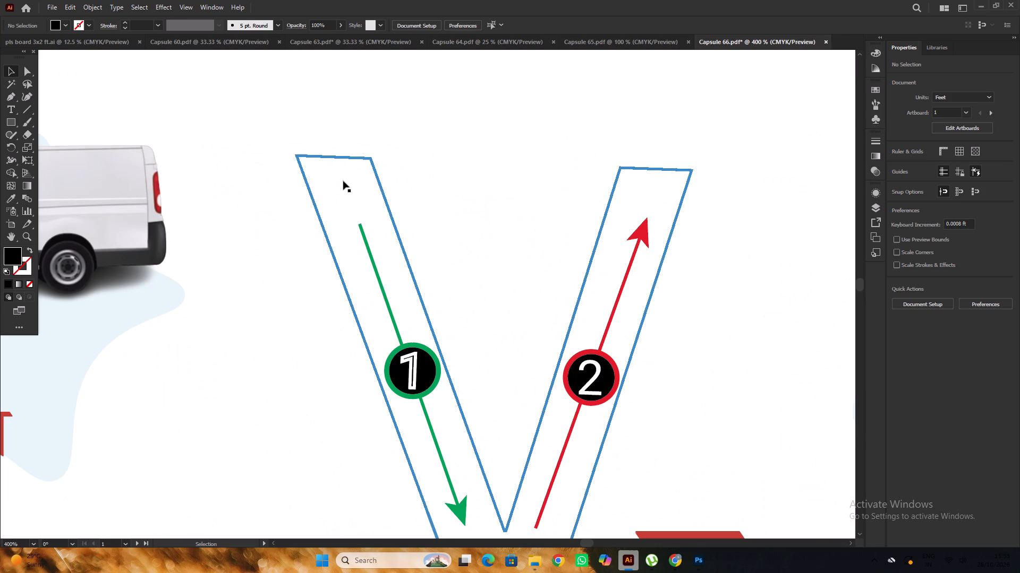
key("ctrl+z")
Check the Capsule 66 pages as a whole and save Capsule 66.pdf.
scroll(343, 181, "down", 6, "alt")
left_click(165, 171)
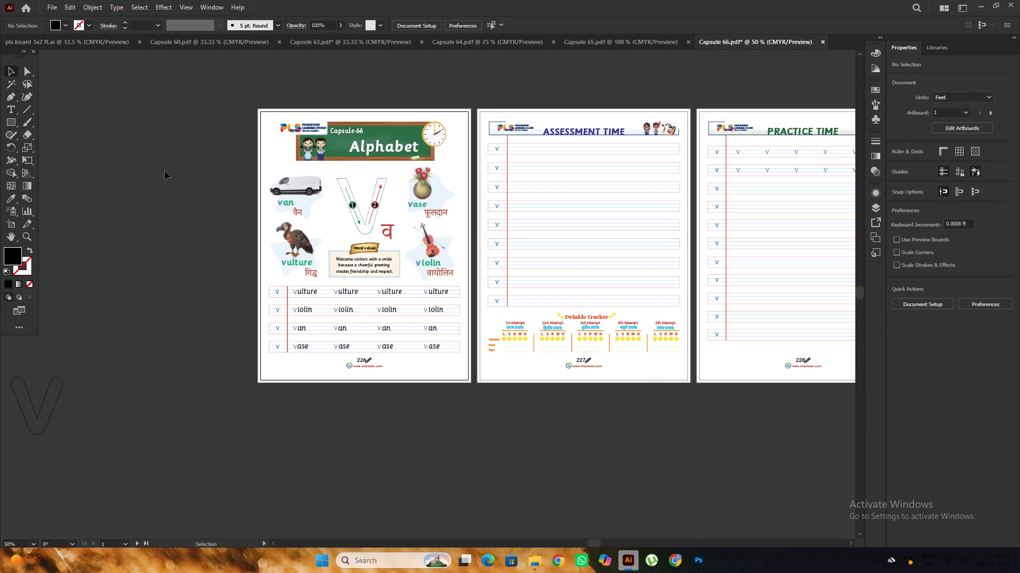
scroll(165, 171, "down", 1)
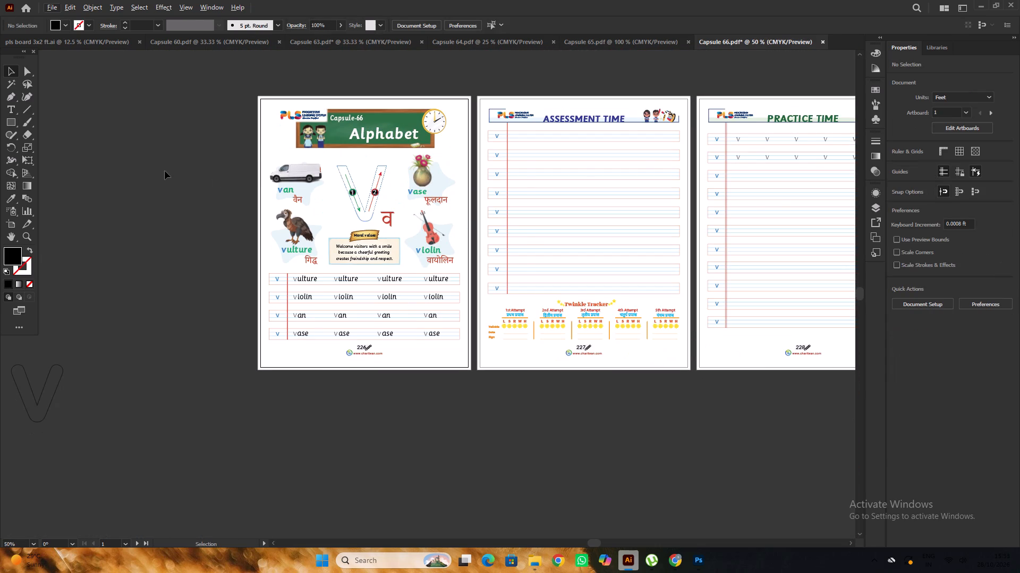
scroll(165, 171, "down", 1, "alt")
scroll(165, 171, "up", 2)
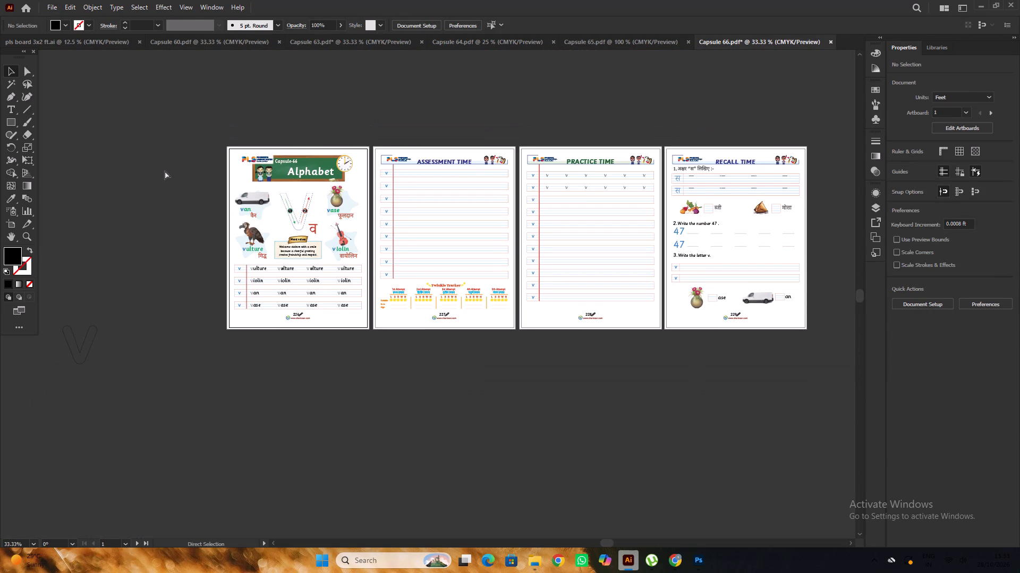
key("ctrl+s")
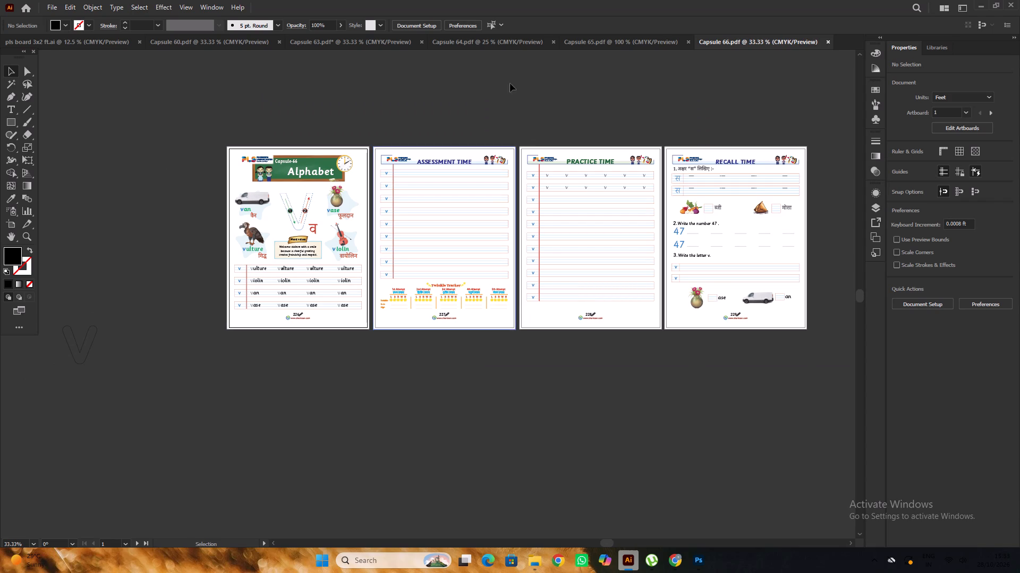
Close the Capsule 60.pdf and Capsule 63.pdf documents, keeping Capsule 66.pdf open.
left_click(180, 45)
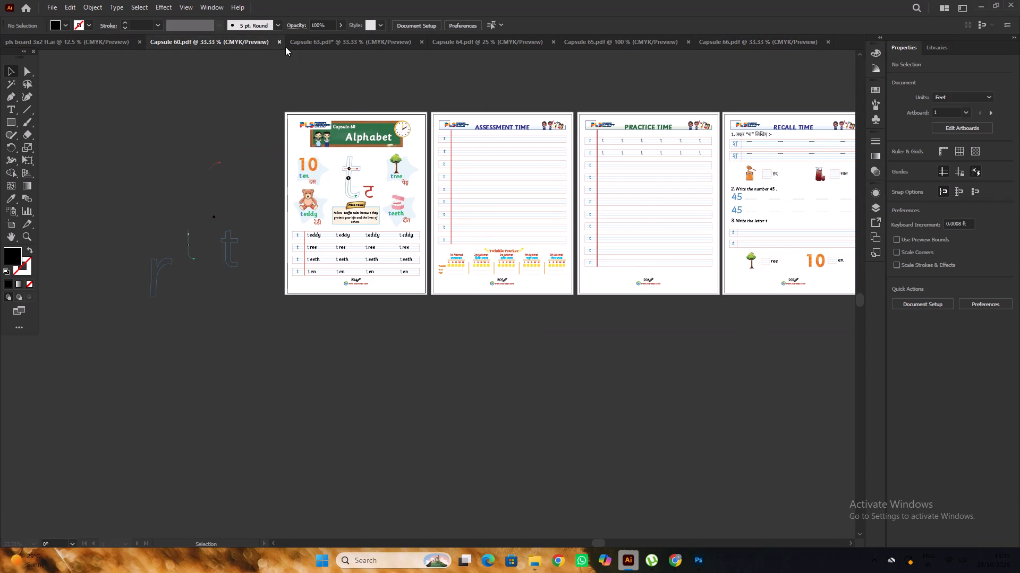
left_click(280, 45)
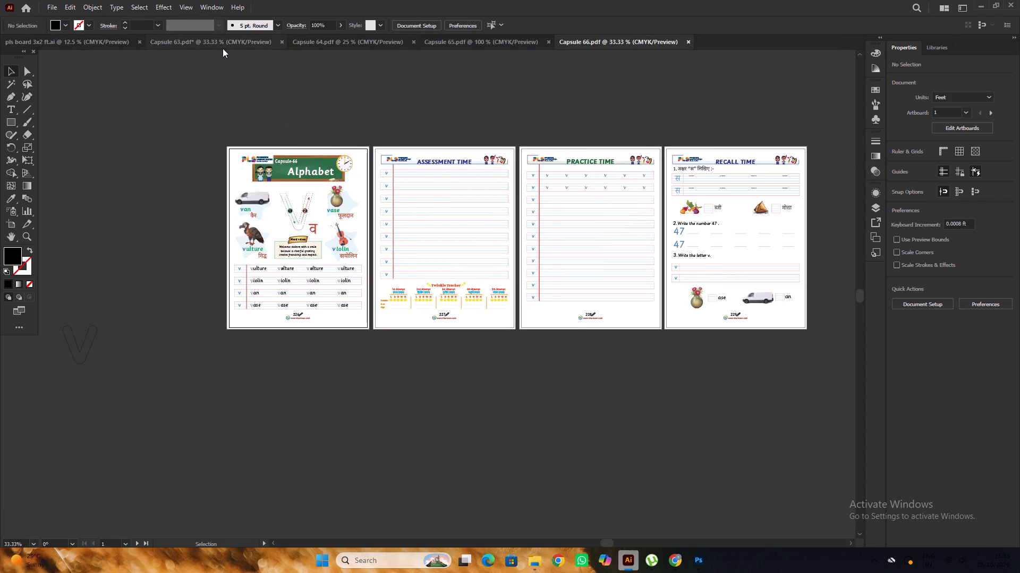
left_click(223, 48)
left_click(280, 44)
left_click(560, 294)
scroll(432, 241, "up", 4)
left_click(345, 103)
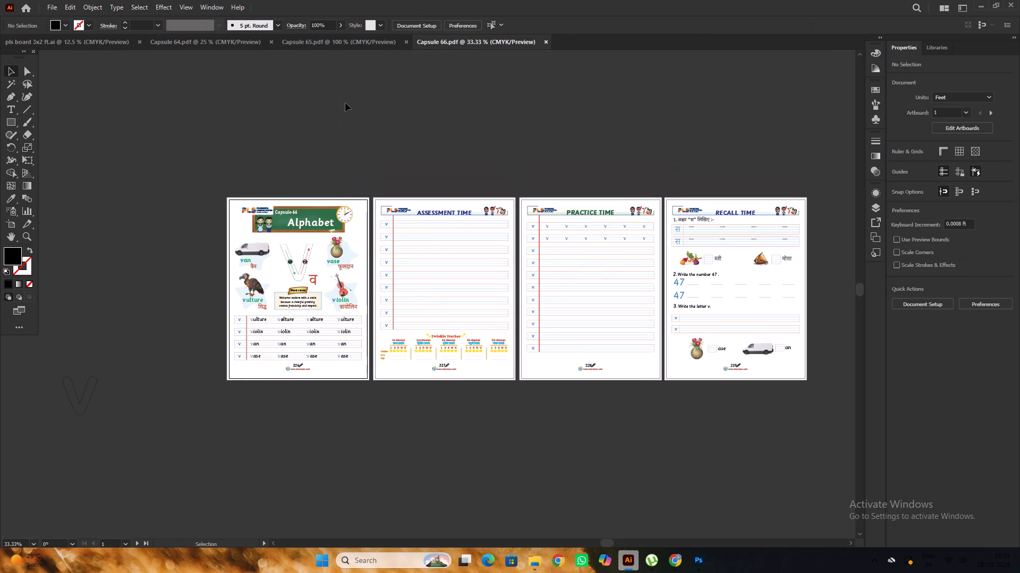
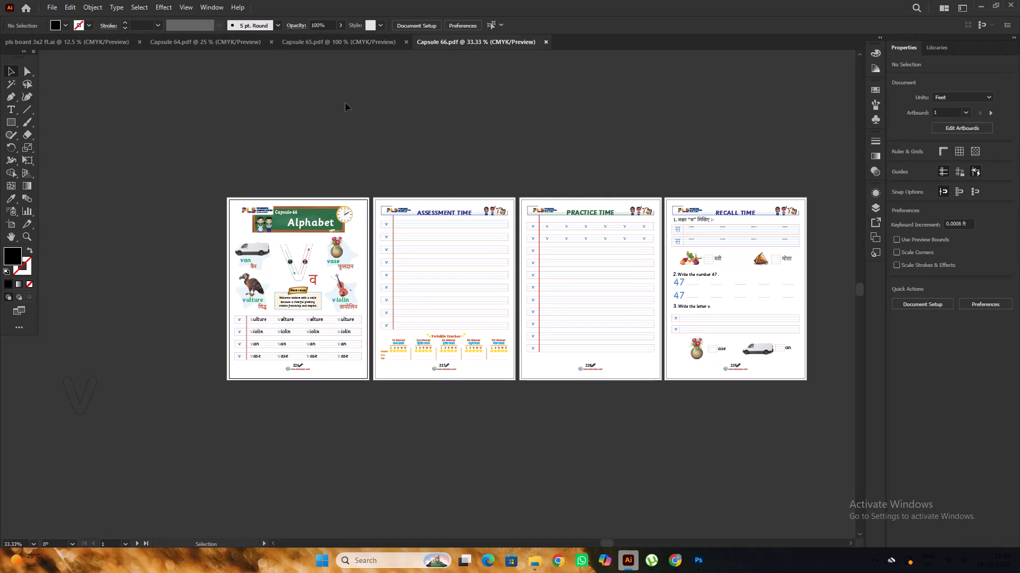
Minimize Illustrator and the PRINT FINAL folder window, leaving the Images folder window open.
left_click(976, 3)
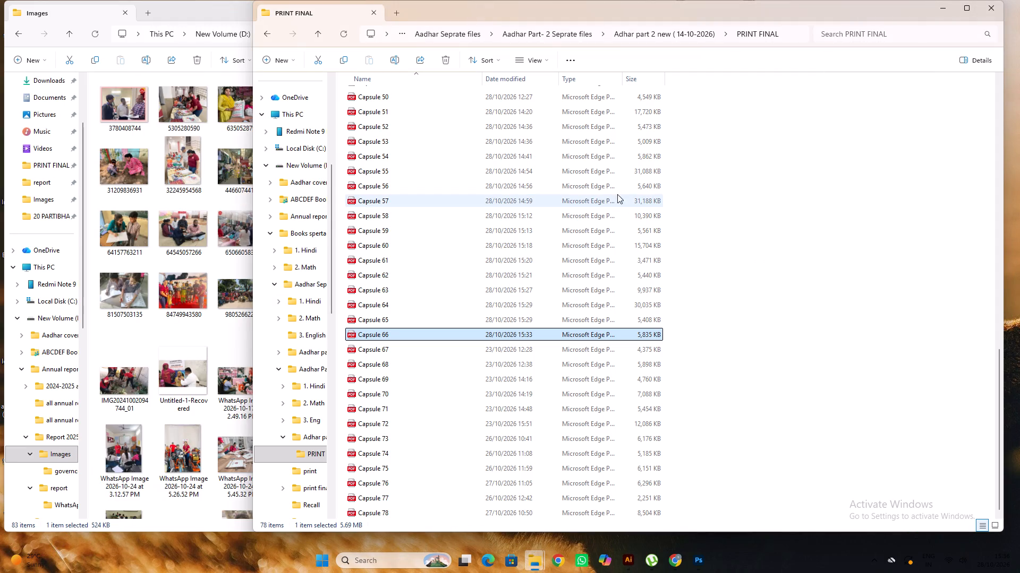
left_click(936, 12)
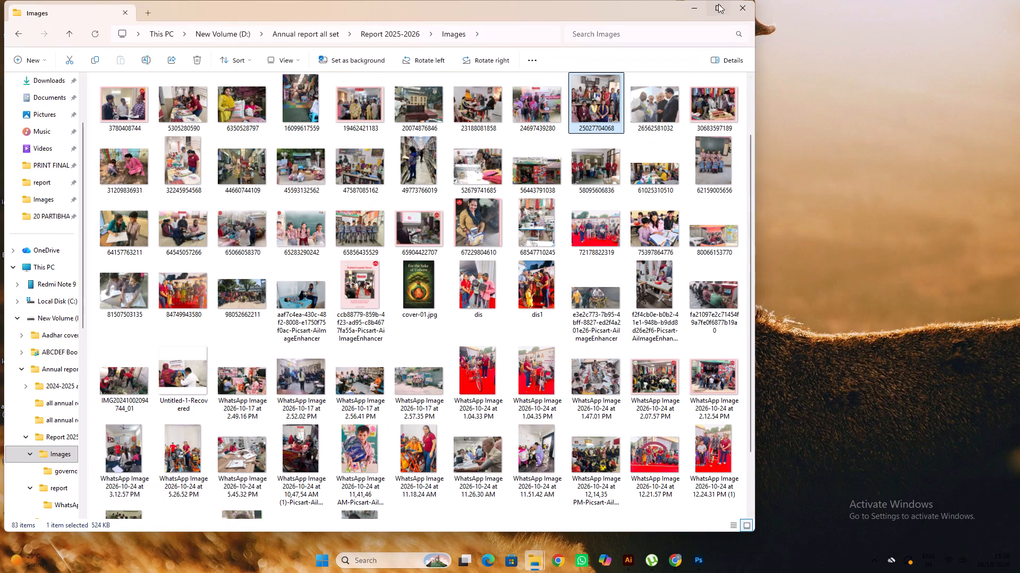
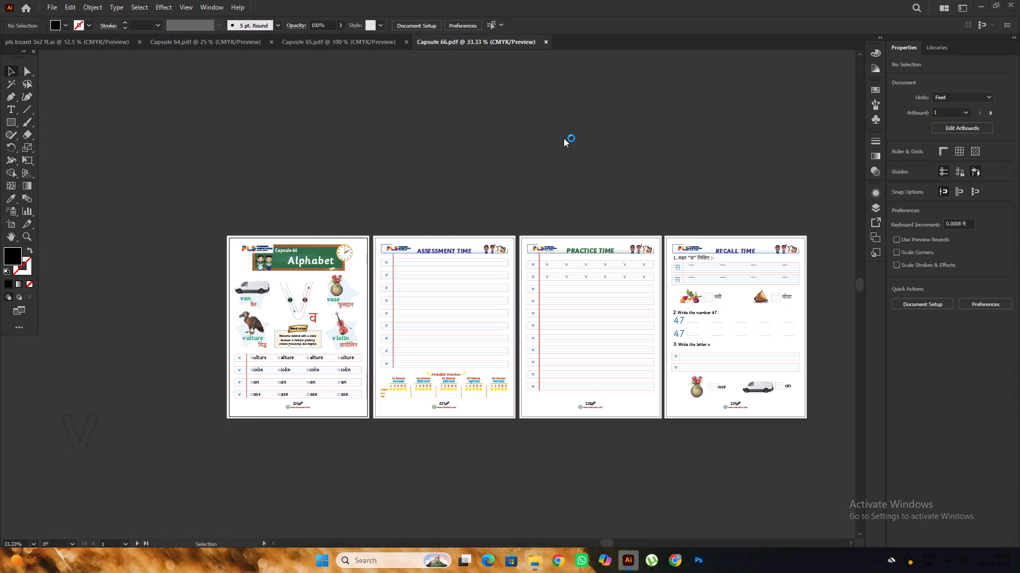
Unlock all objects in Capsule 67 and delete the green borders around its three pages.
scroll(462, 146, "down", 3)
scroll(410, 258, "up", 2)
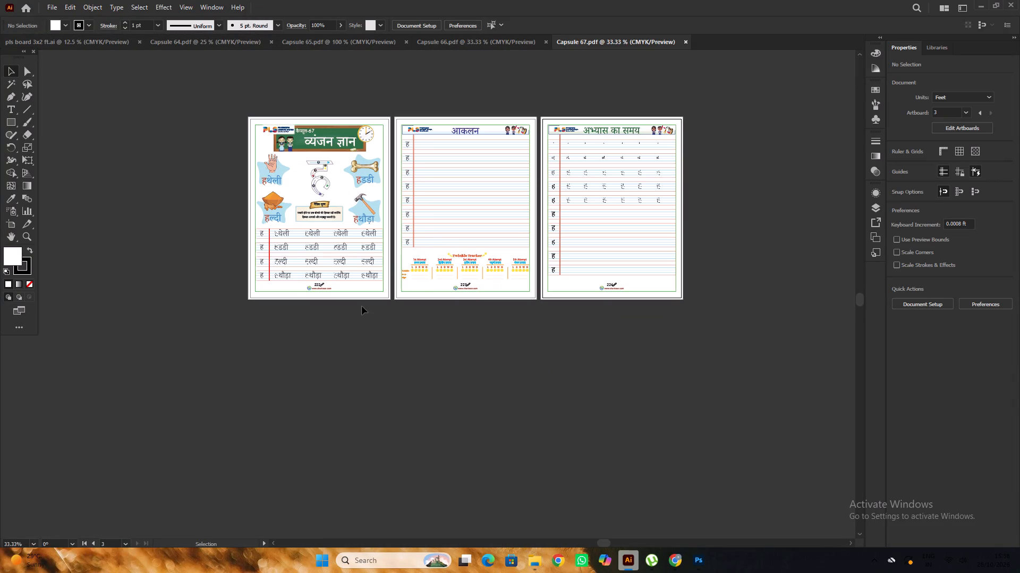
key("ctrl+alt+2")
left_click(377, 413)
scroll(394, 291, "up", 1, "alt")
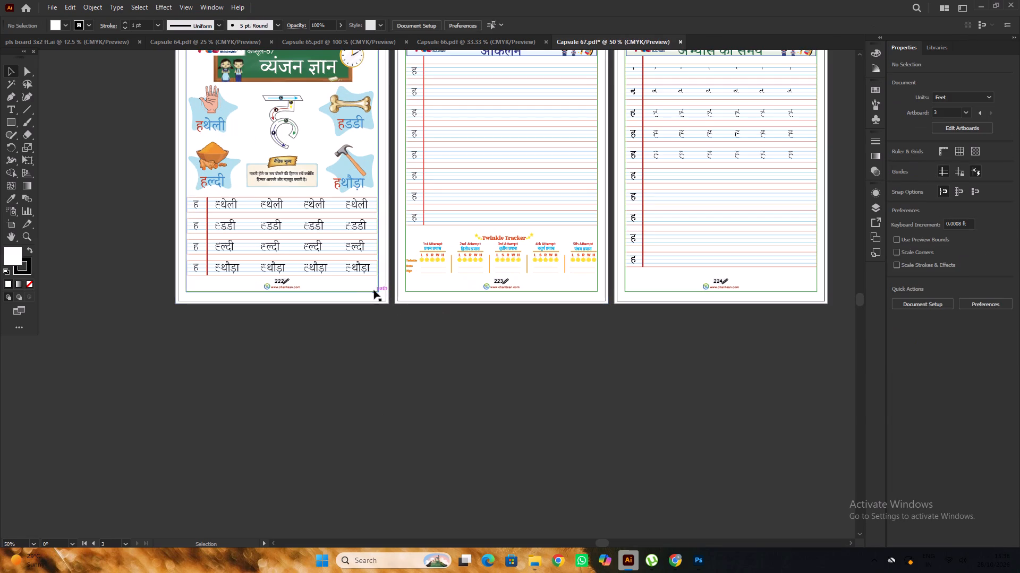
left_click(373, 290)
left_click(421, 291, "shift")
left_click(641, 291, "shift")
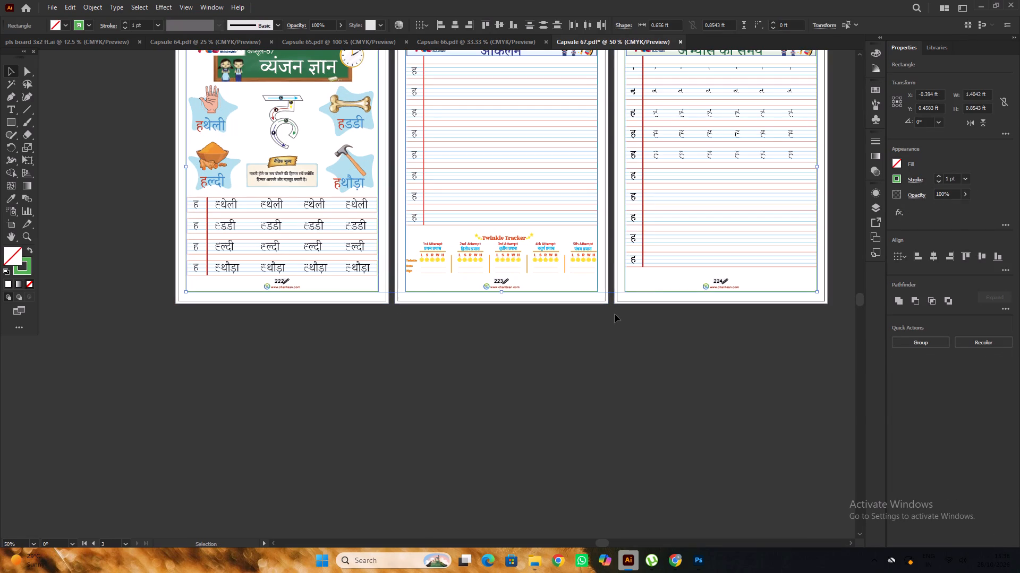
key("Delete")
Convert the Hindi moral-value text in the box below the large tracing letter on the first page to outlines.
scroll(442, 265, "up", 4)
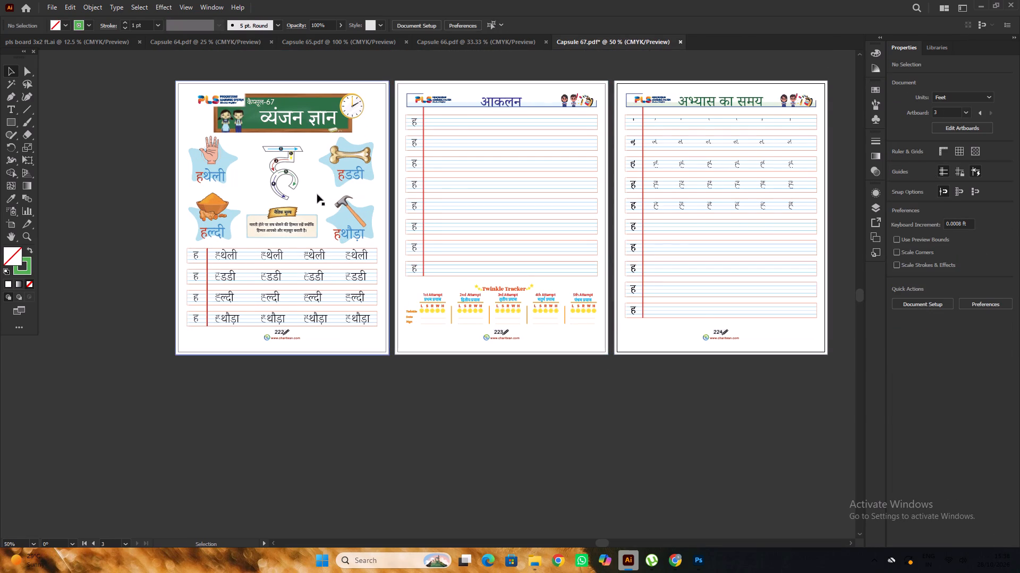
scroll(288, 237, "up", 3, "alt")
left_click(302, 224)
scroll(394, 211, "down", 3, "alt")
left_click_drag(368, 214, 102, 272)
left_click(132, 229)
scroll(361, 217, "up", 2, "alt")
left_click(367, 215)
key("ctrl+shift+o")
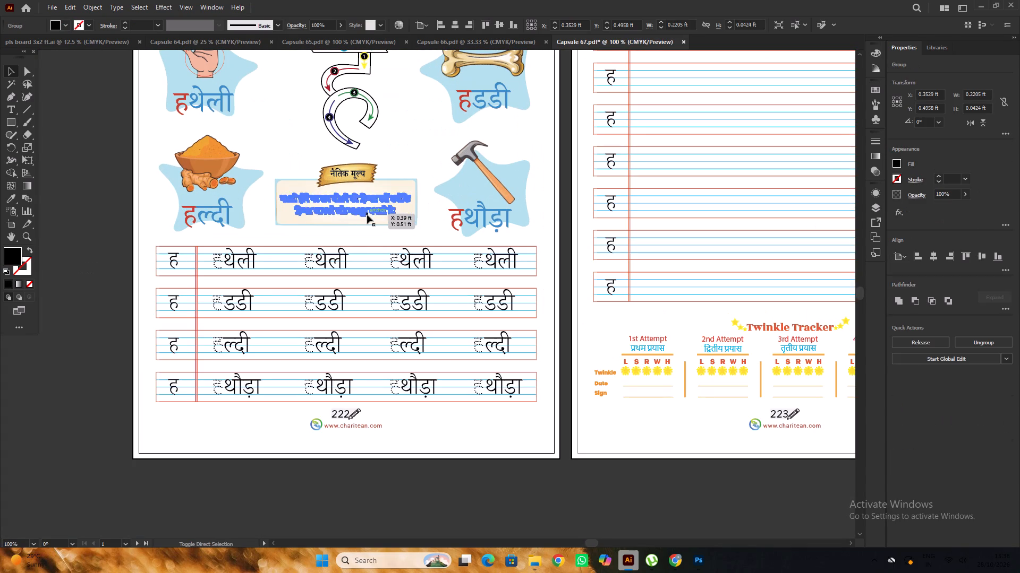
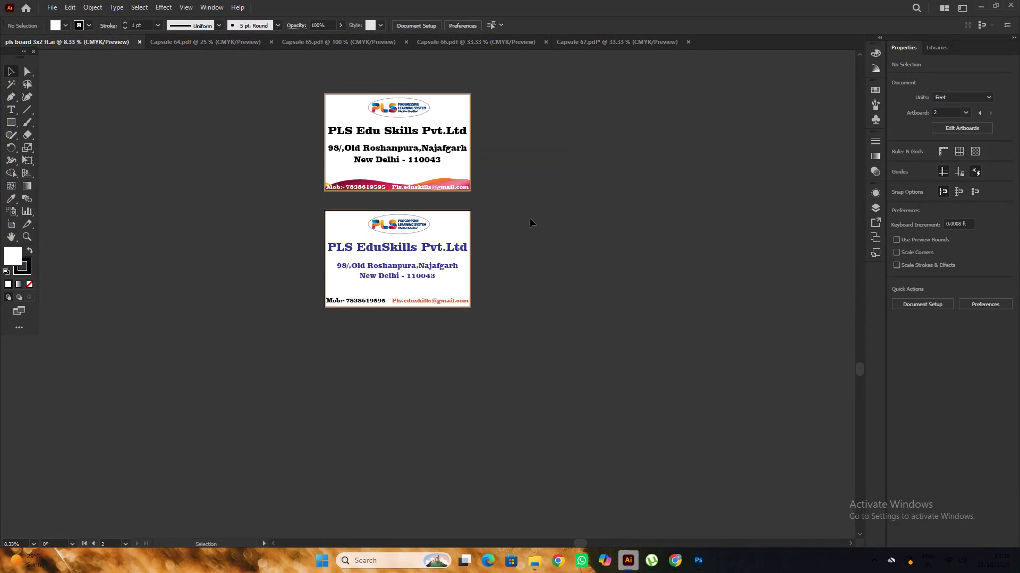
Check the page number on the last page of Capsule 66 against the page numbers in Capsule 67.
left_click(590, 47)
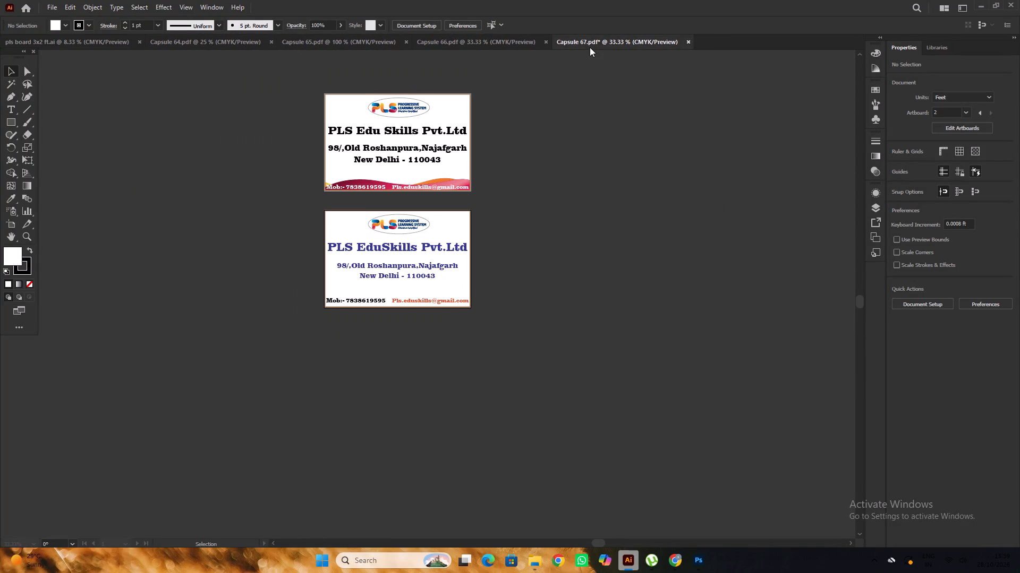
scroll(564, 223, "up", 8)
scroll(532, 204, "down", 1)
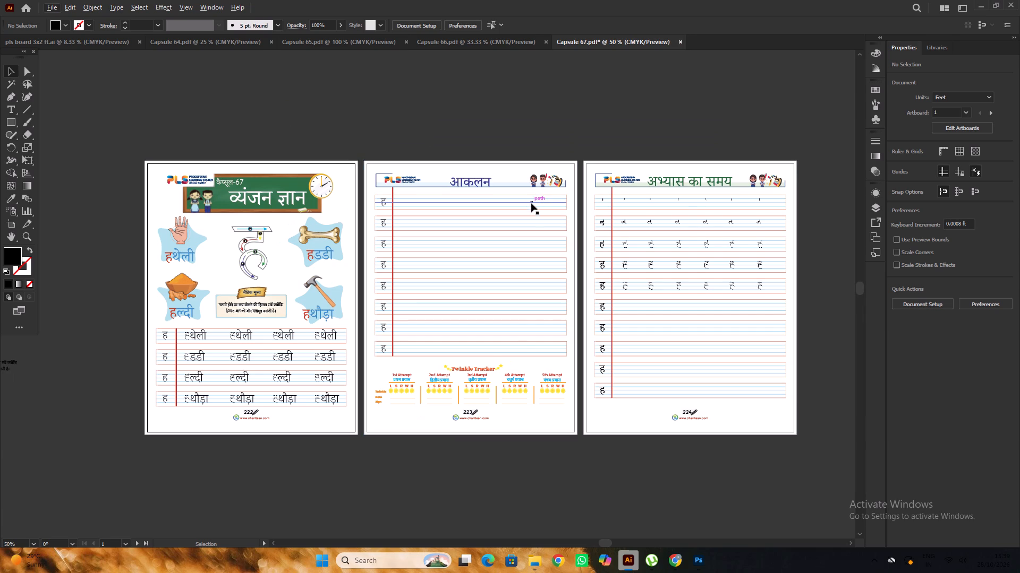
scroll(531, 203, "down", 2)
key("space")
key("space")
key("space")
key("space")
key("space")
key("space")
key("space")
key("space")
key("space")
key("space")
key("space")
key("space")
key("space")
key("space")
key("space")
key("space")
key("space")
key("space")
key("space")
key("space")
left_click_drag(704, 274, 671, 229)
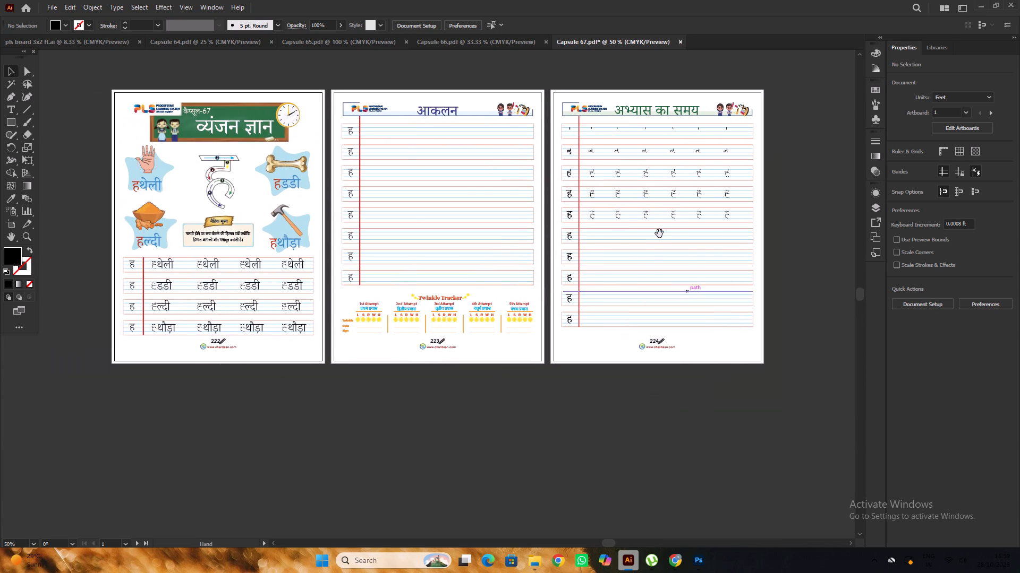
left_click(504, 46)
scroll(718, 396, "up", 3, "alt")
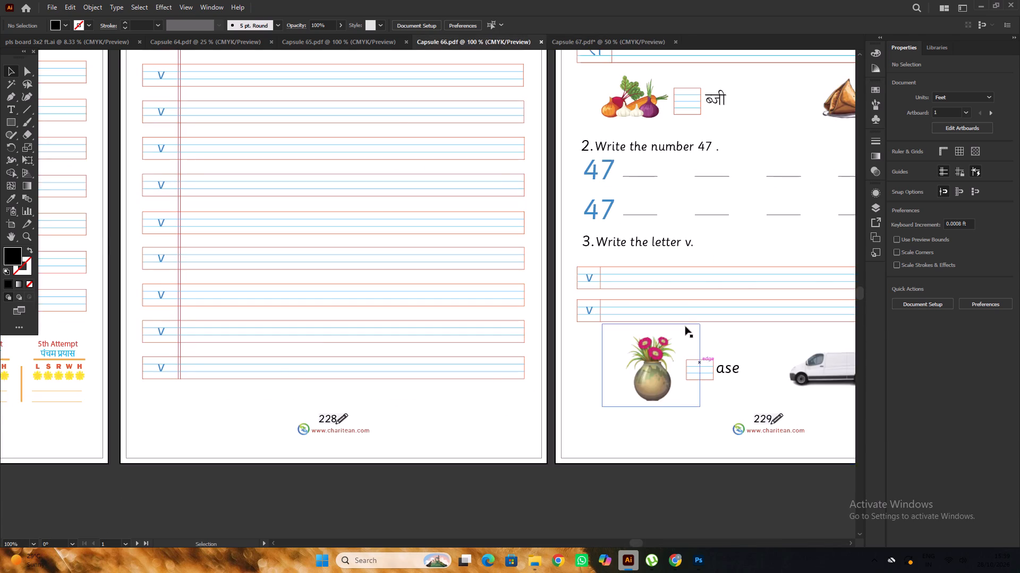
scroll(684, 325, "down", 4, "alt")
left_click(620, 41)
scroll(213, 351, "up", 2, "alt")
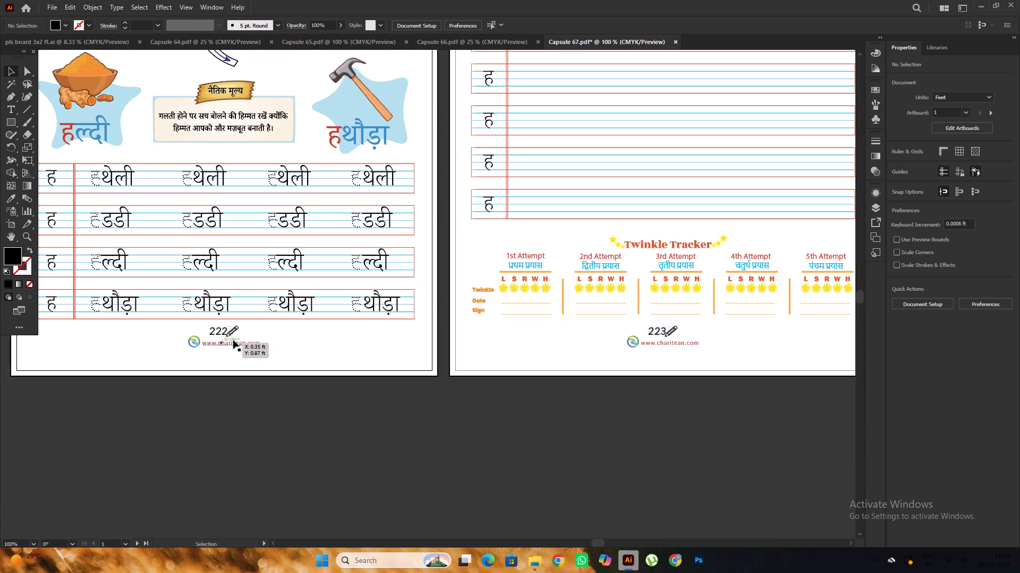
scroll(231, 341, "up", 3, "alt")
scroll(361, 318, "down", 4, "alt")
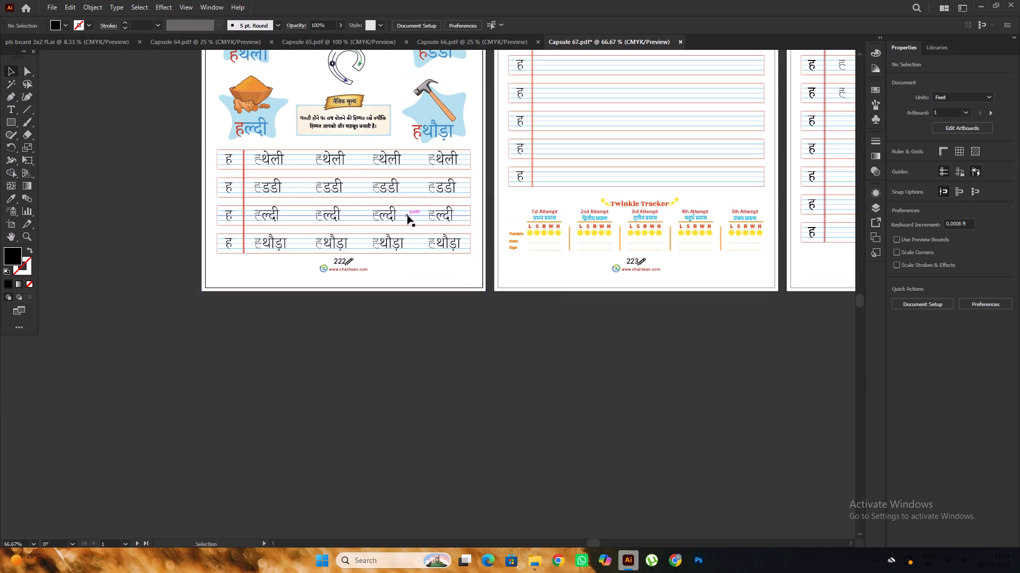
left_click(492, 36)
scroll(686, 333, "up", 3, "alt")
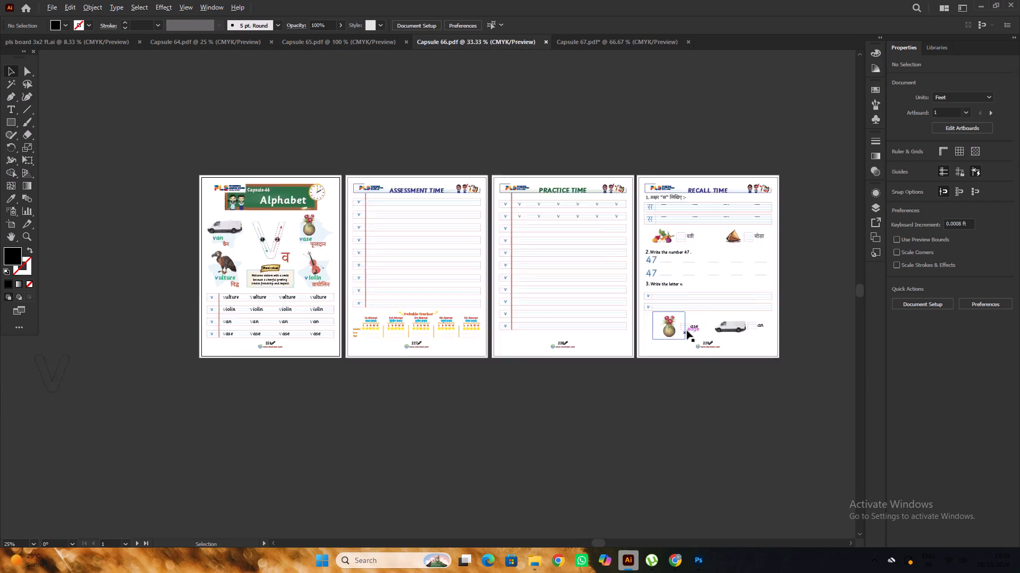
scroll(695, 310, "down", 1, "alt")
Change the page number at the foot of Capsule 67's first page to 230.
left_click(574, 38)
scroll(325, 304, "up", 4, "alt")
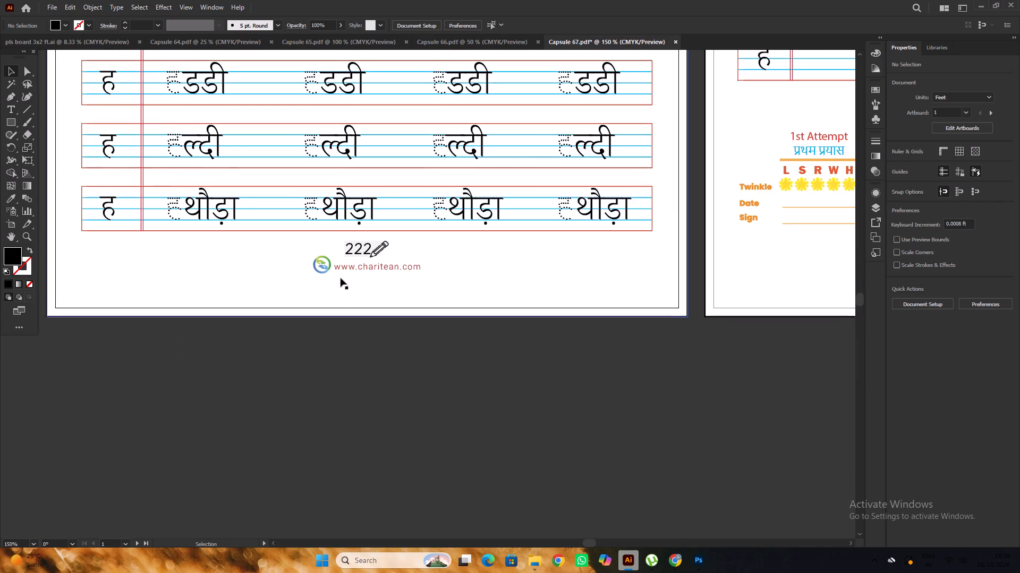
scroll(341, 278, "up", 6, "alt")
key("t")
left_click_drag(372, 265, 360, 273)
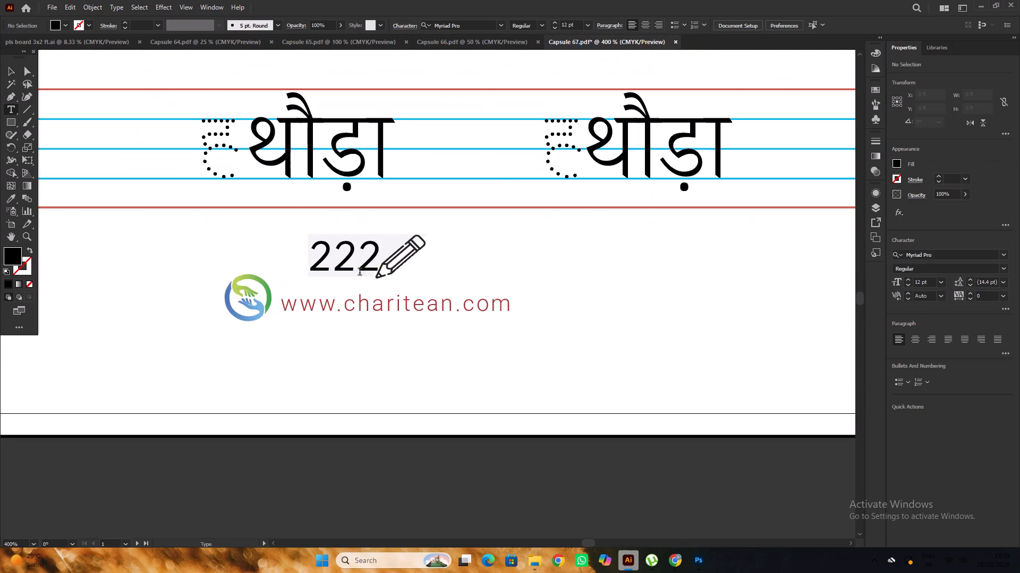
left_click_drag(360, 273, 336, 281)
type("30")
Change the page number under the Twinkle Tracker on Capsule 67's second page to 231.
scroll(315, 271, "down", 5, "alt")
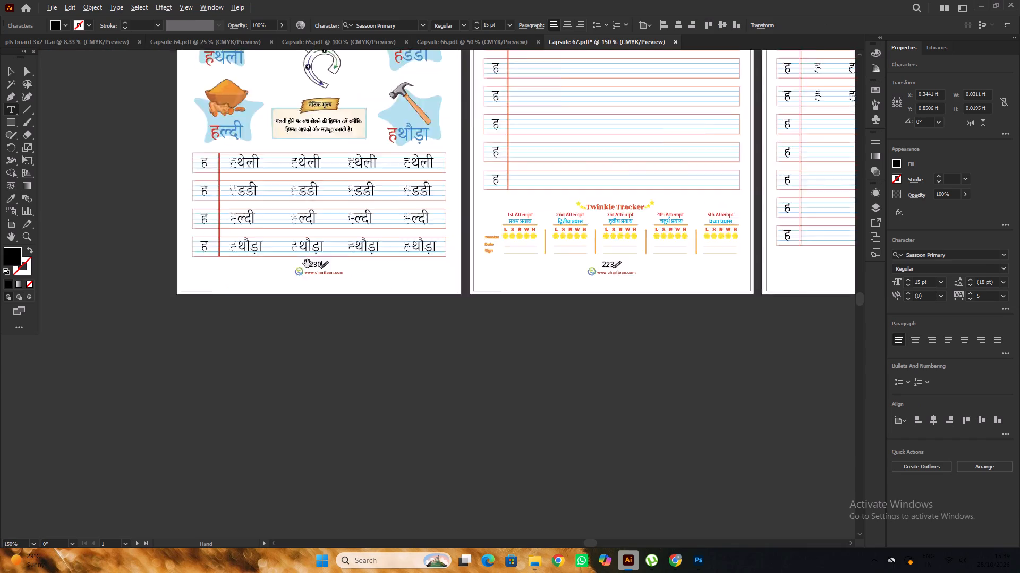
scroll(307, 264, "down", 1, "alt")
scroll(569, 290, "up", 5, "alt")
left_click_drag(487, 244, 457, 251)
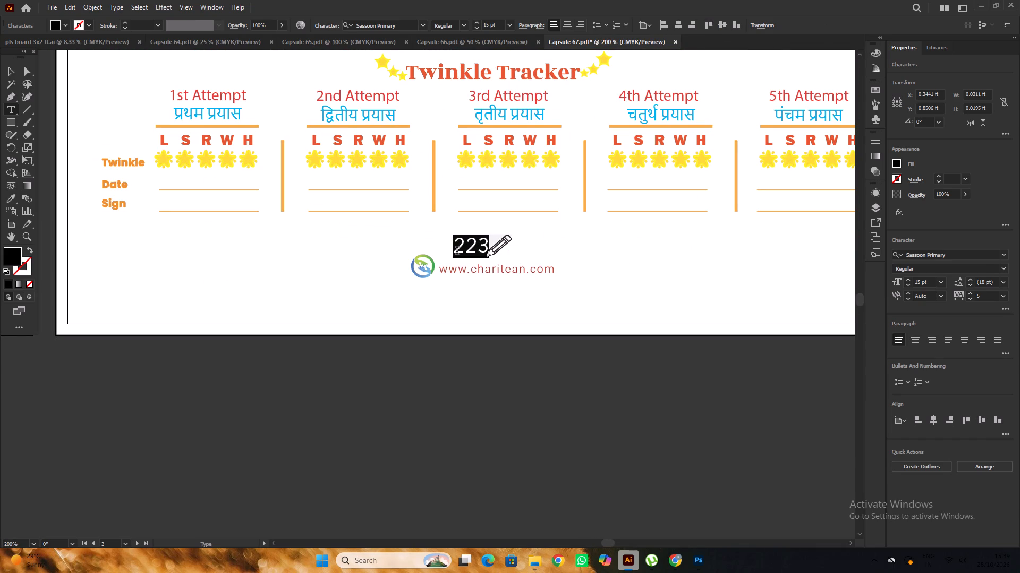
left_click(464, 248)
left_click_drag(488, 245, 470, 251)
type("31")
Change the page number at the foot of Capsule 67's third page to 232 and finish text editing.
scroll(484, 259, "down", 4, "alt")
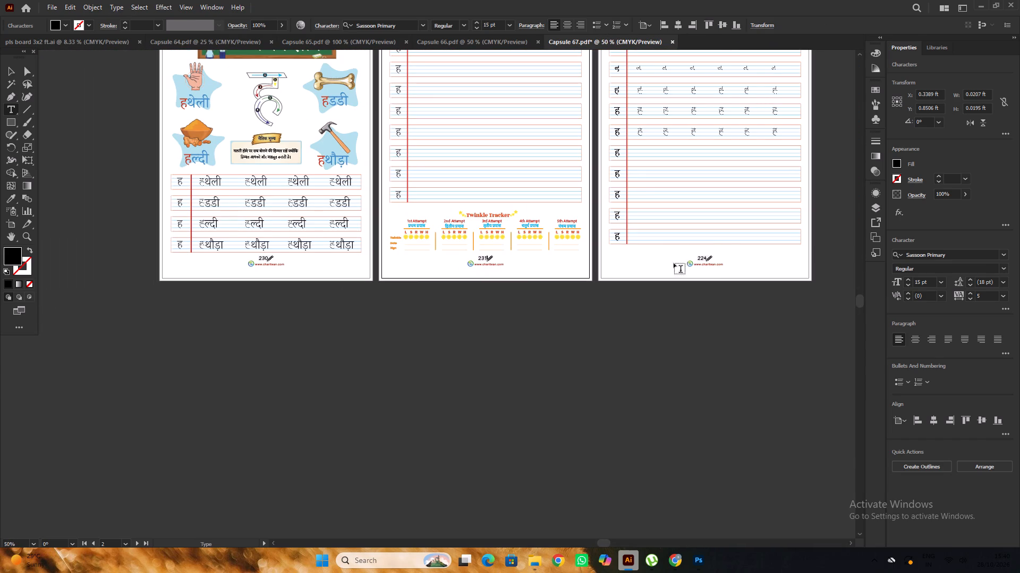
scroll(682, 259, "up", 7)
left_click_drag(616, 292, 569, 302)
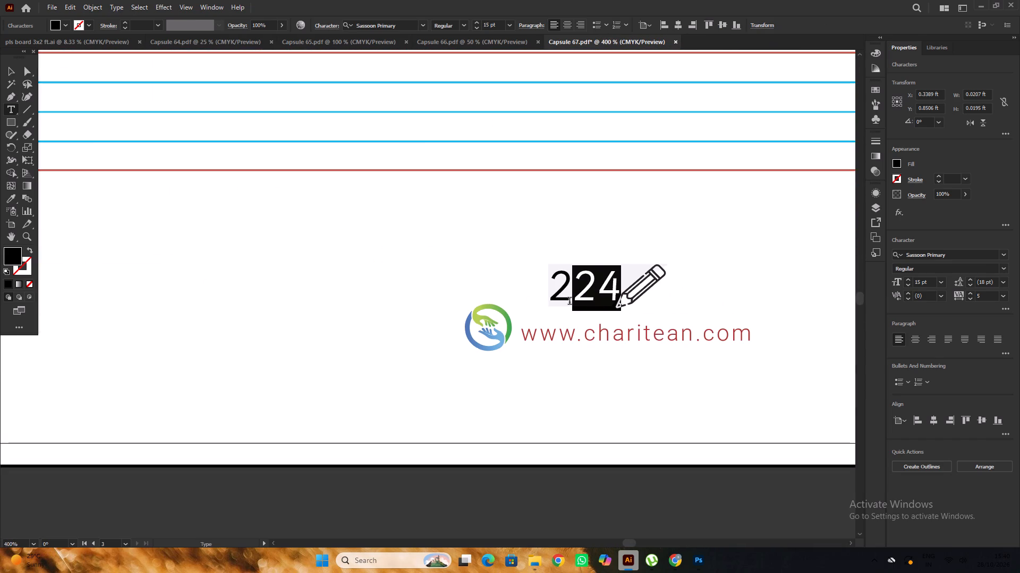
left_click_drag(569, 302, 571, 302)
type("32")
scroll(515, 305, "down", 7, "alt")
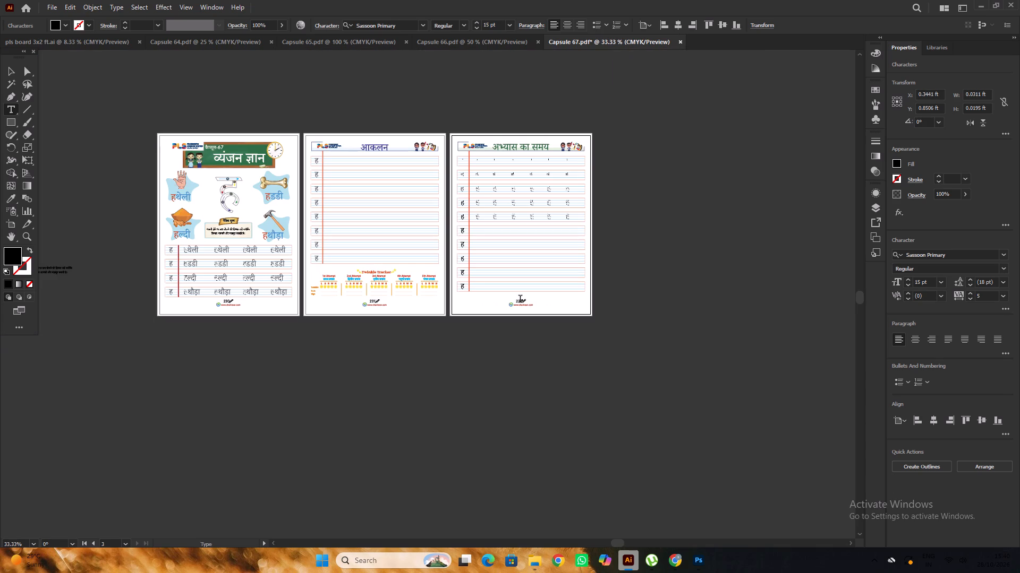
left_click(11, 70)
left_click(174, 84)
Review the Capsule 67 pages and compare their numbering with the pages of Capsule 66.
scroll(308, 116, "up", 1, "alt")
scroll(471, 120, "down", 1, "alt")
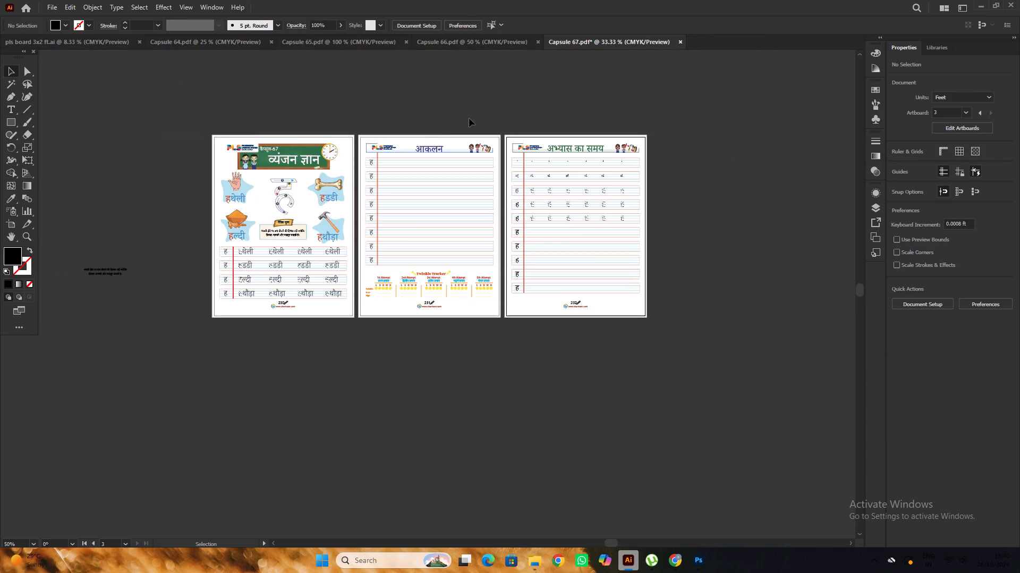
scroll(281, 166, "up", 2, "alt")
scroll(373, 144, "down", 3, "alt")
scroll(373, 144, "up", 2)
left_click(389, 119)
key("space")
left_click_drag(456, 107, 420, 146)
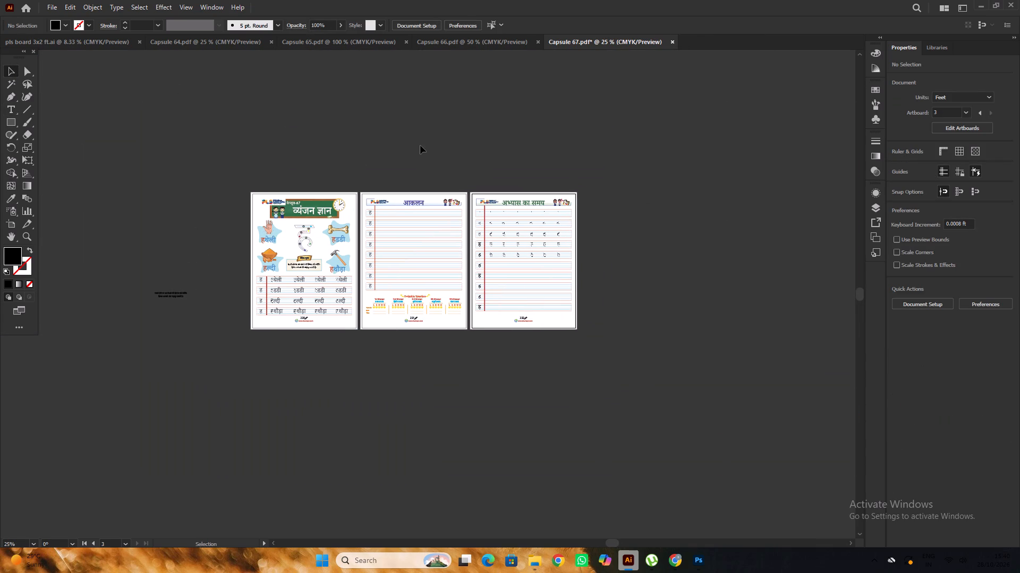
scroll(427, 193, "up", 3, "alt")
scroll(440, 168, "down", 3, "alt")
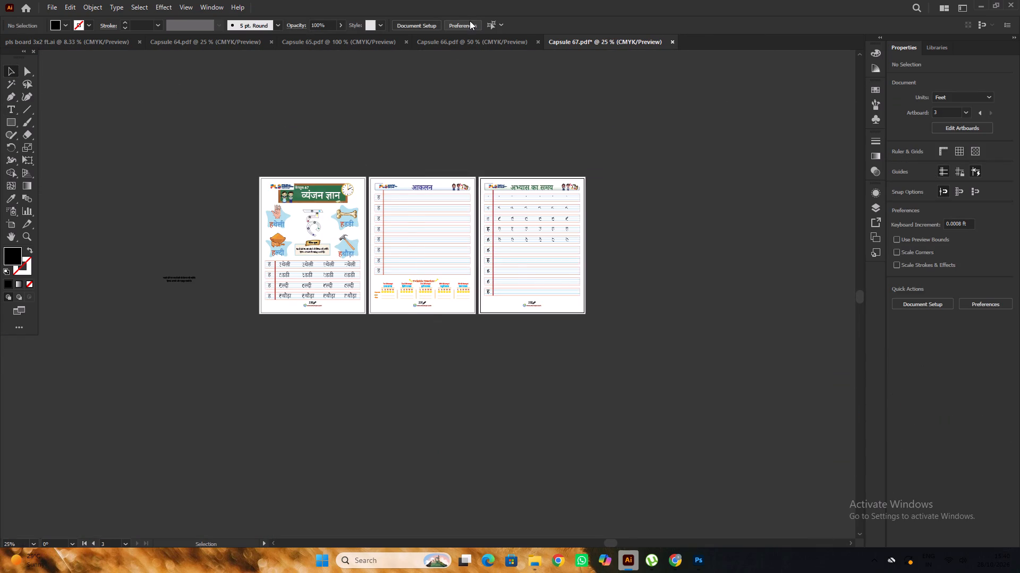
left_click(465, 37)
scroll(715, 318, "up", 1, "alt")
scroll(711, 298, "down", 2, "alt")
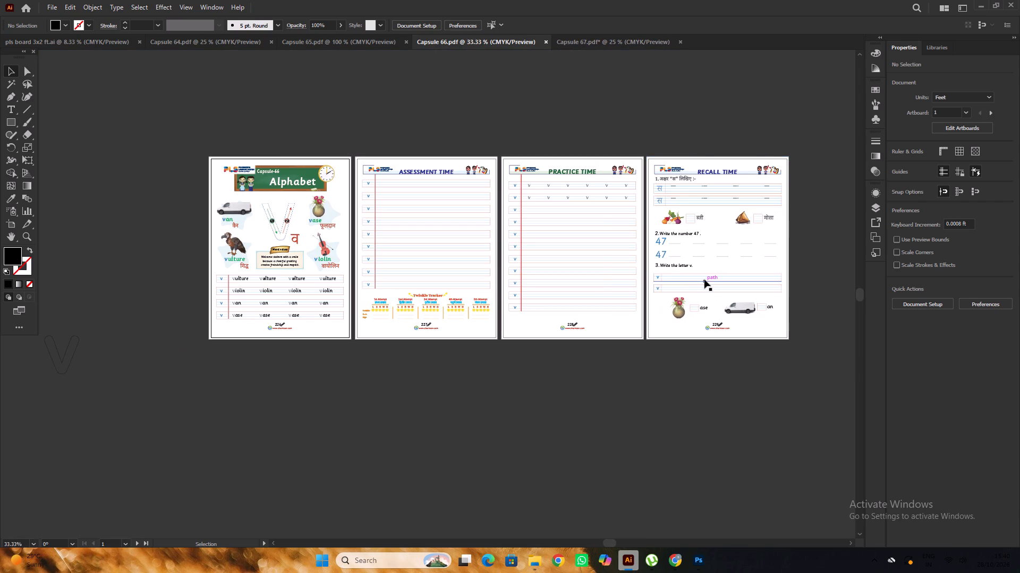
scroll(705, 283, "up", 2, "alt")
scroll(707, 280, "down", 2, "alt")
Return to Capsule 67, give its pages a final check, and save the file.
left_click(640, 46)
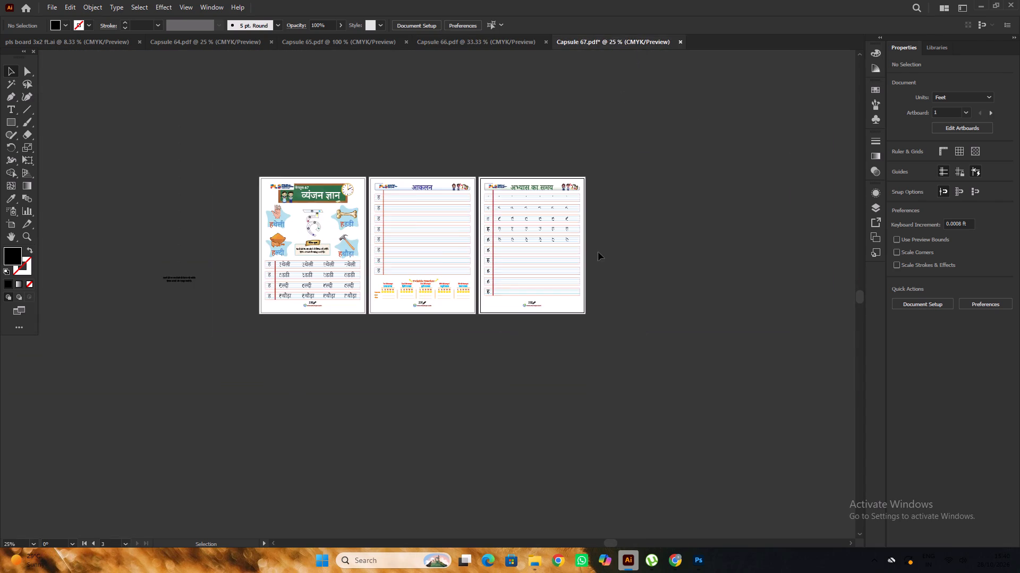
scroll(607, 293, "up", 2, "alt")
scroll(622, 312, "down", 1, "alt")
double_click(662, 317)
key("ctrl+s")
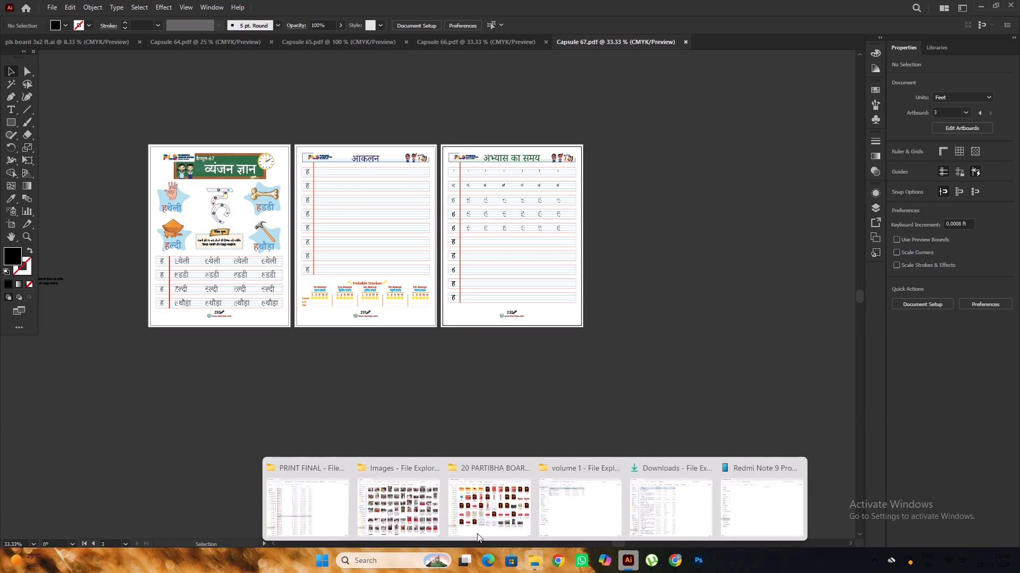
Switch to File Explorer and open the Capsule 68 PDF from the PRINT FINAL folder.
left_click(308, 499)
left_click(470, 364)
right_click(470, 364)
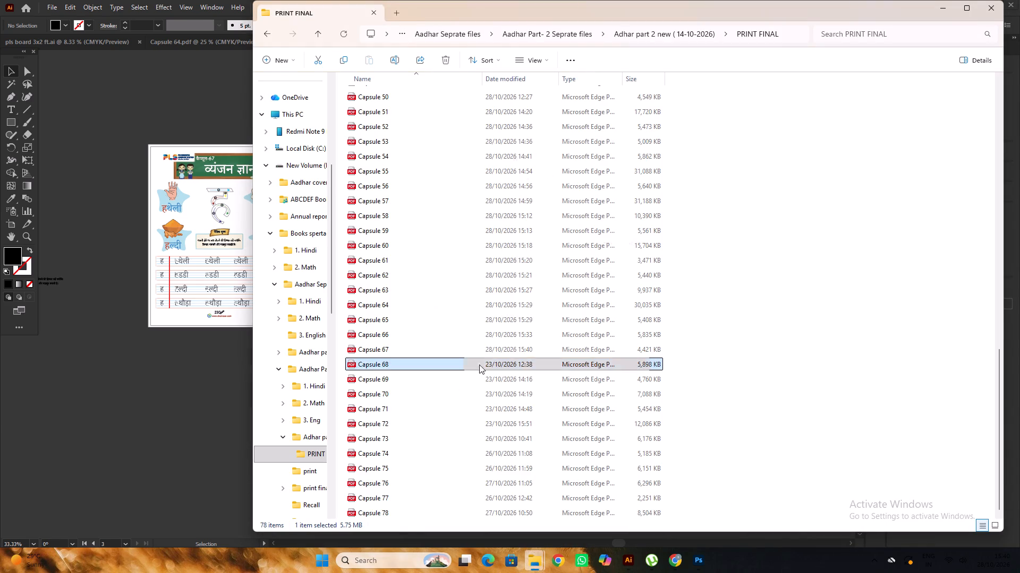
left_click(673, 160)
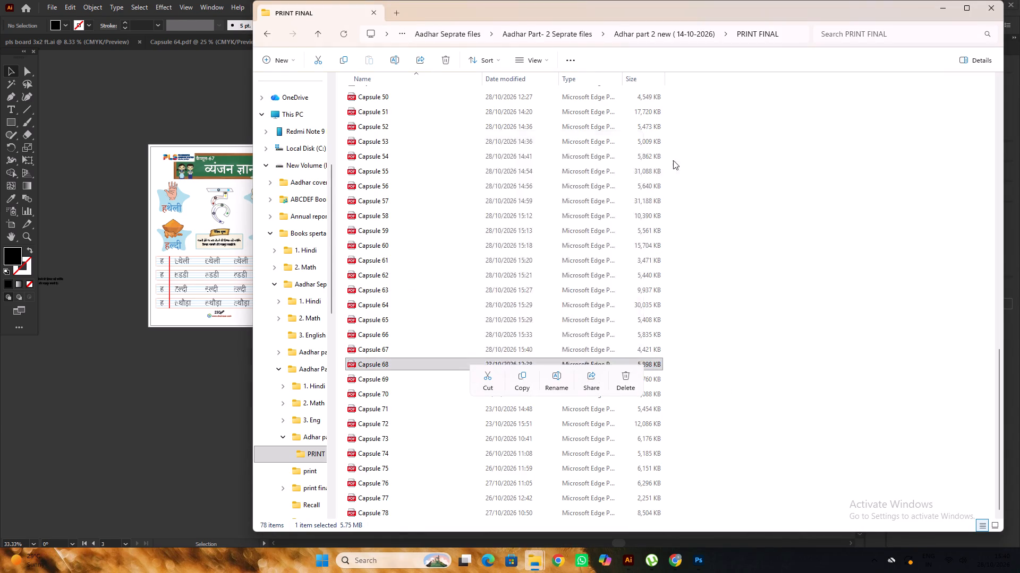
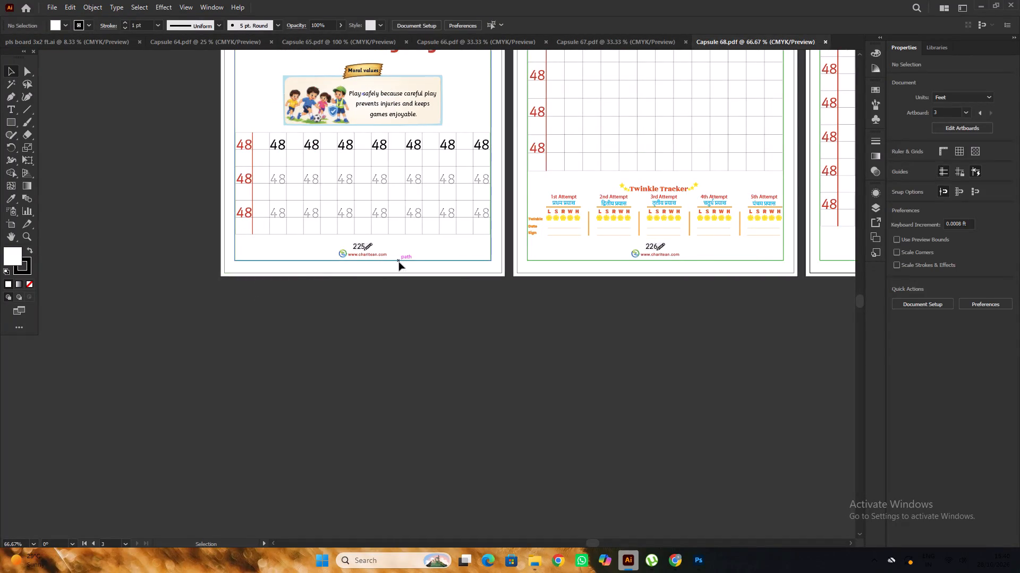
Delete the green border rectangles from all three pages of Capsule 68.
scroll(364, 255, "down", 1, "alt")
left_click(500, 261, "shift")
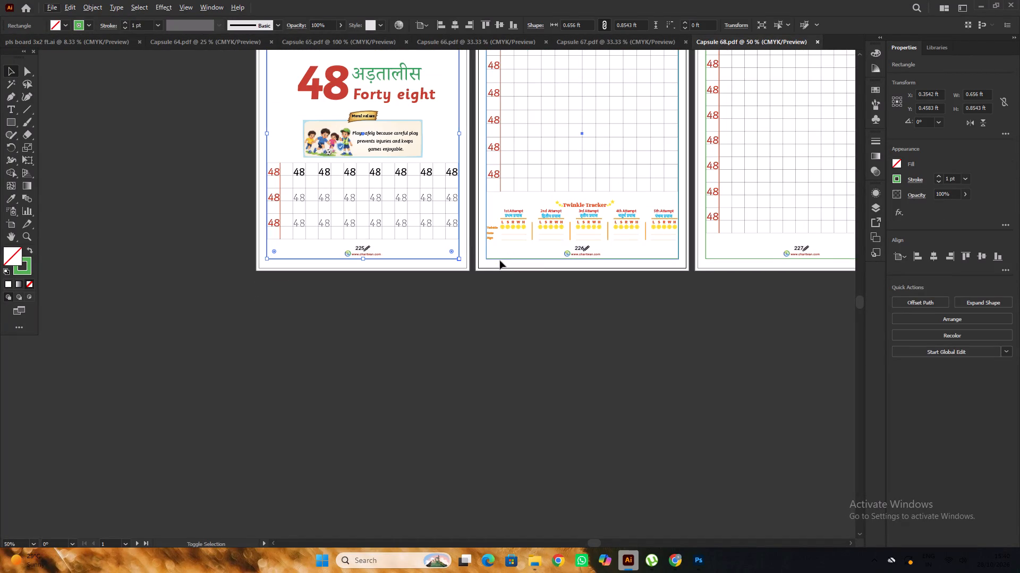
scroll(388, 236, "down", 2, "alt")
scroll(636, 256, "up", 2, "alt")
left_click(632, 239, "shift")
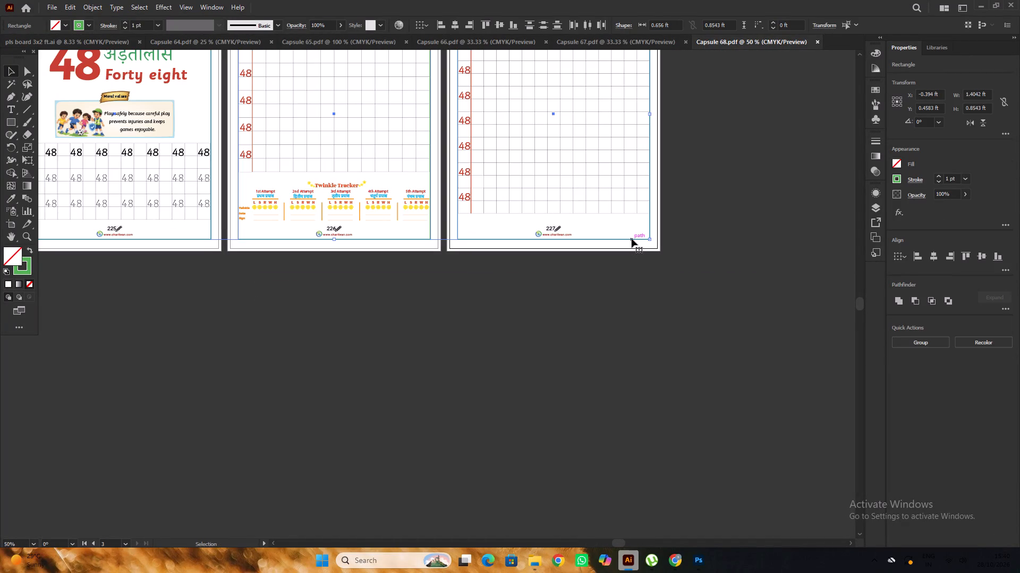
key("Delete")
Hyphenate the red number name on Capsule 68's first page so it reads Forty-eight.
scroll(632, 239, "down", 3, "alt")
scroll(618, 231, "up", 5)
scroll(520, 228, "up", 1, "alt")
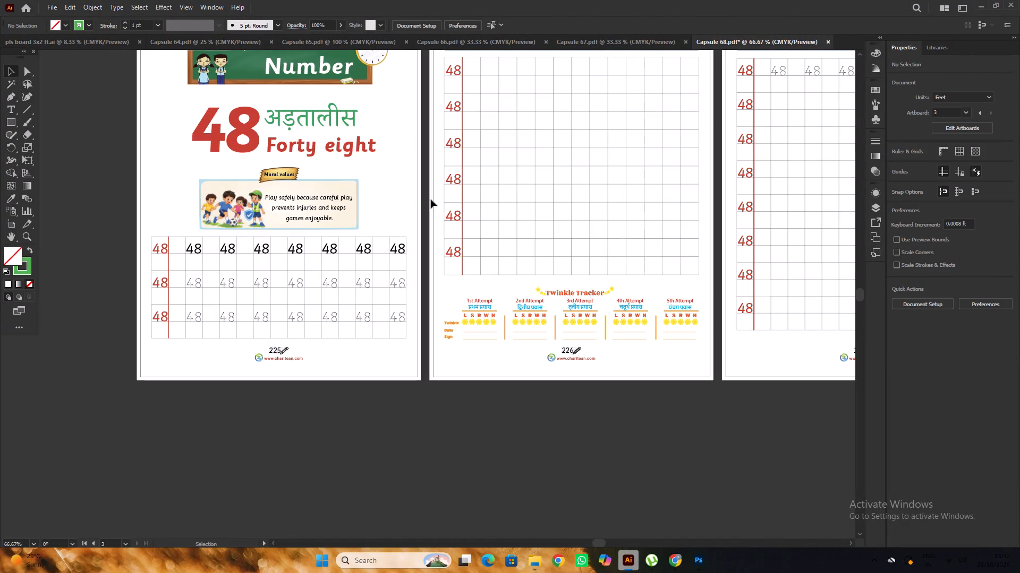
left_click(336, 147)
key("t")
left_click(329, 146)
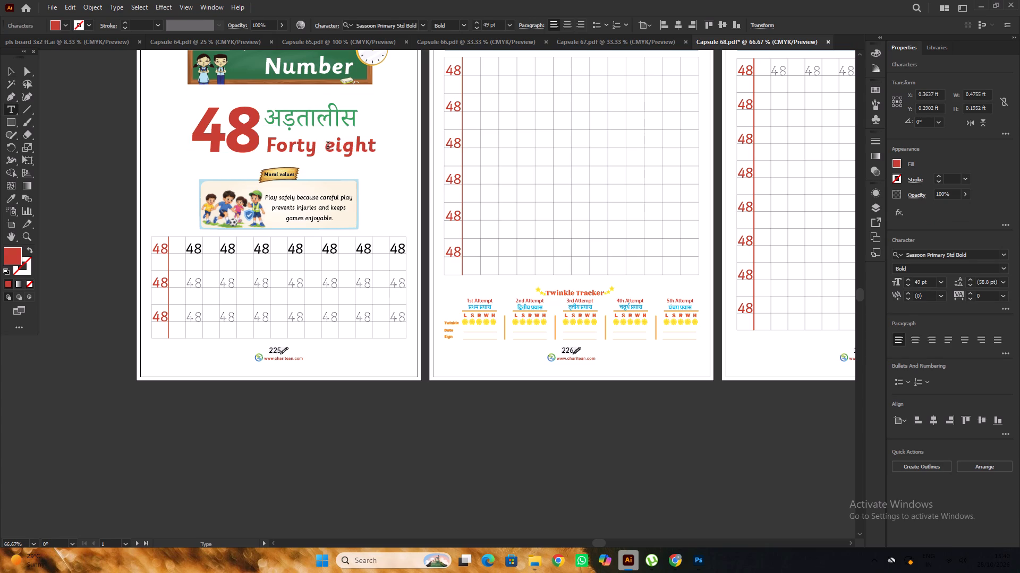
key("minus")
left_click(321, 147)
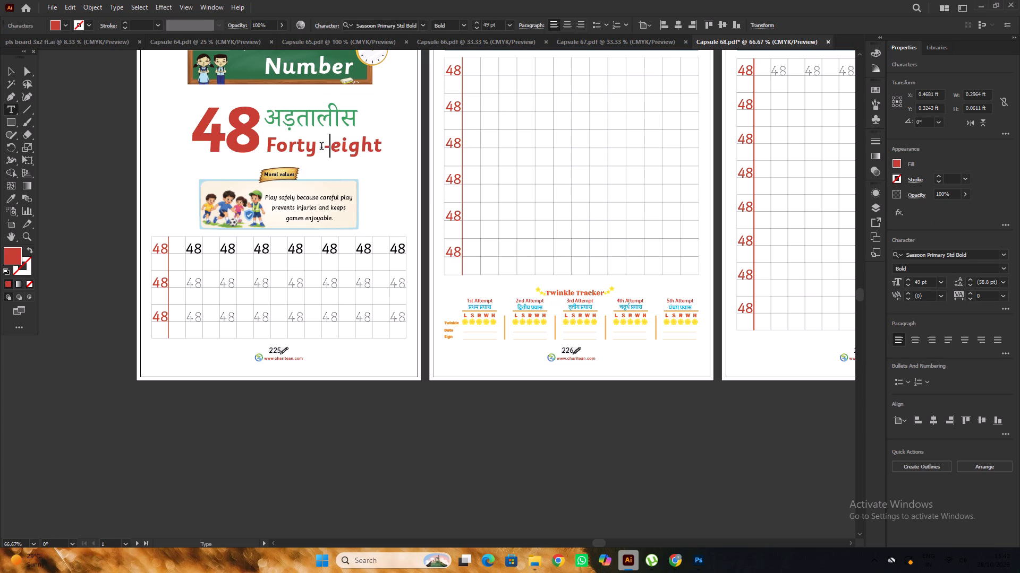
key("BackSpace")
scroll(370, 164, "down", 2, "alt")
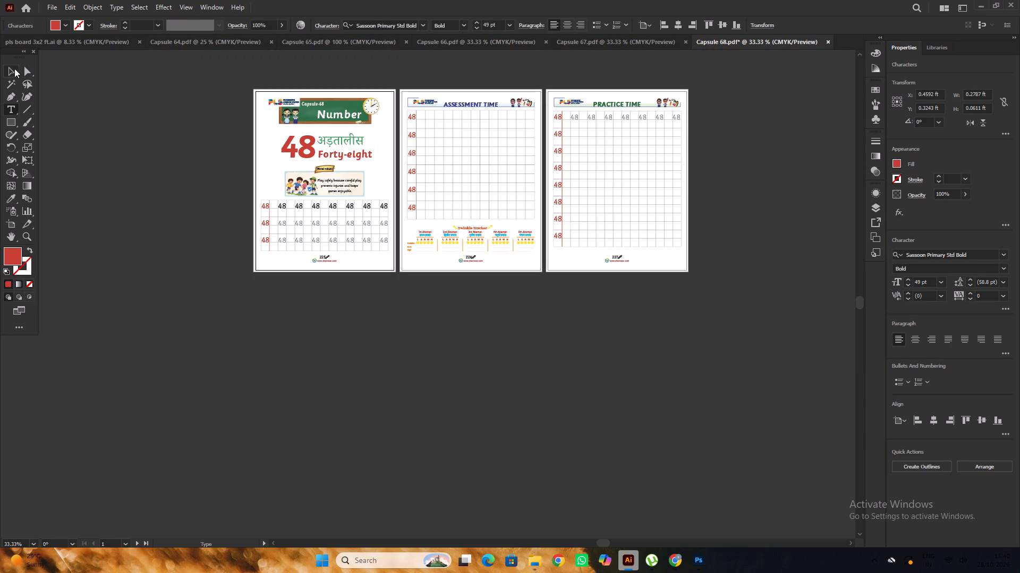
left_click(13, 71)
Centre the heading group with 48 and its Hindi and English names horizontally on the first page.
scroll(352, 141, "up", 2, "alt")
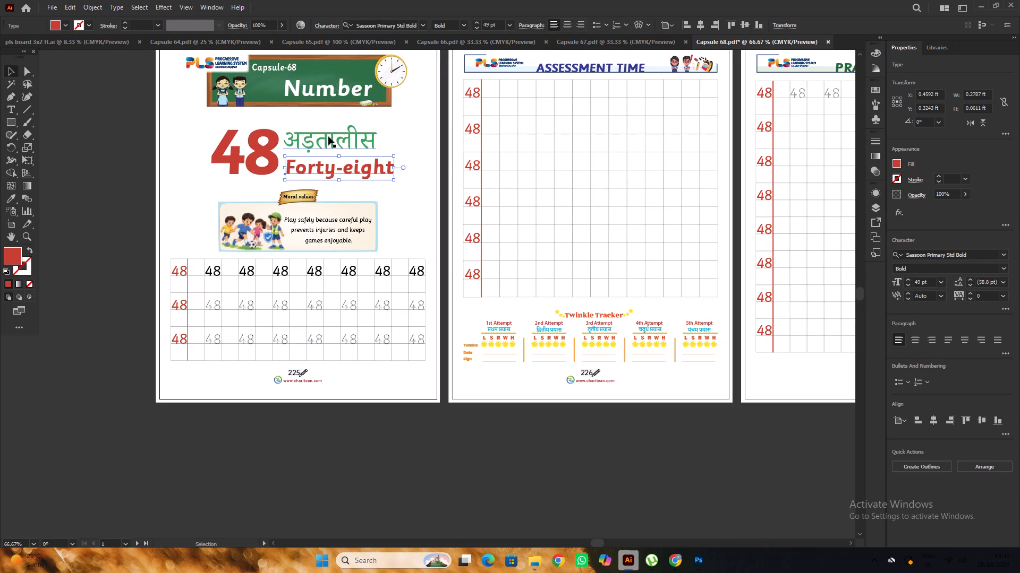
left_click(76, 151)
left_click(261, 160)
left_click(933, 423)
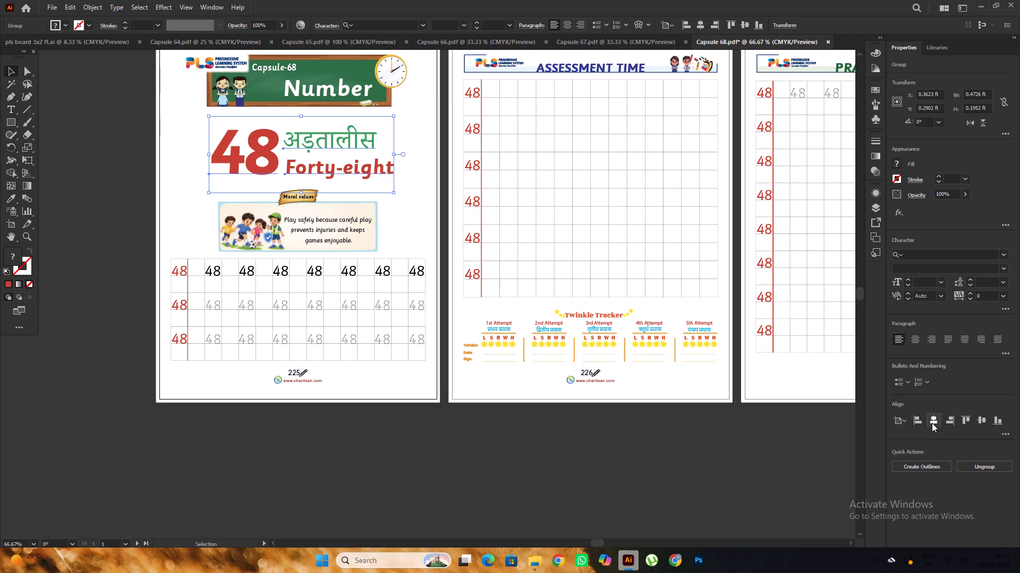
scroll(477, 249, "down", 2, "alt")
left_click(559, 403)
Look over the three Capsule 68 pages to check the edited heading, grids and page footers.
scroll(436, 258, "up", 3, "alt")
scroll(328, 228, "down", 3, "alt")
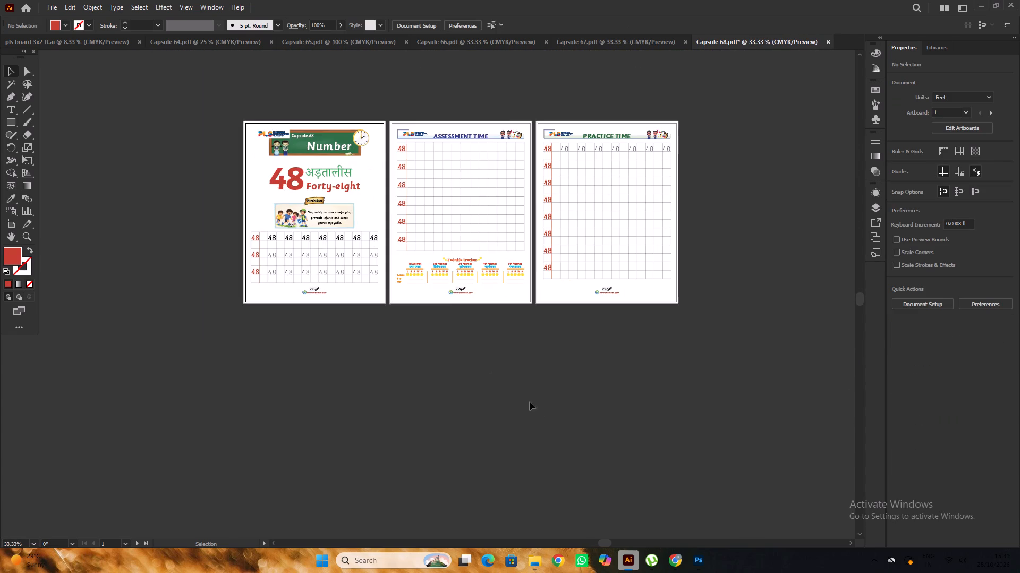
left_click(536, 409)
key("space")
left_click_drag(620, 338, 591, 394)
scroll(583, 351, "up", 2)
scroll(586, 349, "down", 3)
scroll(584, 349, "up", 6)
scroll(588, 349, "down", 3, "alt")
double_click(588, 415)
scroll(564, 368, "down", 4)
scroll(563, 348, "up", 1, "alt")
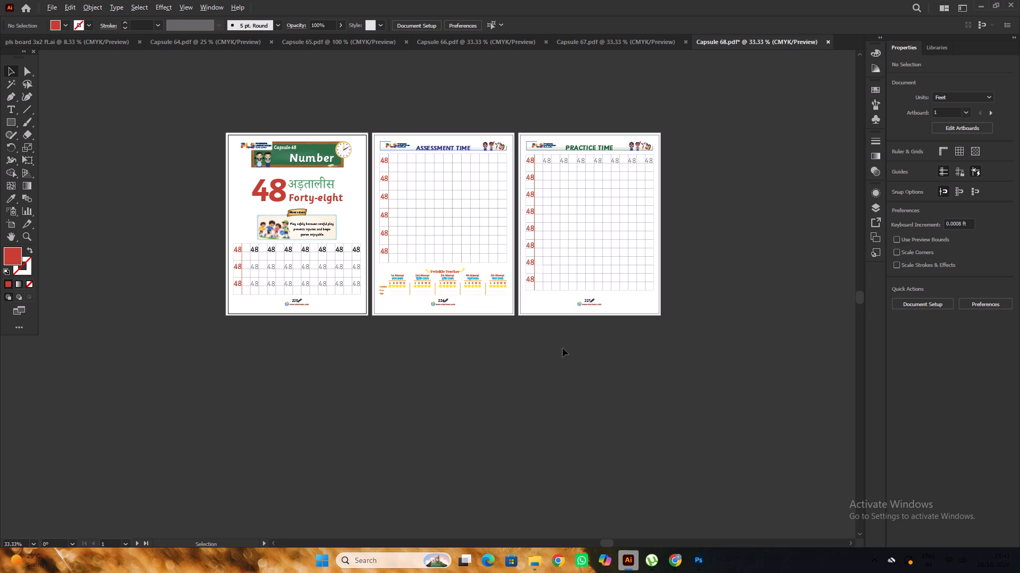
Save the document as the Adobe PDF Capsule 68 in the PRINT FINAL folder, replacing the existing file.
left_click(55, 7)
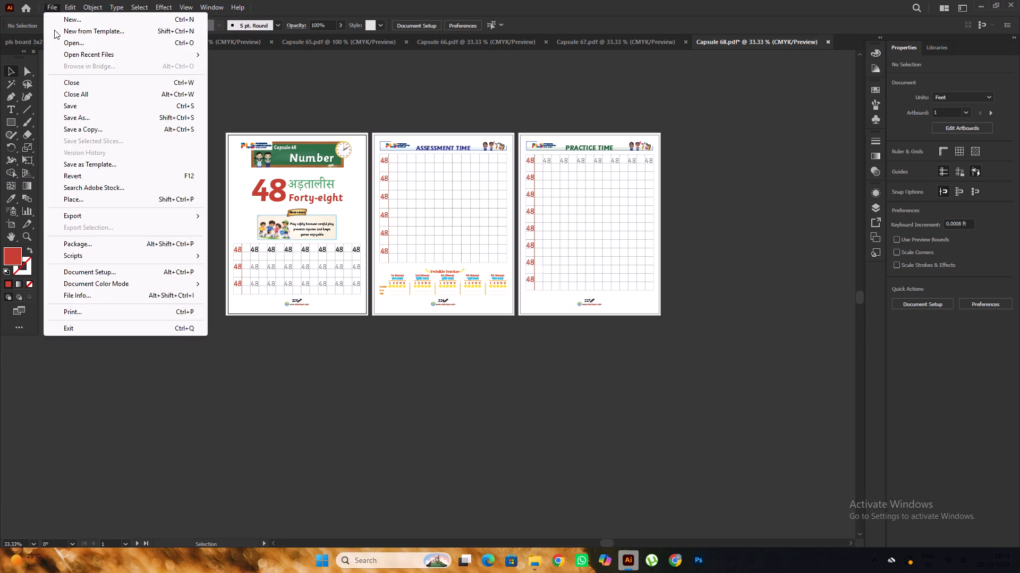
left_click(86, 116)
scroll(320, 307, "down", 8)
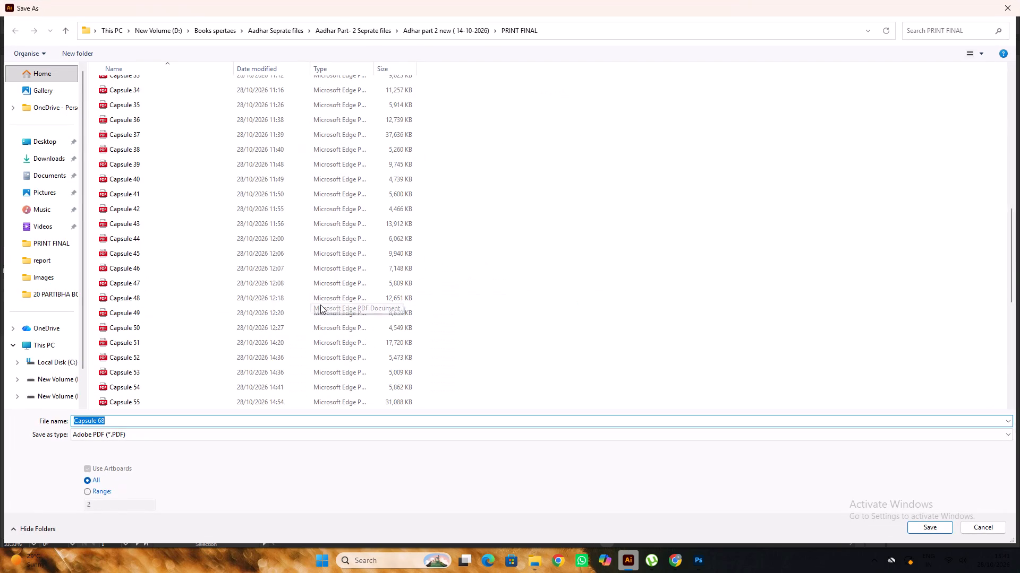
scroll(320, 305, "down", 19)
scroll(320, 305, "down", 6)
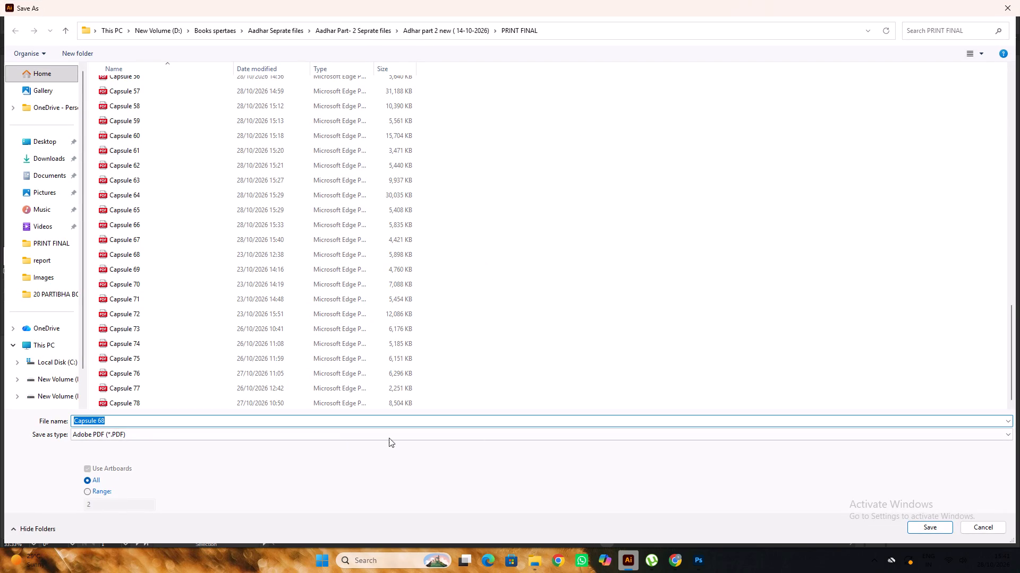
left_click(931, 524)
left_click(553, 323)
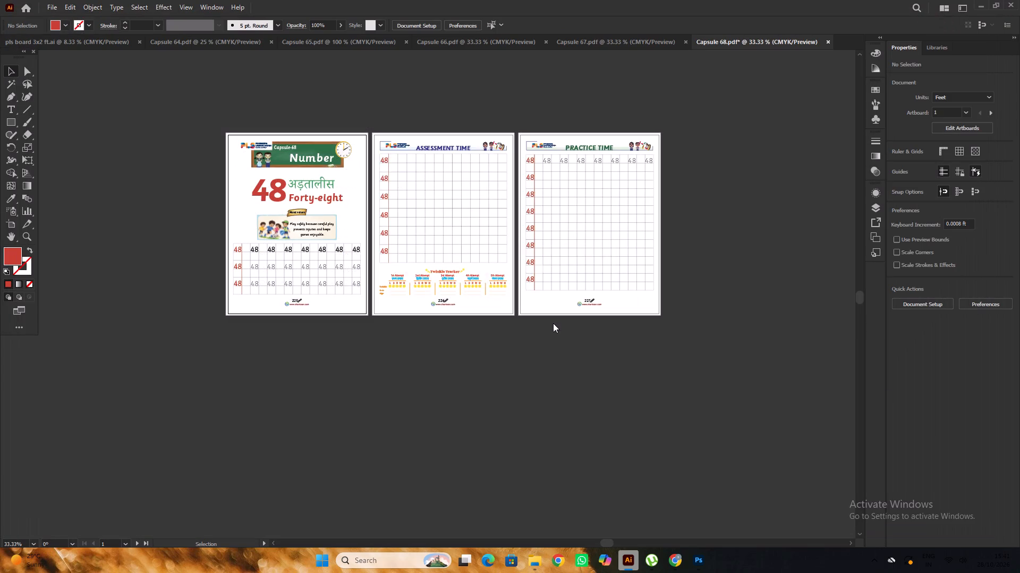
left_click(619, 413)
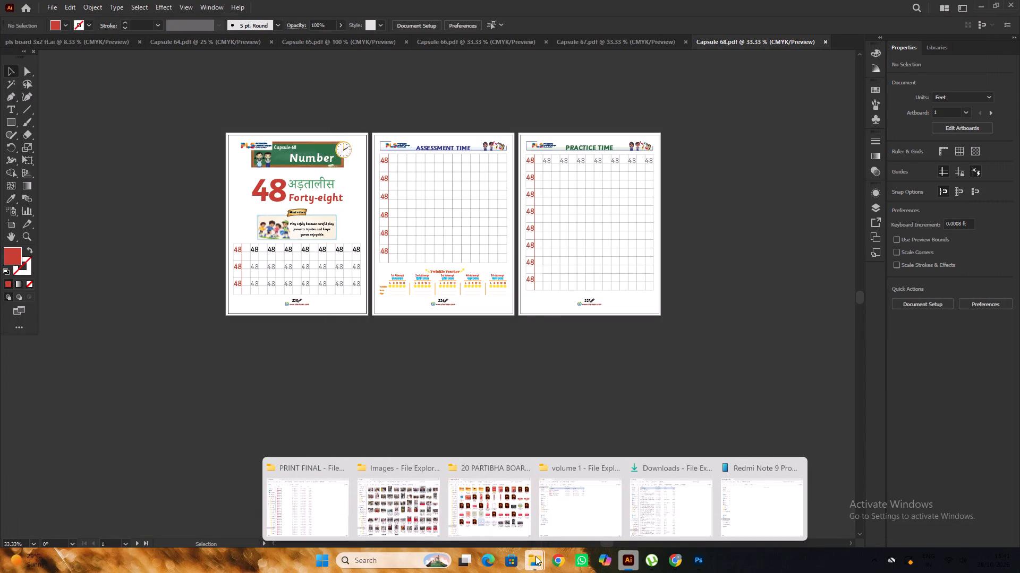
Switch to File Explorer and examine the Capsule 1 and Capsule 3 PDFs in the Adhar part 2 new ( 14-10-2026) folder.
left_click(326, 493)
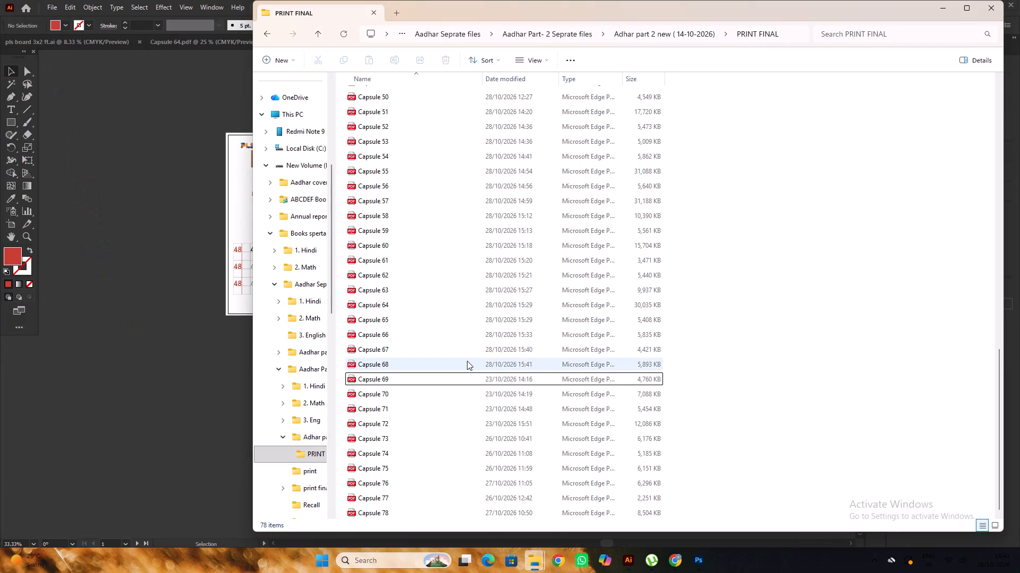
scroll(467, 361, "down", 1)
left_click(484, 382)
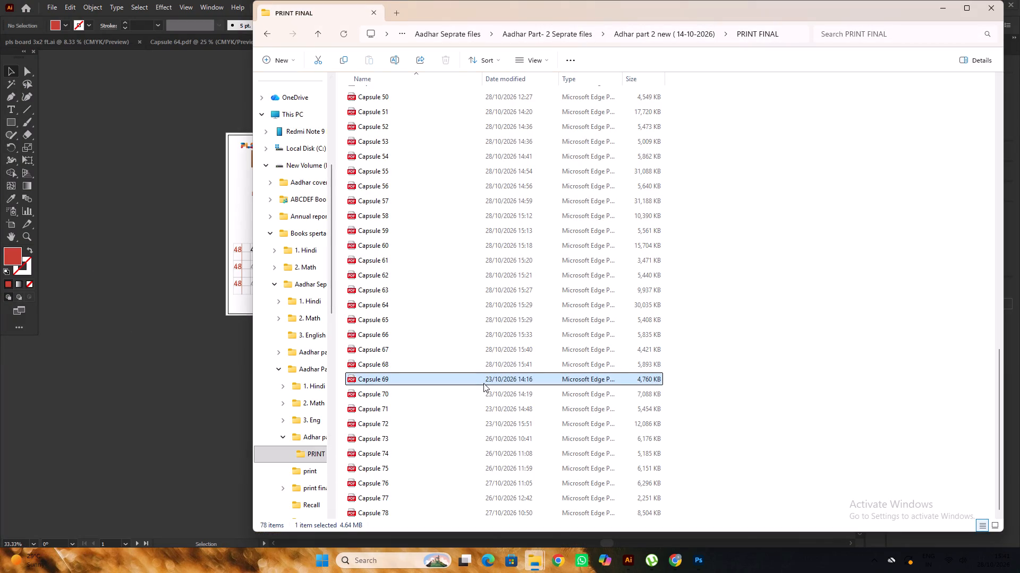
left_click(681, 32)
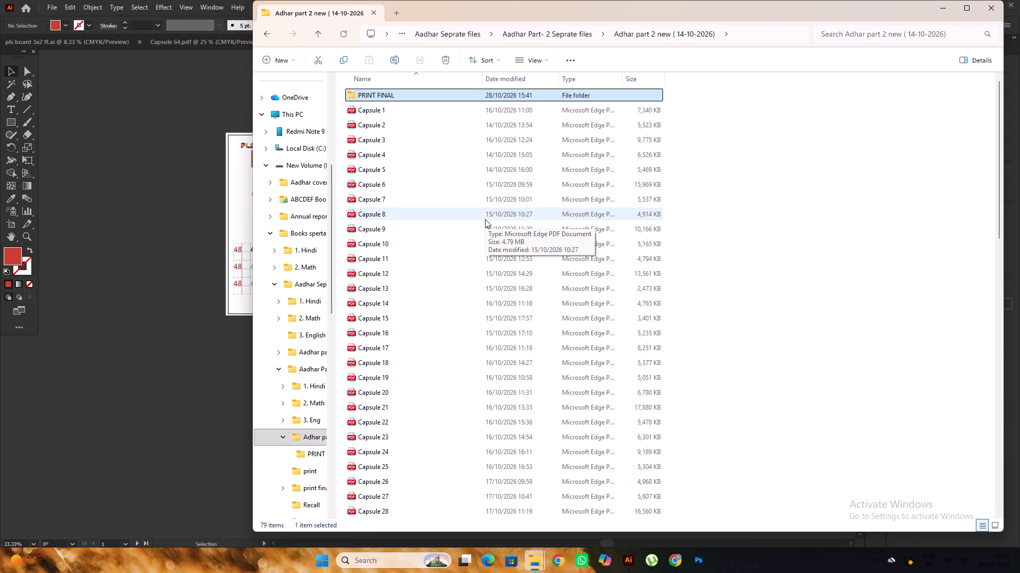
scroll(485, 219, "up", 7)
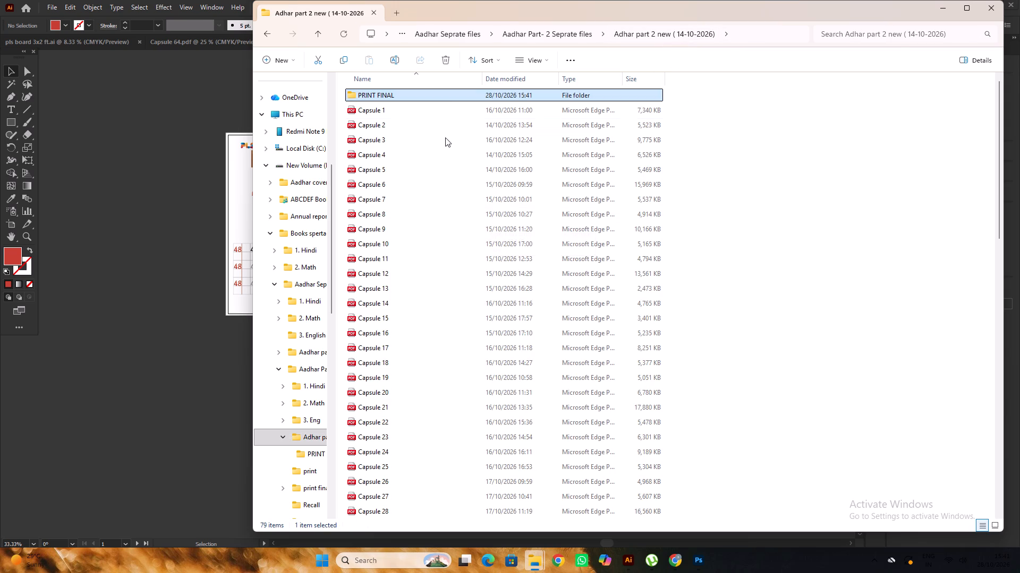
triple_click(445, 116)
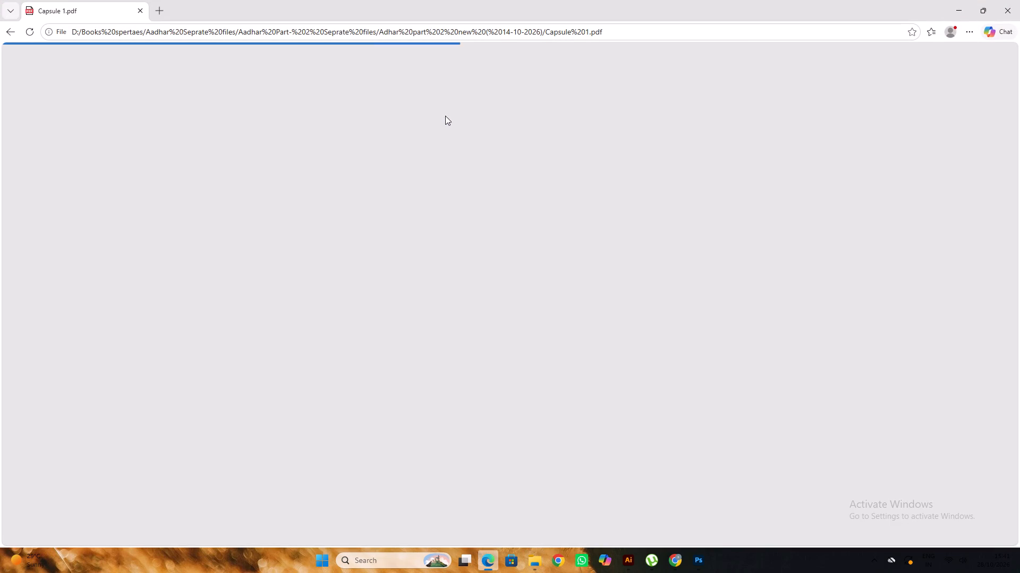
scroll(448, 150, "down", 3)
scroll(456, 153, "up", 6)
scroll(668, 114, "up", 2)
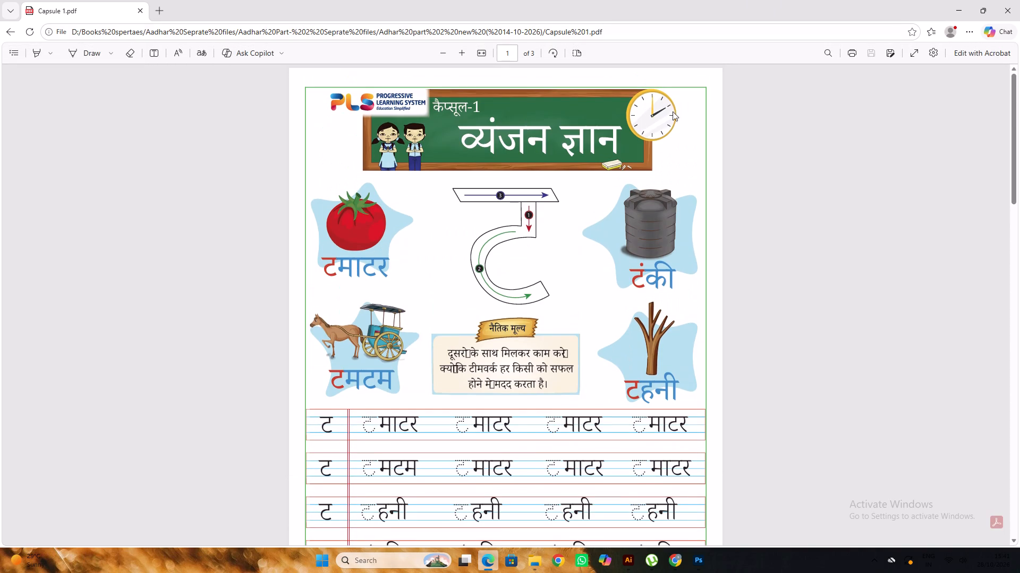
left_click(1019, 2)
double_click(390, 141)
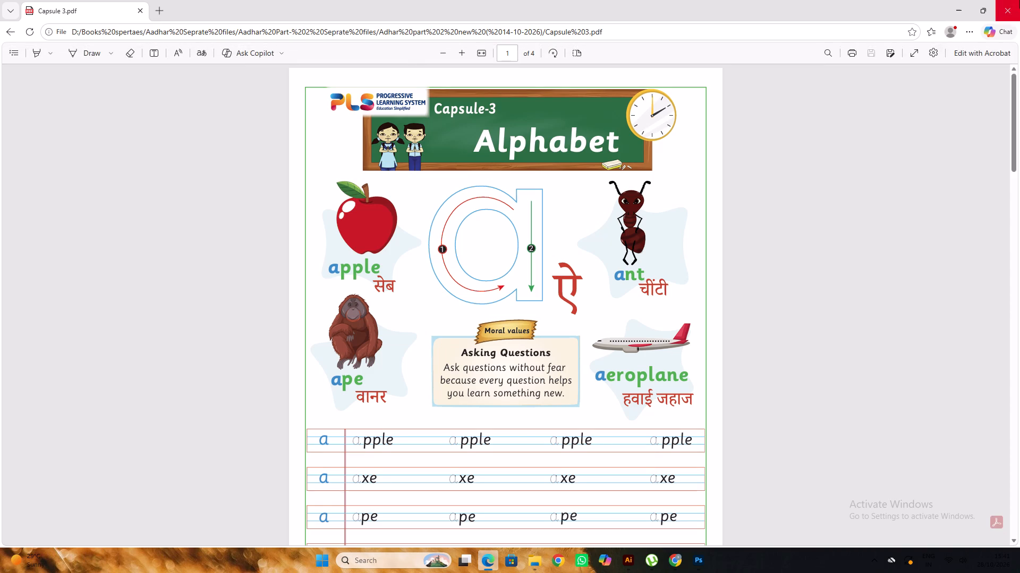
left_click(1019, 0)
Return to the PRINT FINAL folder and open the Capsule 69 PDF in Illustrator.
double_click(436, 92)
scroll(469, 189, "down", 15)
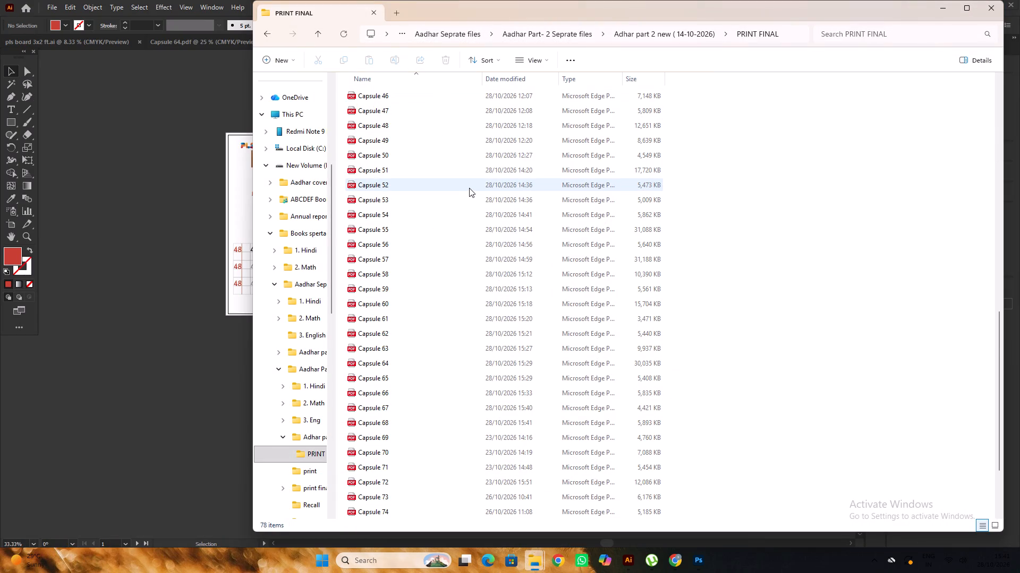
scroll(469, 188, "down", 2)
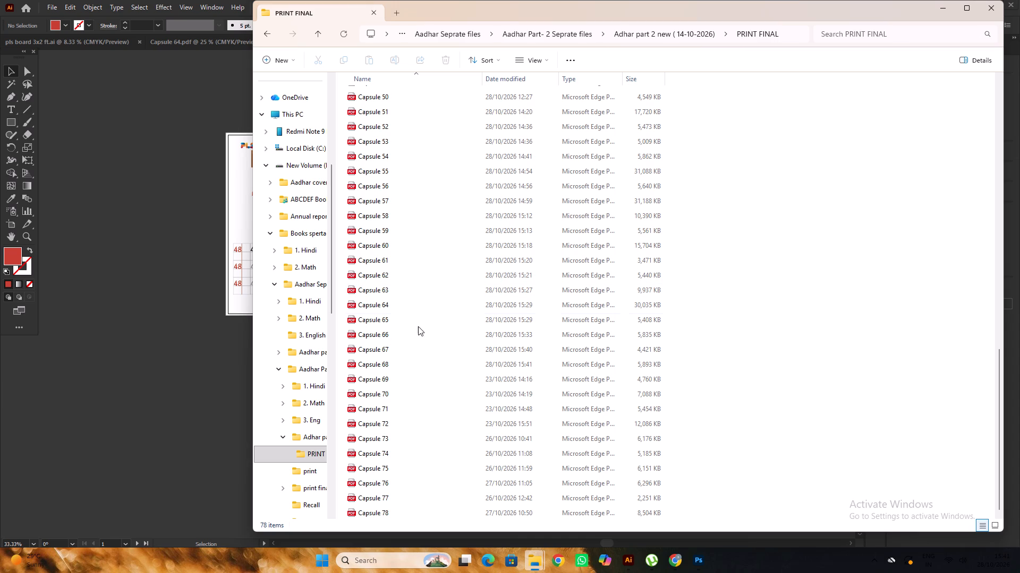
scroll(418, 324, "down", 3)
left_click(423, 382)
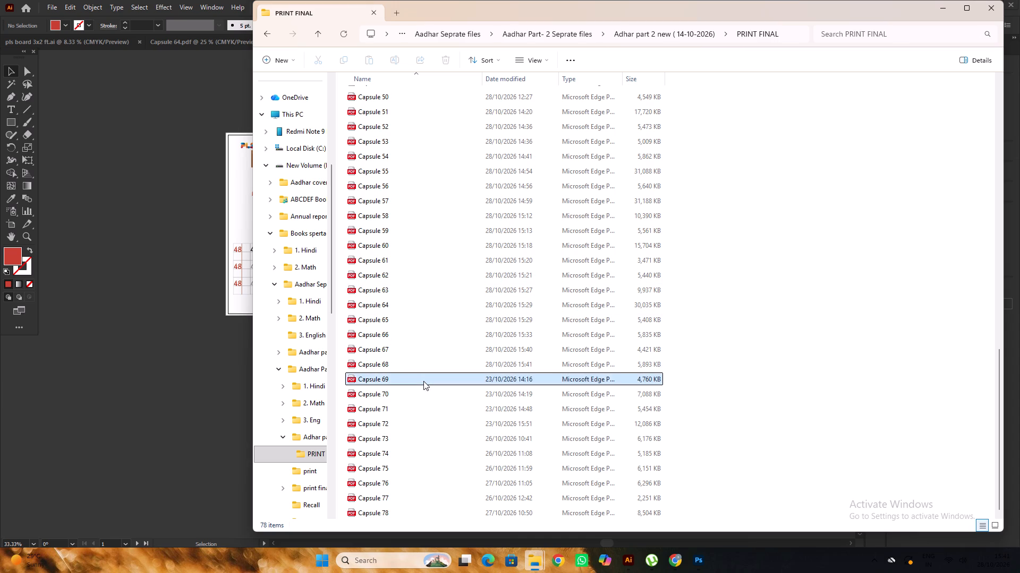
right_click(423, 381)
left_click(495, 177)
left_click(632, 179)
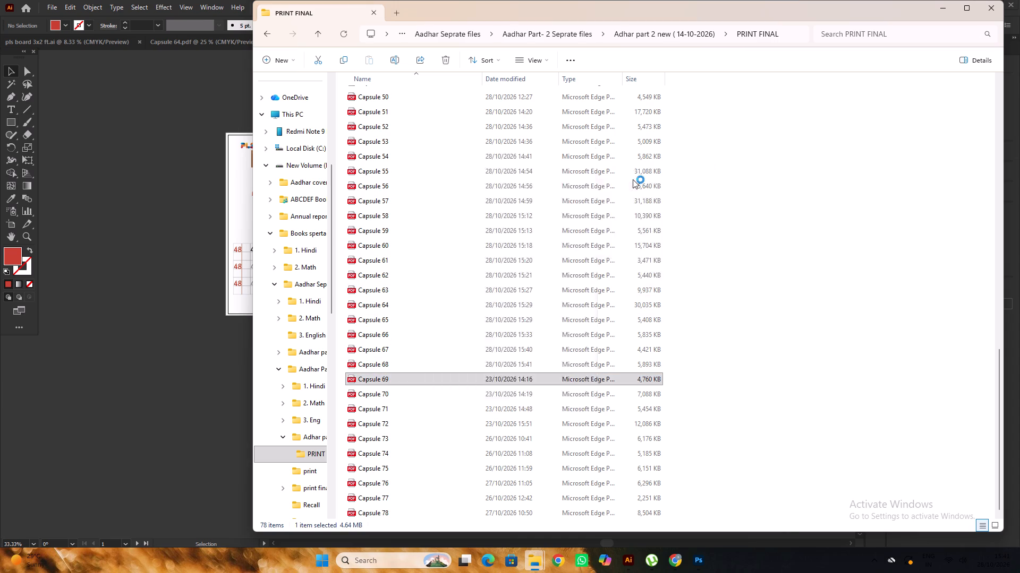
Move the numbered tracing letter w off Capsule 69's first page onto the empty canvas beside it.
scroll(481, 273, "down", 2, "alt")
scroll(282, 271, "up", 2, "alt")
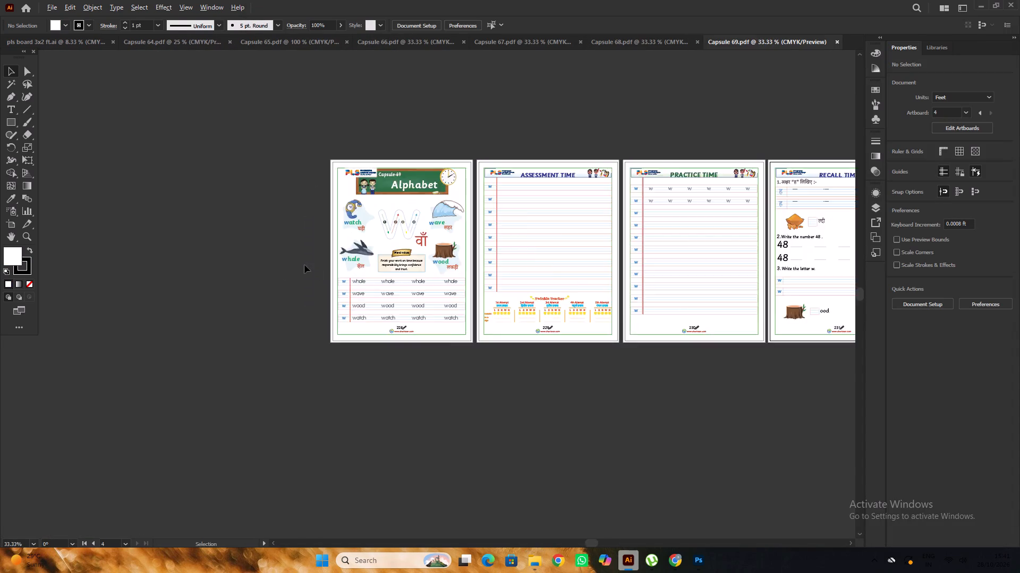
scroll(304, 265, "up", 6, "alt")
scroll(253, 257, "down", 6, "alt")
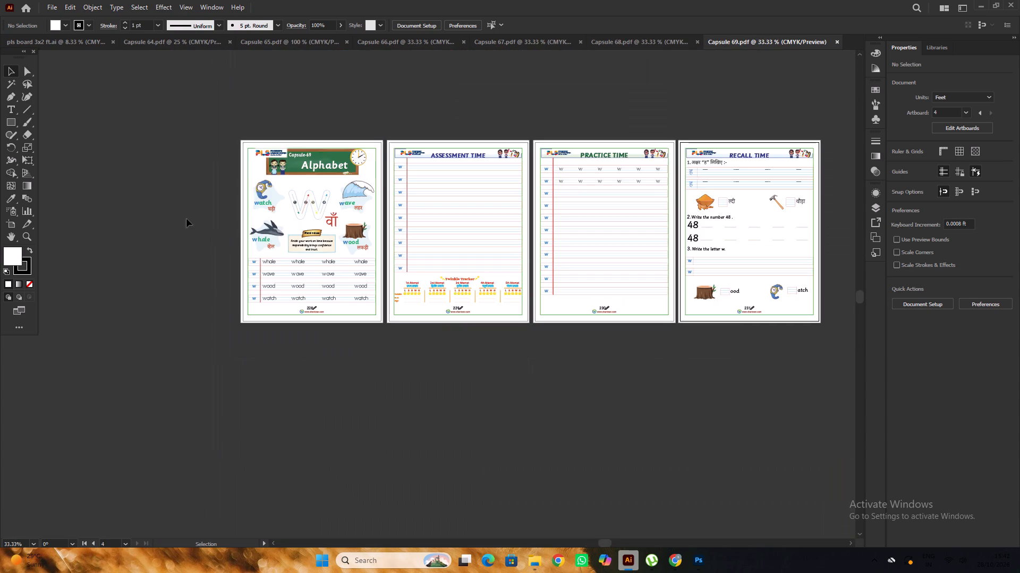
left_click(181, 214)
scroll(233, 216, "up", 3, "alt")
scroll(234, 216, "down", 2, "alt")
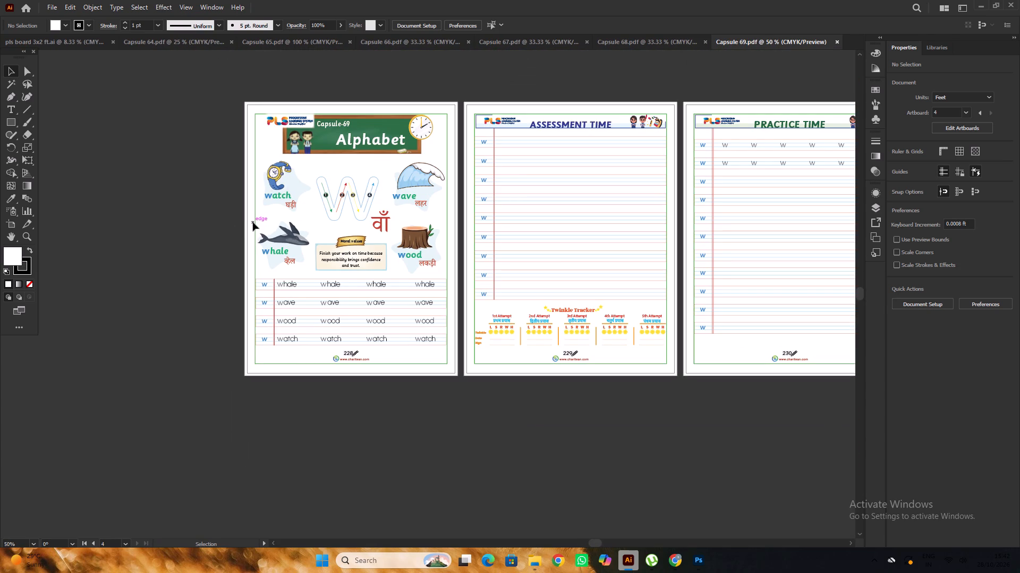
left_click(253, 222)
left_click(214, 227)
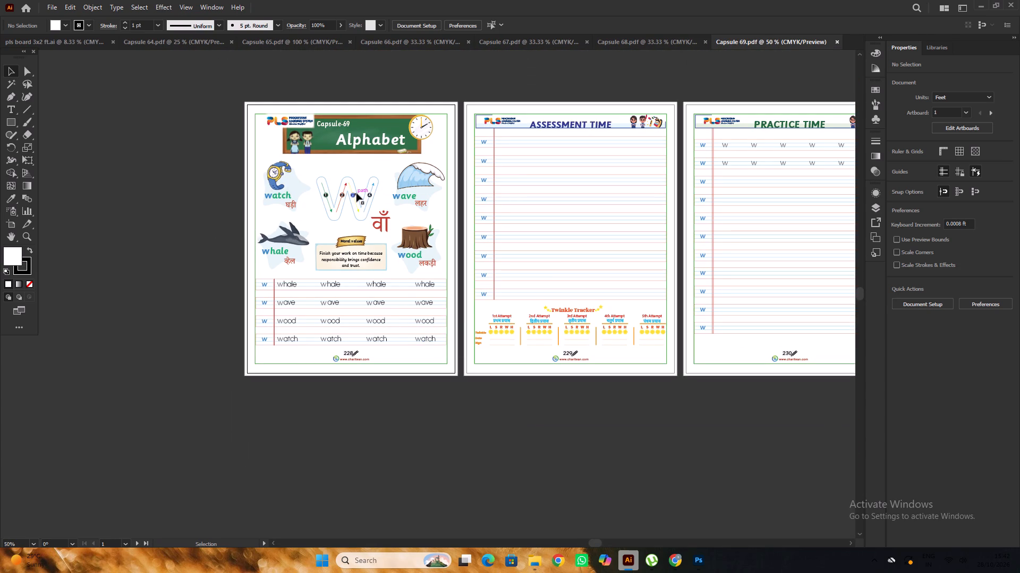
left_click(356, 193)
left_click_drag(356, 193, 147, 300)
left_click(181, 254)
scroll(239, 232, "down", 2)
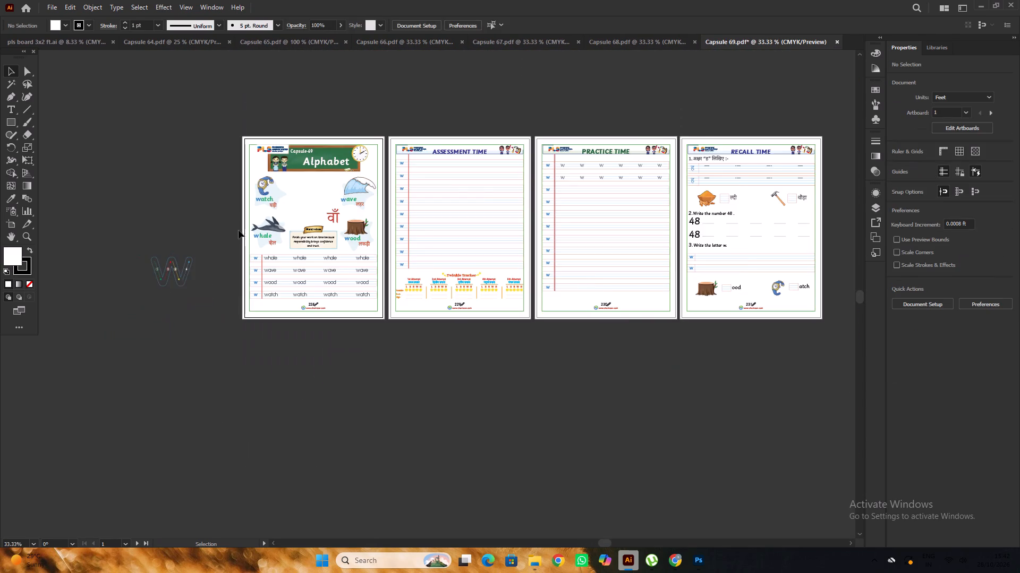
scroll(132, 269, "up", 1, "alt")
left_click_drag(210, 271, 161, 237)
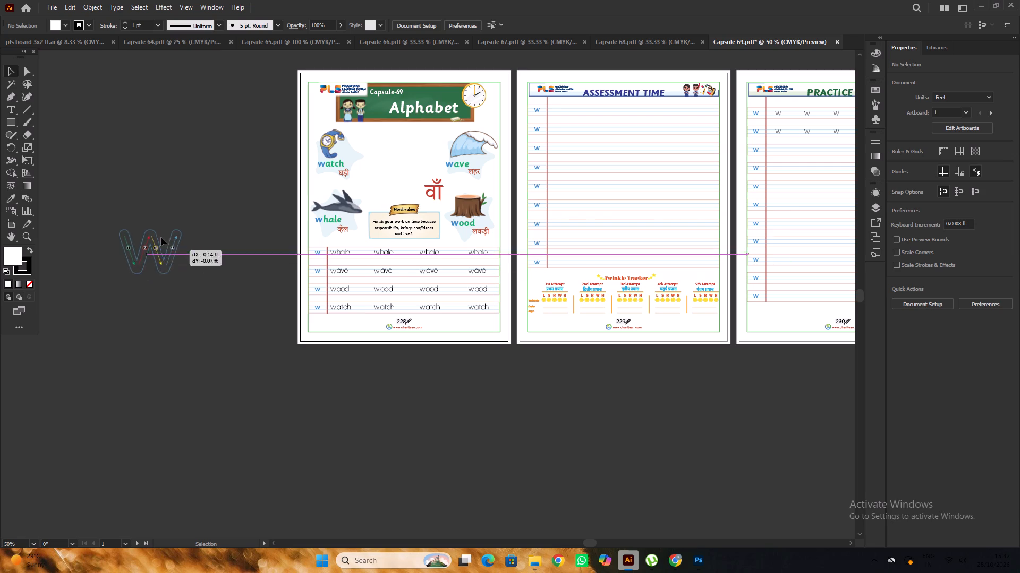
left_click_drag(161, 237, 159, 234)
left_click(228, 206)
Copy the blue w from the first practice row onto the empty canvas and enlarge it to about 335 pt.
left_click_drag(321, 254, 202, 320)
scroll(209, 297, "down", 1)
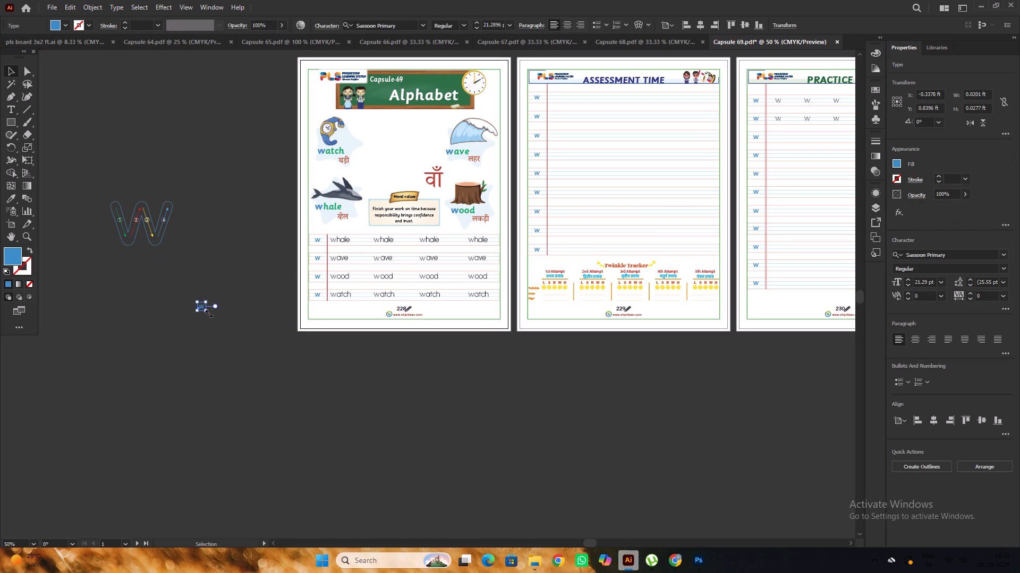
left_click_drag(208, 312, 243, 379, "alt+shift")
left_click(291, 387)
scroll(178, 288, "up", 1, "alt")
left_click(193, 296)
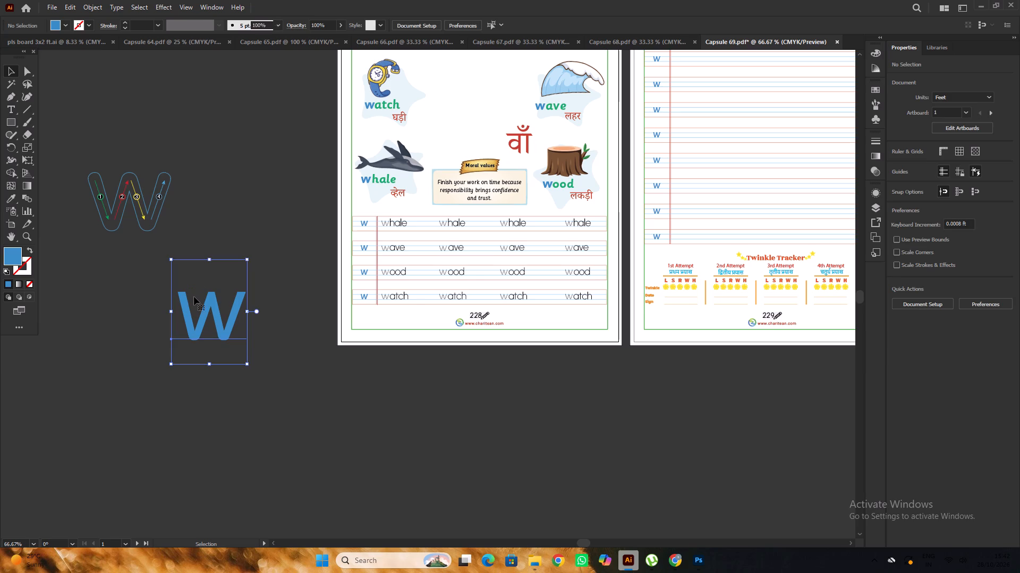
left_click_drag(248, 364, 273, 401, "alt")
left_click(300, 405, "alt+shift")
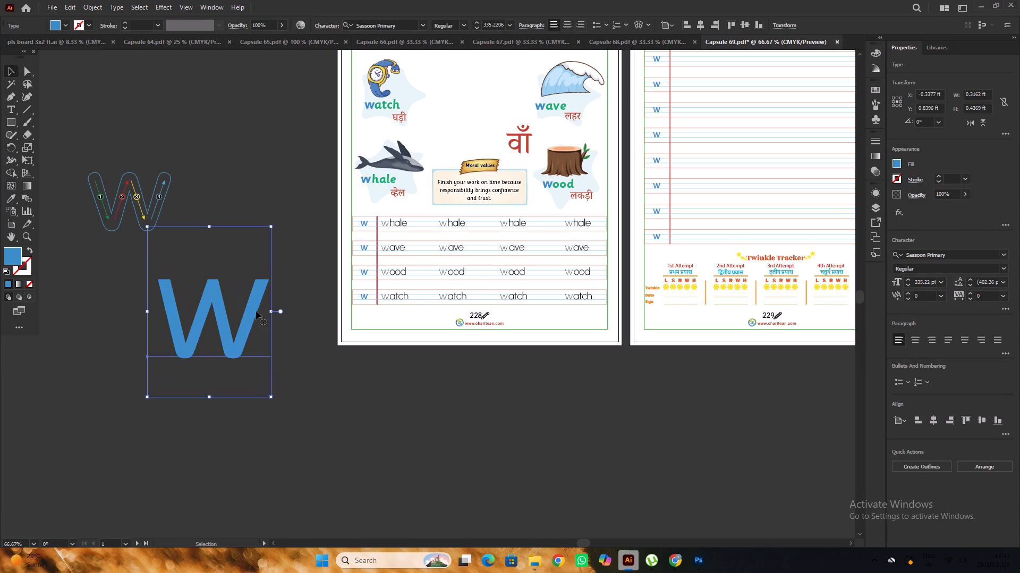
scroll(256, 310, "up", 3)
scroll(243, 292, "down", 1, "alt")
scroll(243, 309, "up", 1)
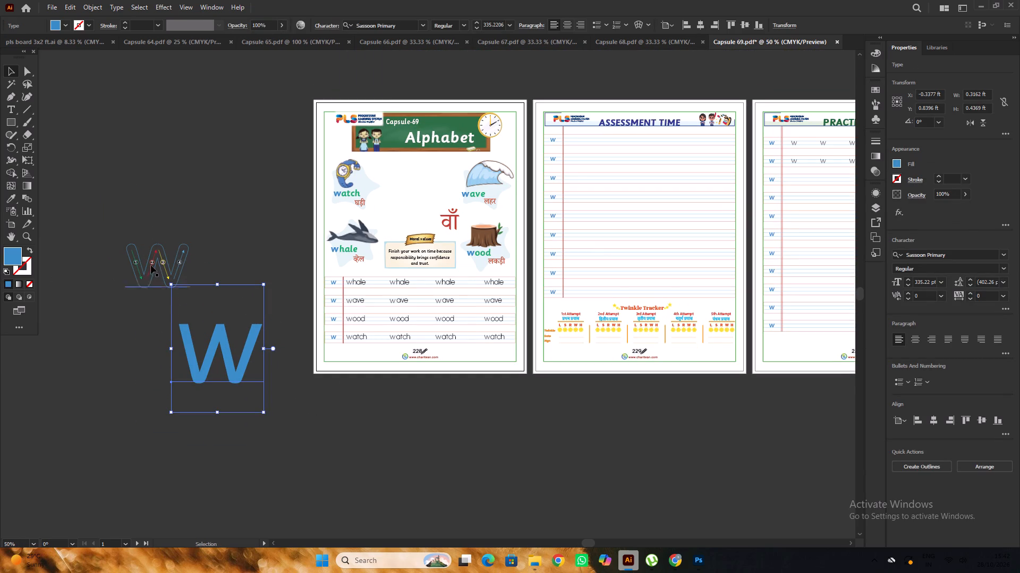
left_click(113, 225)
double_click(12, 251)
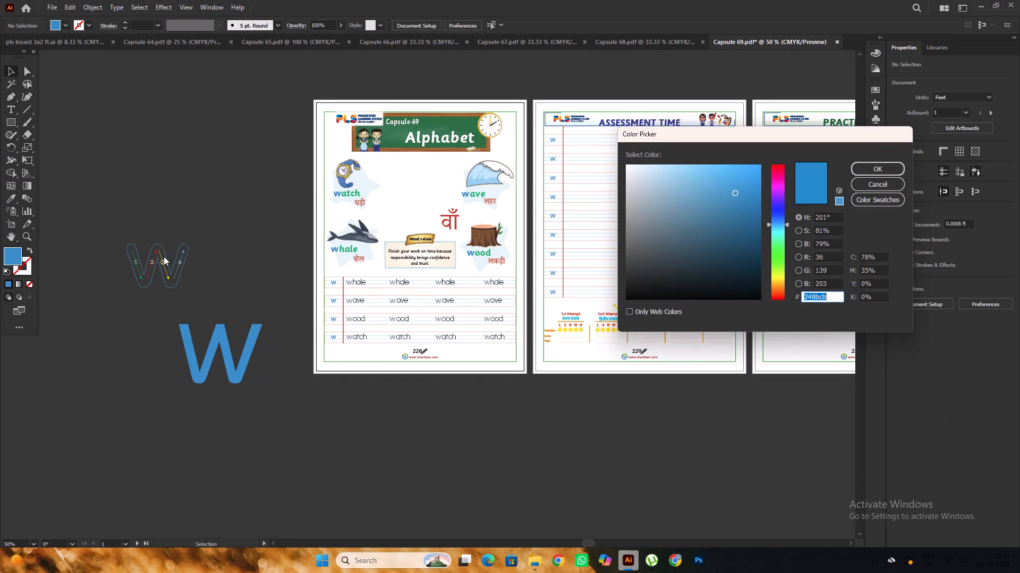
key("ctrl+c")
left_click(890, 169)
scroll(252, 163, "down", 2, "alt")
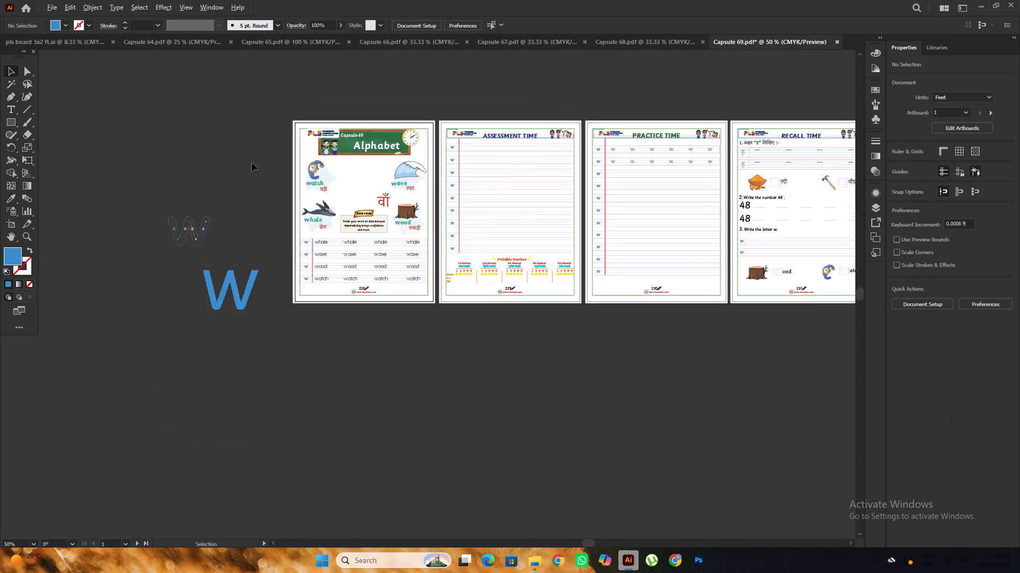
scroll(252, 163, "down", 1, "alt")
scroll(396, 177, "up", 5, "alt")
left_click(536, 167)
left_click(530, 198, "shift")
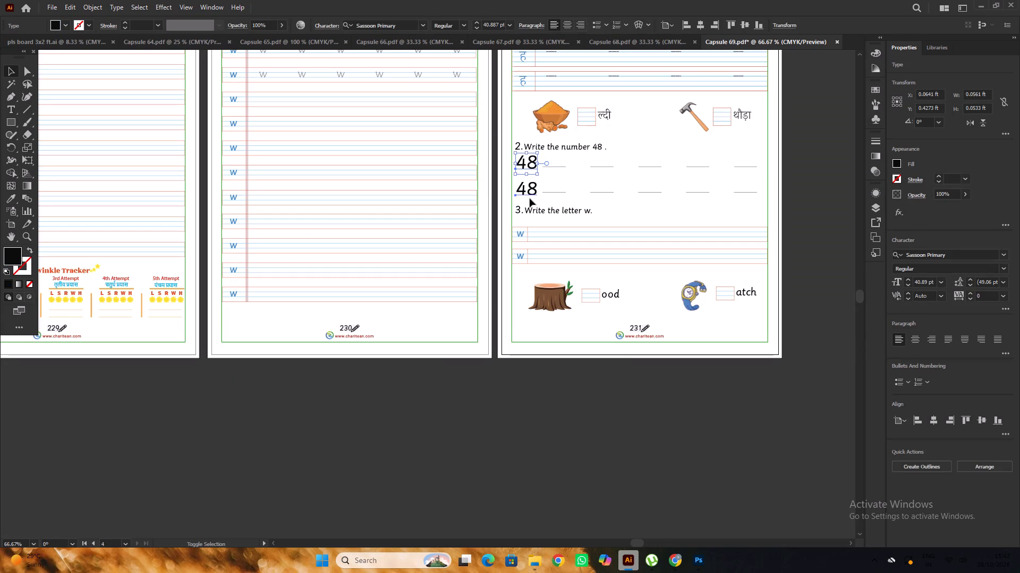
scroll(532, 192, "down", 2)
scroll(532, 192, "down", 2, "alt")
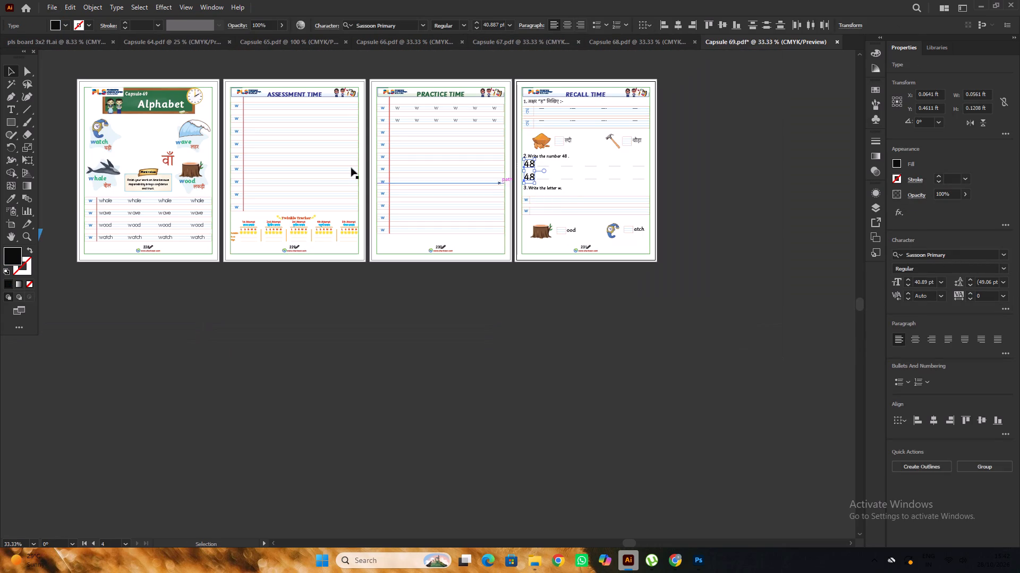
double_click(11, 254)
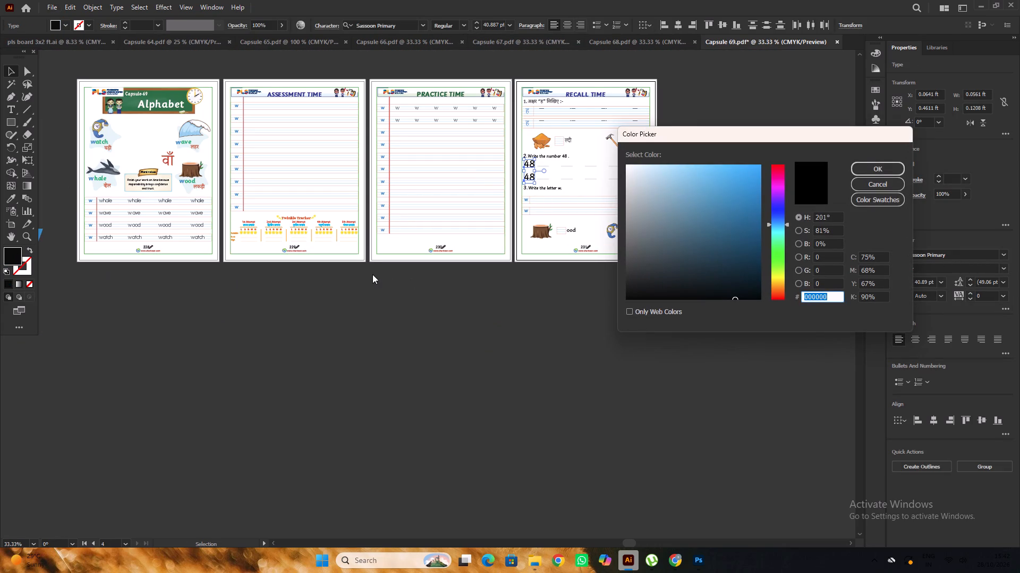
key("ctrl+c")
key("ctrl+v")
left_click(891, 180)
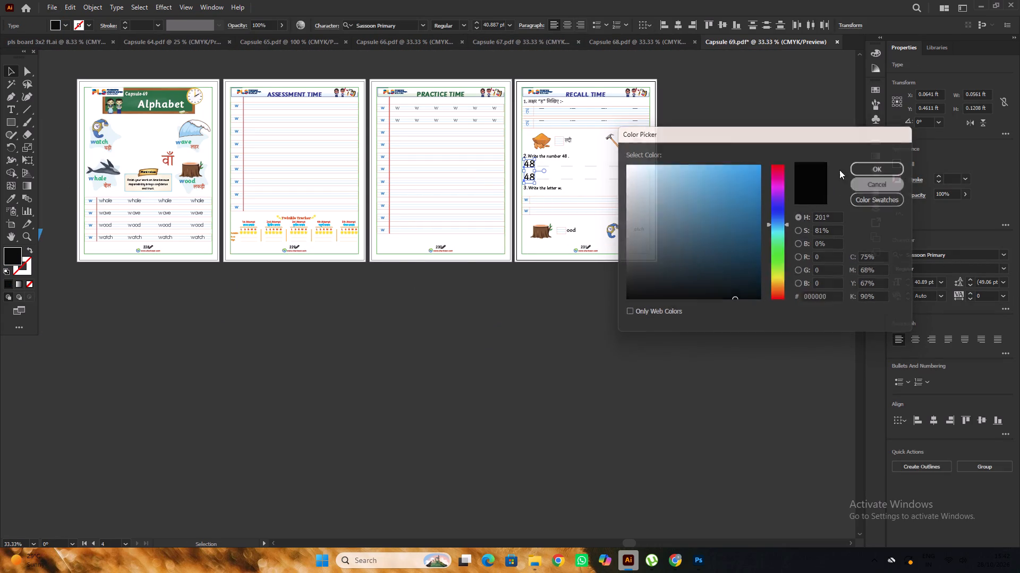
Copy the enlarged w's fill colour 248bcb and apply it to both 48 numbers on the Recall Time page.
scroll(547, 171, "down", 2, "alt")
scroll(251, 225, "up", 2, "alt")
left_click(240, 226)
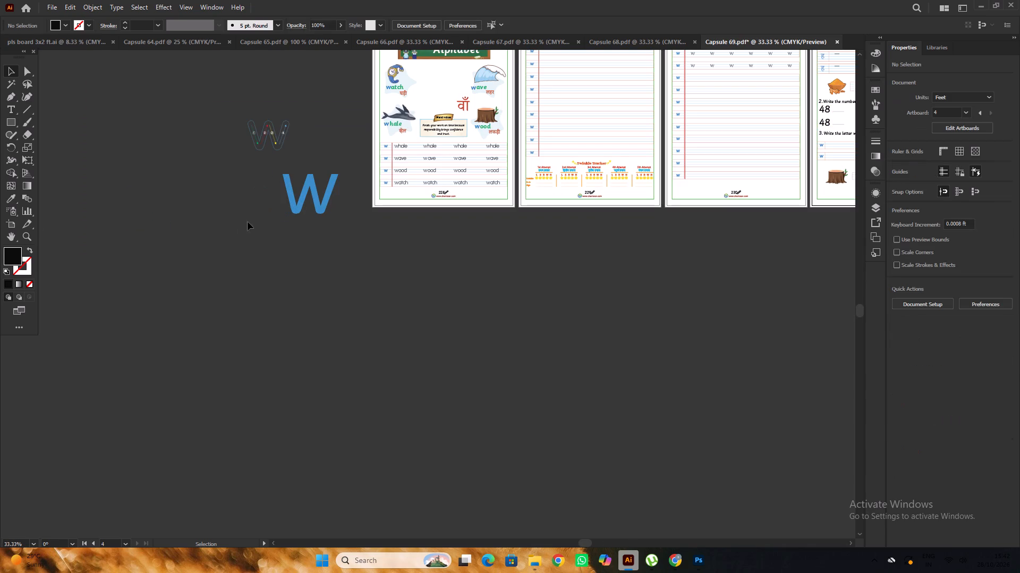
left_click(295, 201)
left_click(13, 258)
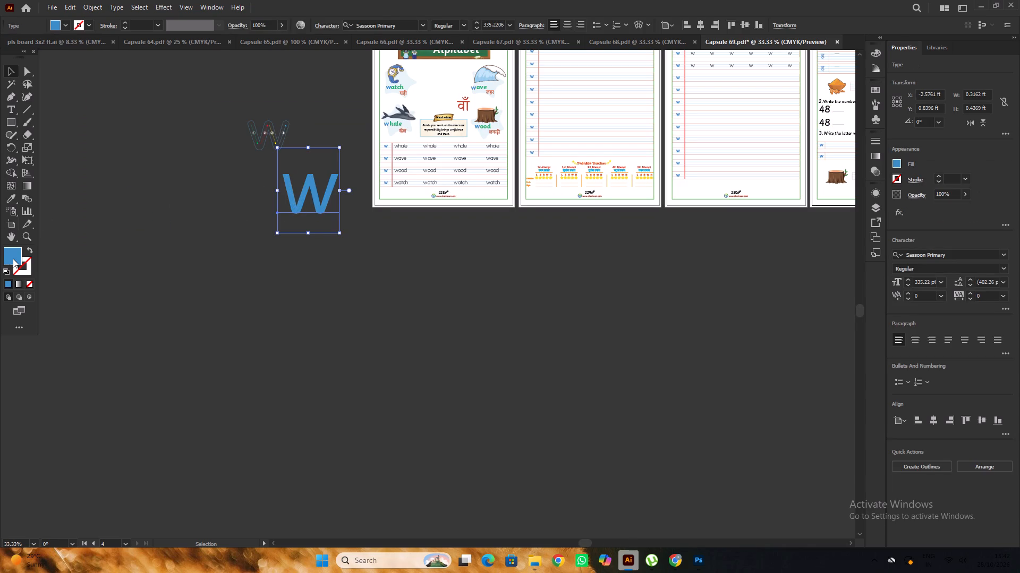
double_click(13, 258)
key("ctrl+c")
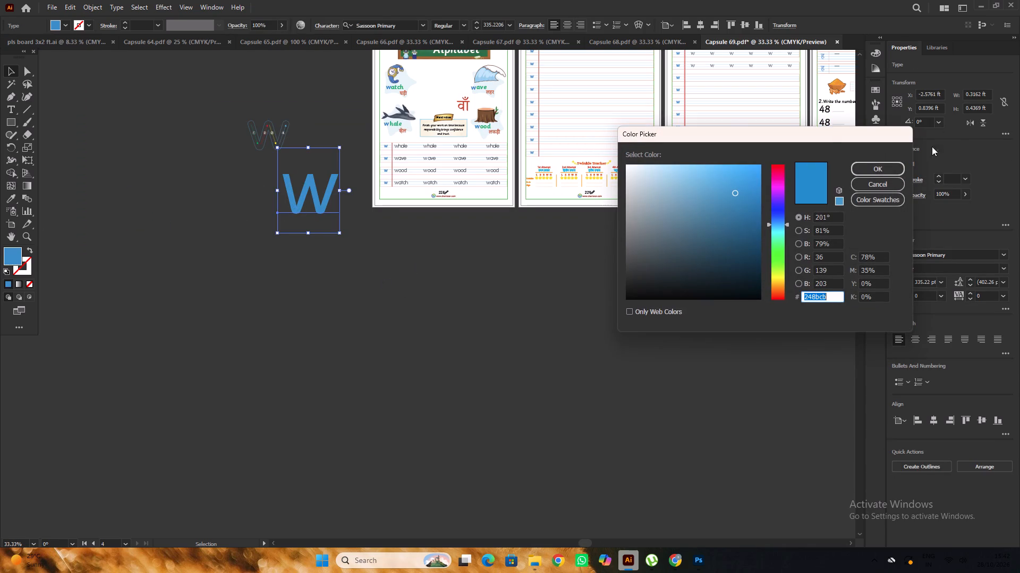
left_click(883, 167)
key("space")
key("space")
key("space")
key("space")
key("space")
key("space")
key("space")
key("space")
left_click_drag(780, 238, 460, 311)
scroll(529, 188, "up", 3, "alt")
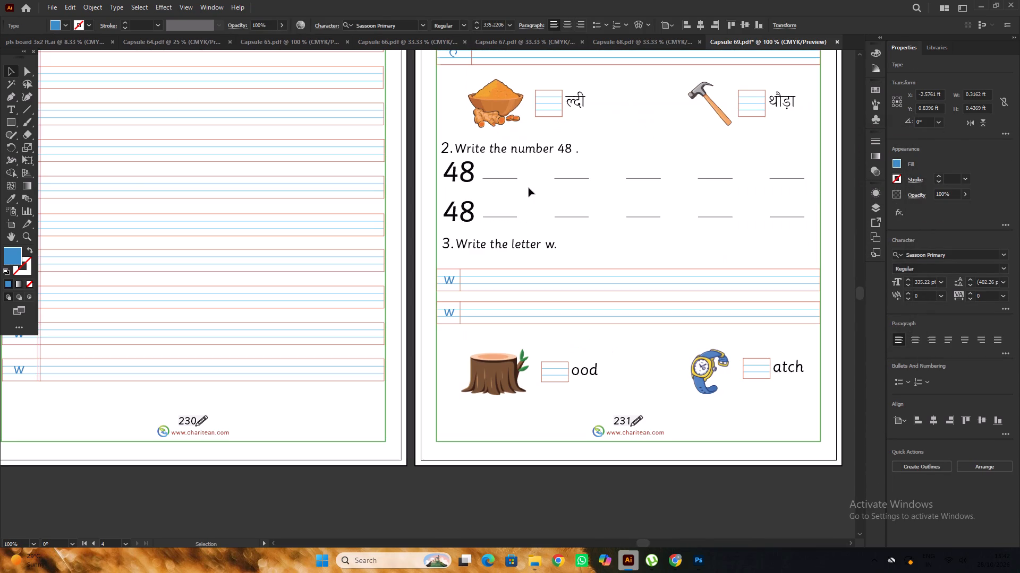
left_click(472, 171)
left_click(461, 213, "shift")
scroll(563, 204, "down", 2, "alt")
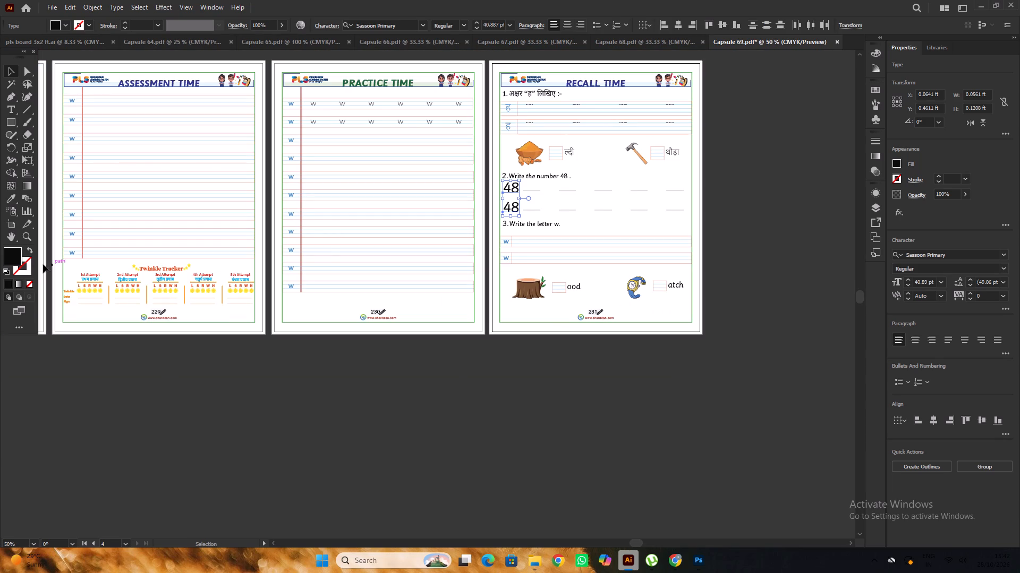
double_click(10, 257)
key("ctrl+v")
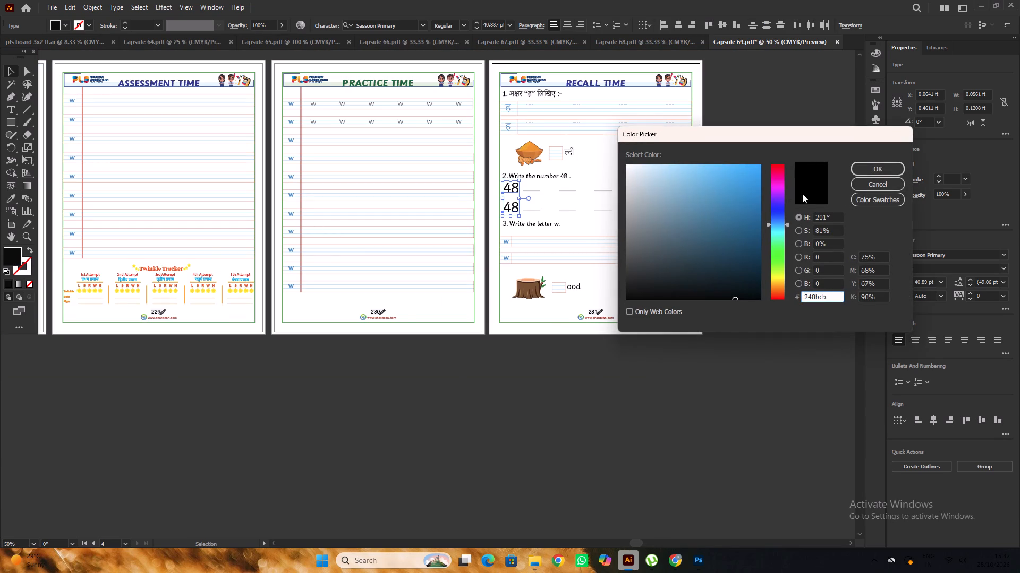
left_click(878, 168)
left_click(741, 347)
Remove the enlarged w's fill and give it a 248bcb blue outline.
scroll(741, 347, "down", 2, "alt")
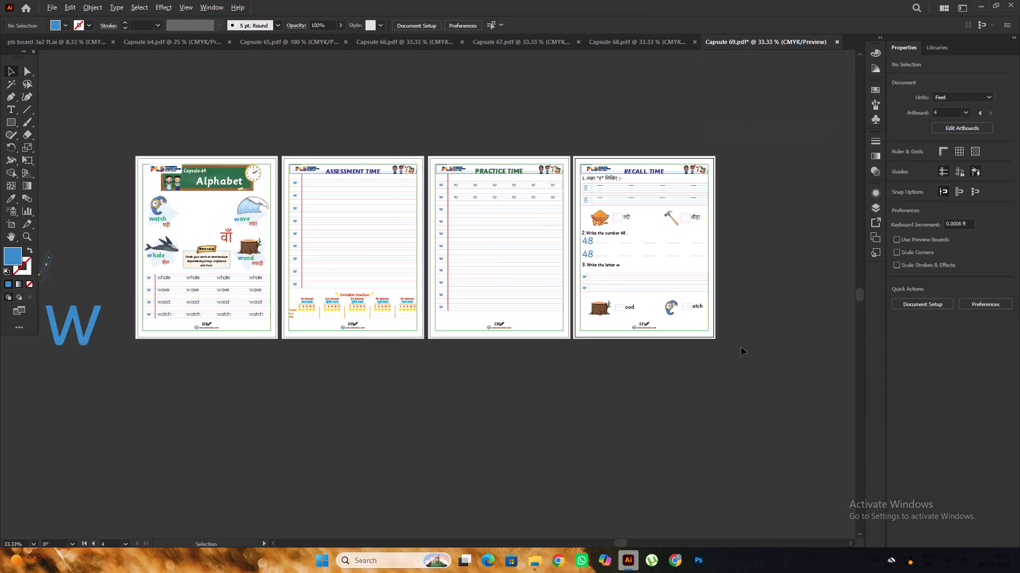
scroll(741, 347, "down", 2, "alt")
scroll(635, 317, "down", 3)
scroll(476, 286, "up", 3, "alt")
scroll(476, 276, "up", 4)
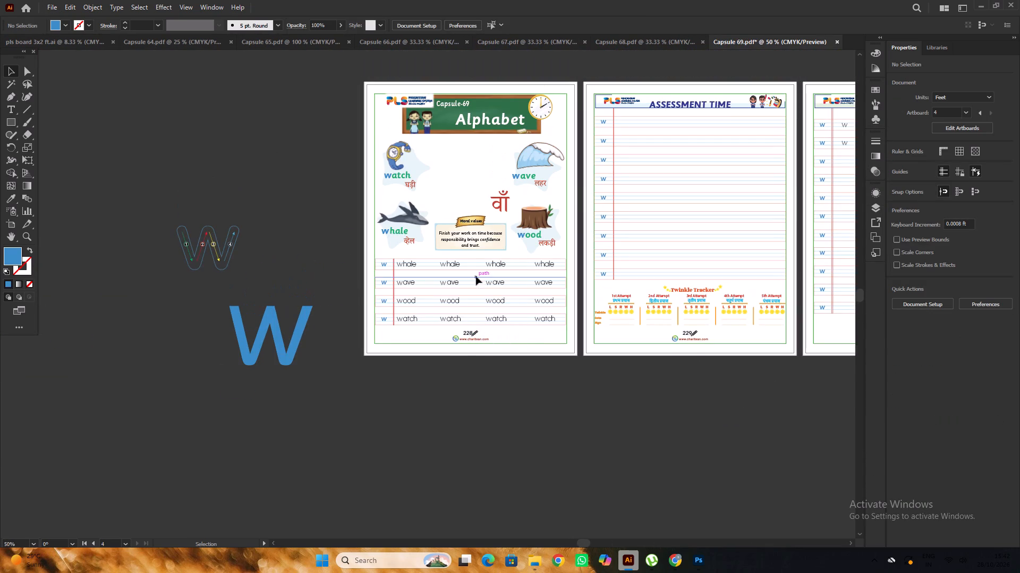
left_click(274, 332)
left_click(29, 286)
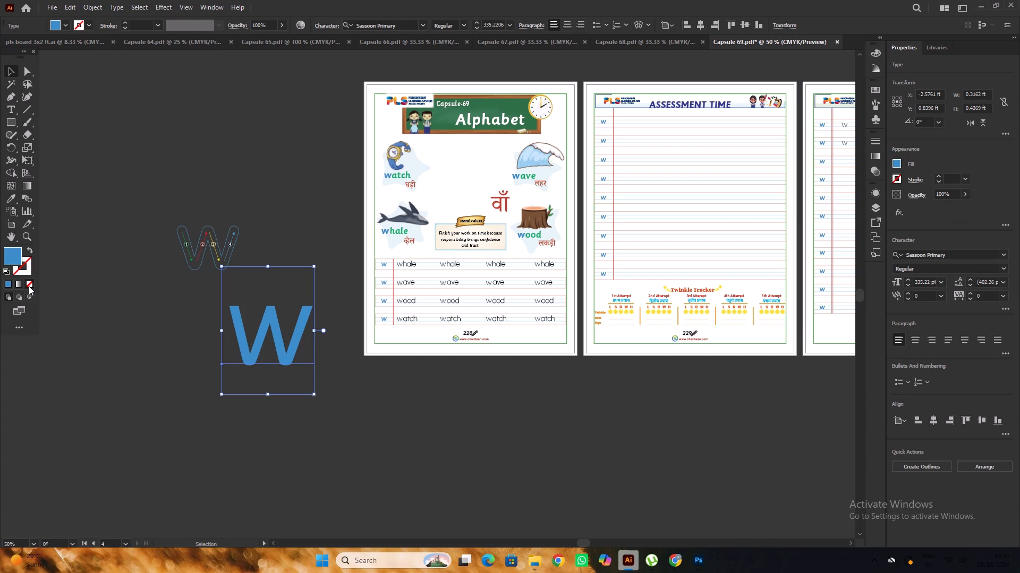
double_click(24, 275)
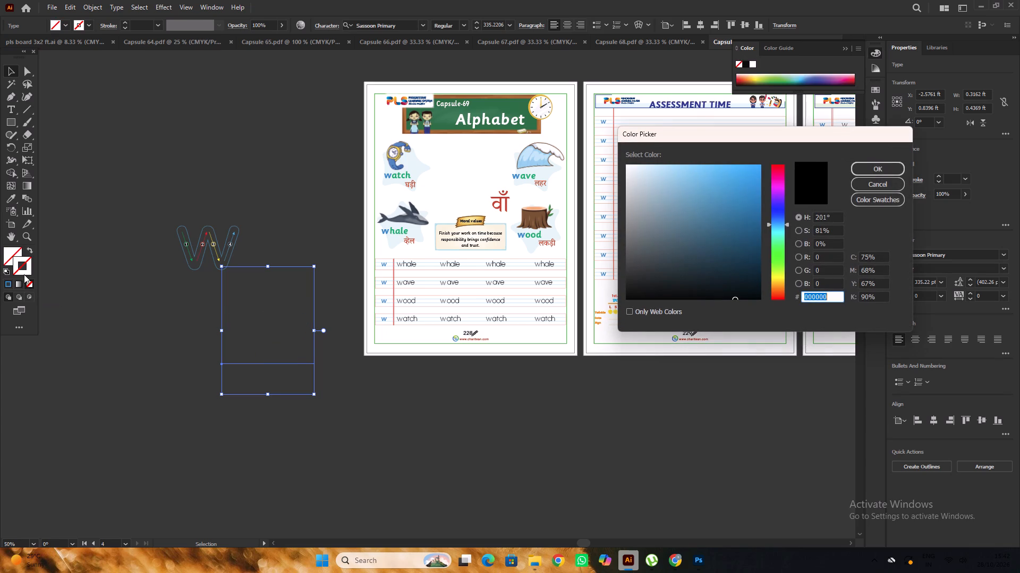
key("ctrl+v")
left_click(873, 167)
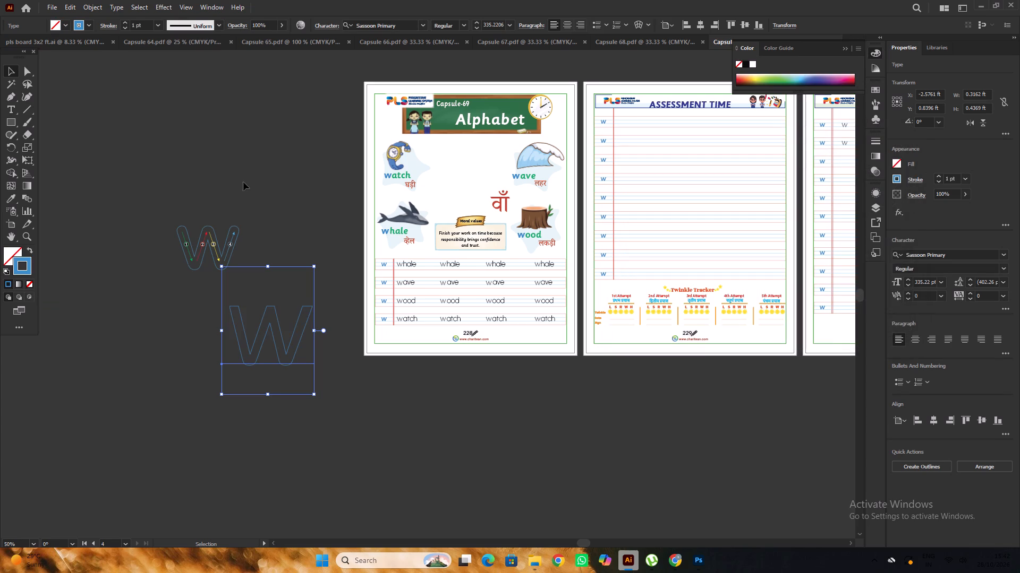
double_click(252, 160)
Ungroup the numbered tracing letter and move its old rounded w outline away from the numbered arrows.
scroll(221, 256, "down", 4)
scroll(201, 216, "up", 3, "alt")
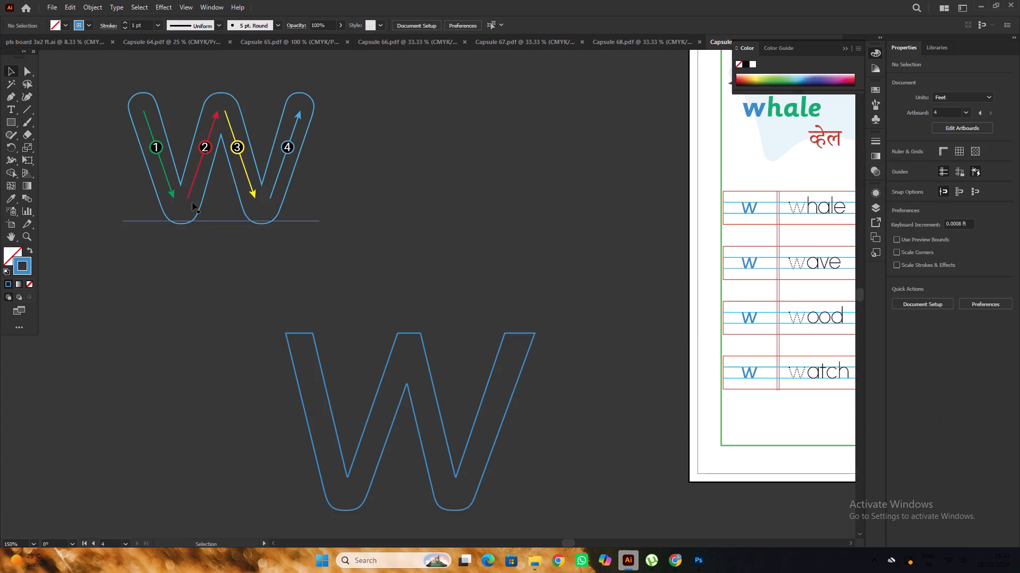
left_click(173, 192)
scroll(173, 192, "down", 2, "alt")
right_click(173, 192)
left_click(209, 335)
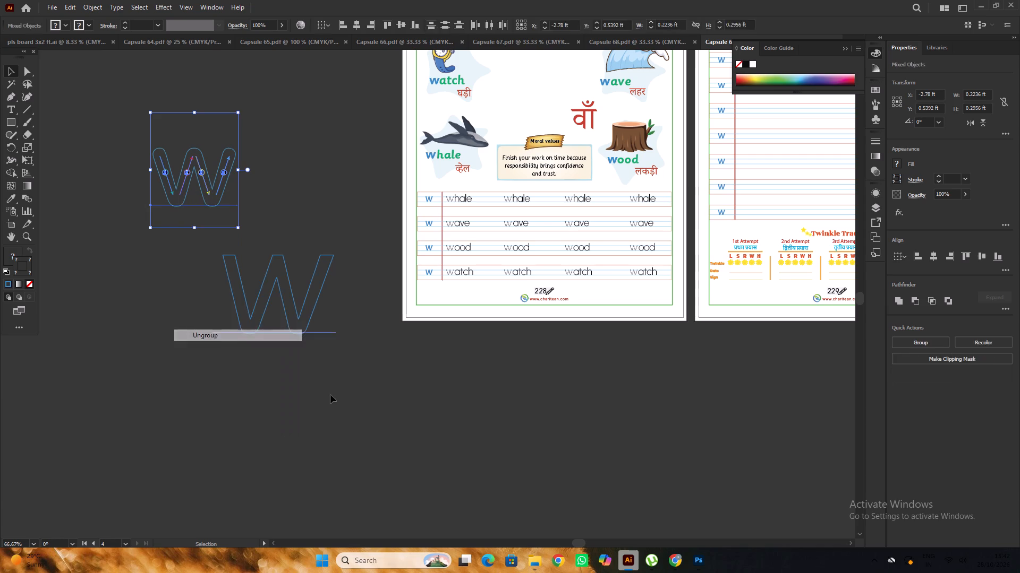
left_click(333, 396)
scroll(189, 192, "up", 1, "alt")
left_click(167, 195)
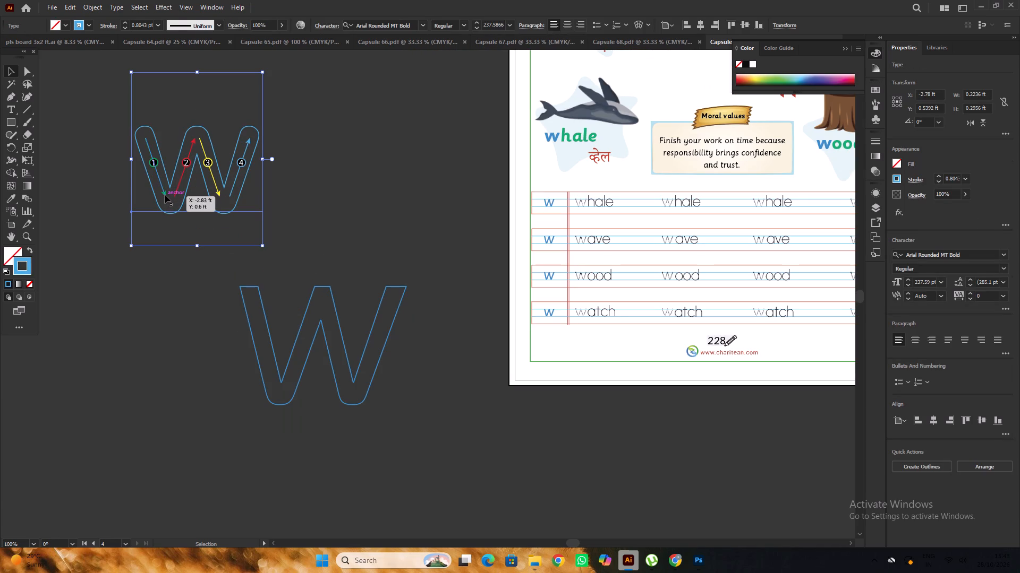
left_click_drag(177, 209, 26, 412)
left_click(142, 300)
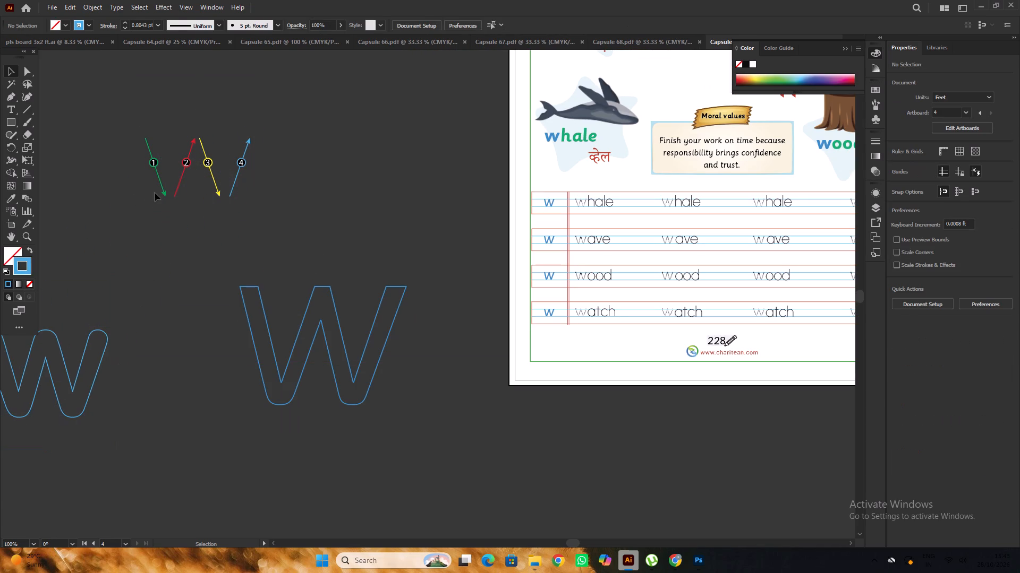
Move the green arrow with its circled 1 into the first stroke of the new w outline.
left_click_drag(131, 128, 166, 211)
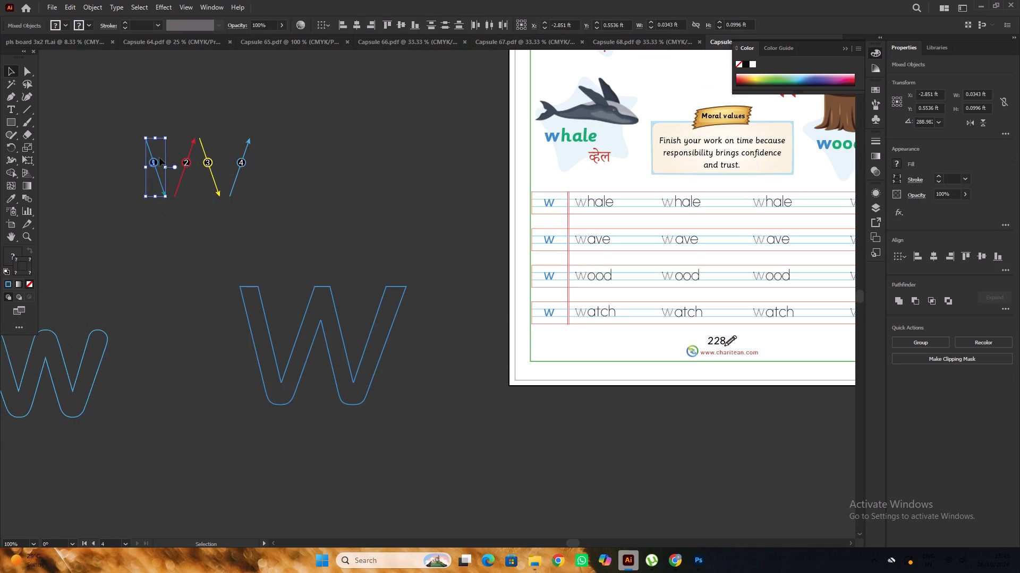
left_click_drag(154, 163, 260, 325)
scroll(197, 281, "down", 3)
left_click(197, 281)
left_click(261, 289)
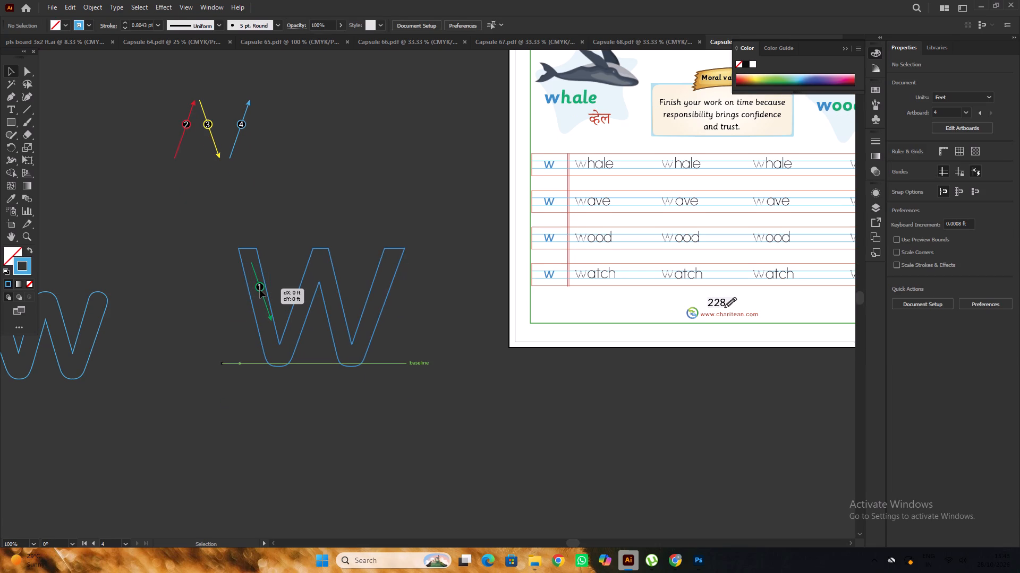
key("ctrl+z")
Lock the new w outline in place.
left_click(191, 276, "ctrl")
left_click(258, 290)
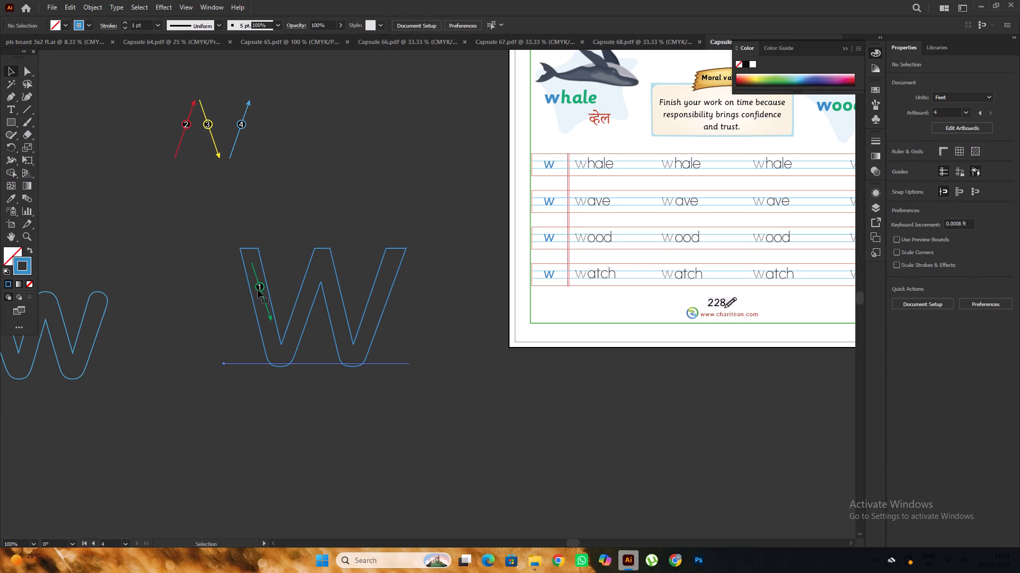
key("ctrl+2")
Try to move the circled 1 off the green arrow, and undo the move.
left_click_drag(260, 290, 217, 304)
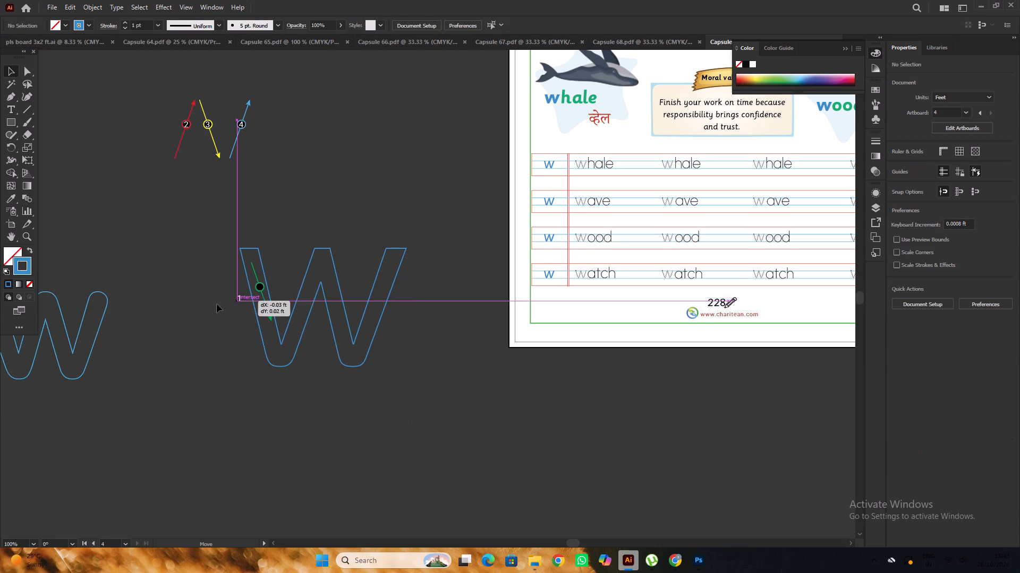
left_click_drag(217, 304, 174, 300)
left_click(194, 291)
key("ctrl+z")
Move the digit 1 together with its circle off the green arrow onto the canvas beside the w, and group them.
scroll(249, 294, "up", 4, "alt")
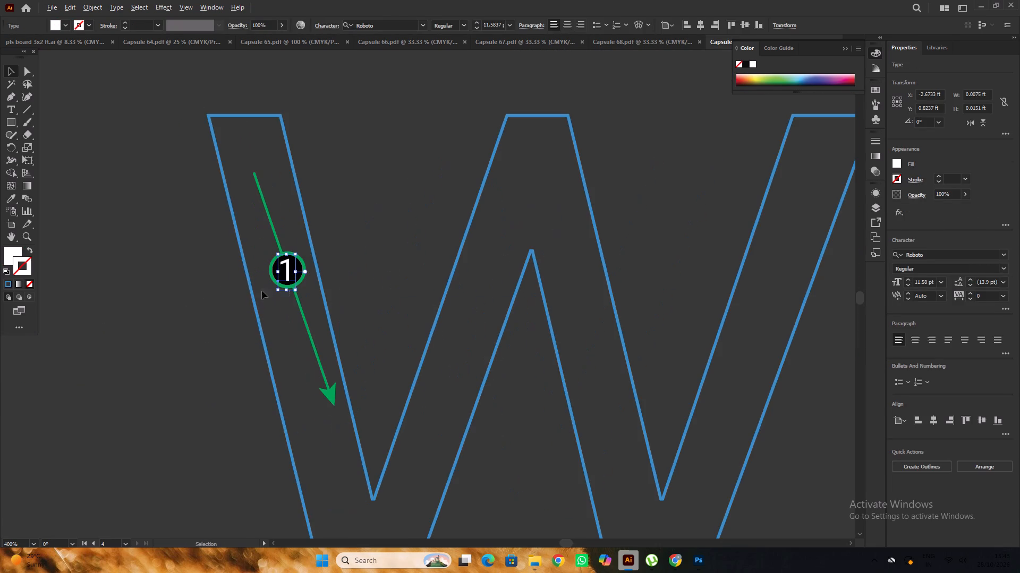
left_click(303, 281)
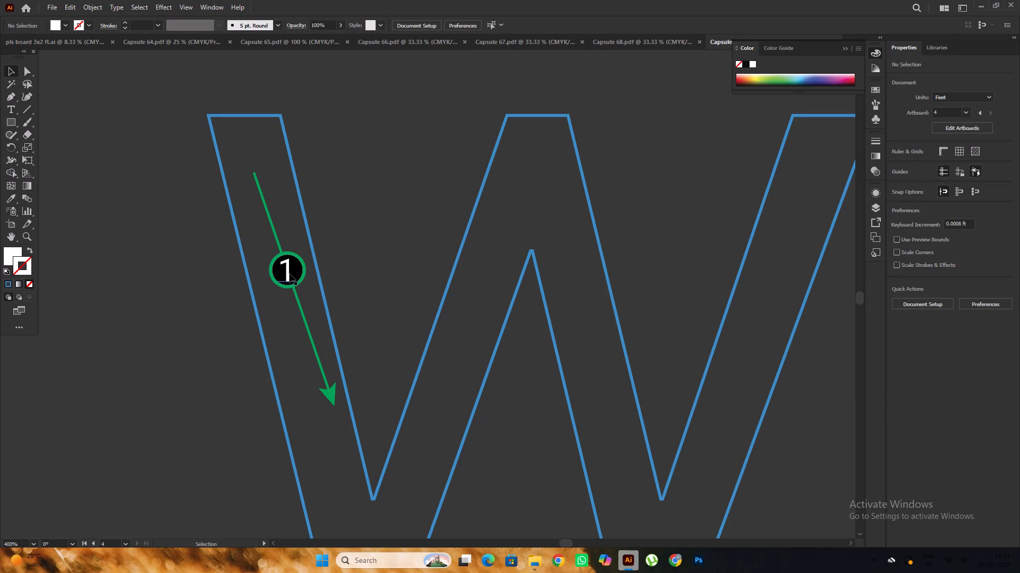
left_click(287, 272)
left_click(302, 281, "shift")
scroll(302, 281, "down", 2, "alt")
left_click_drag(296, 279, 216, 286)
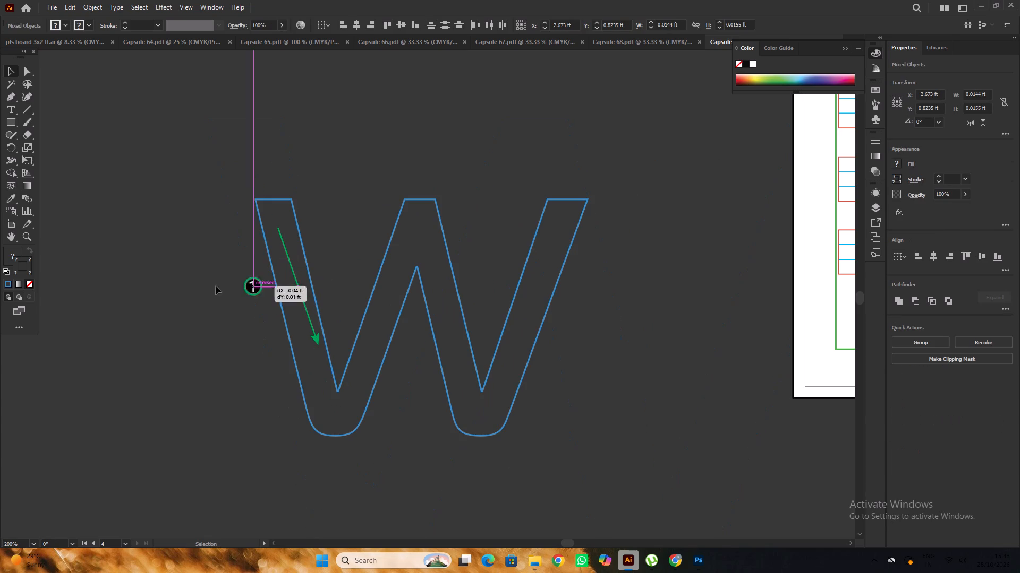
left_click_drag(216, 286, 150, 289)
key("ctrl+g")
left_click(178, 273)
Extend and angle the green arrow along the w's first stroke, to about 0.15 ft high.
scroll(234, 282, "down", 3, "alt")
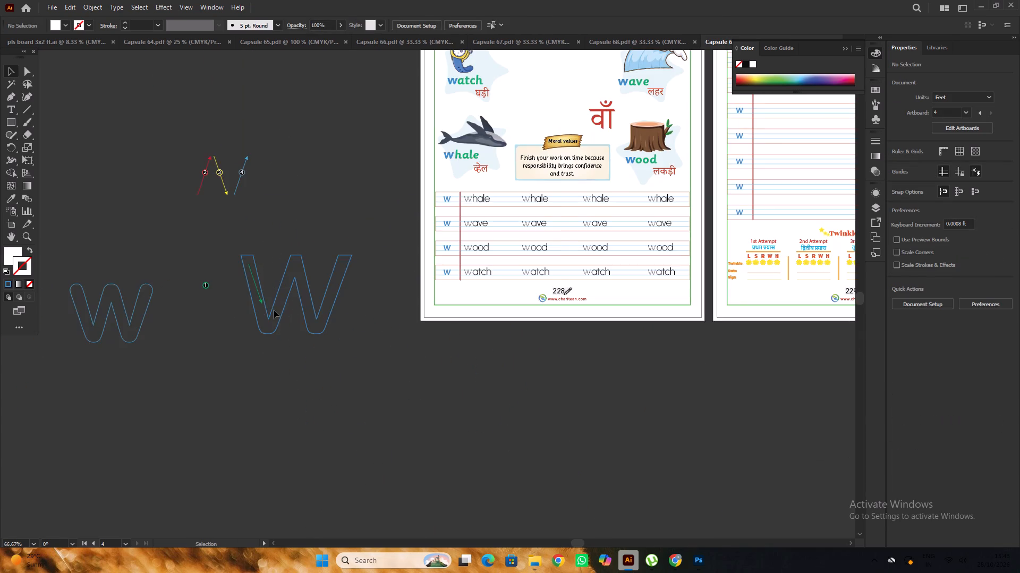
scroll(259, 306, "up", 3, "alt")
left_click(266, 293)
left_click_drag(266, 299, 266, 344)
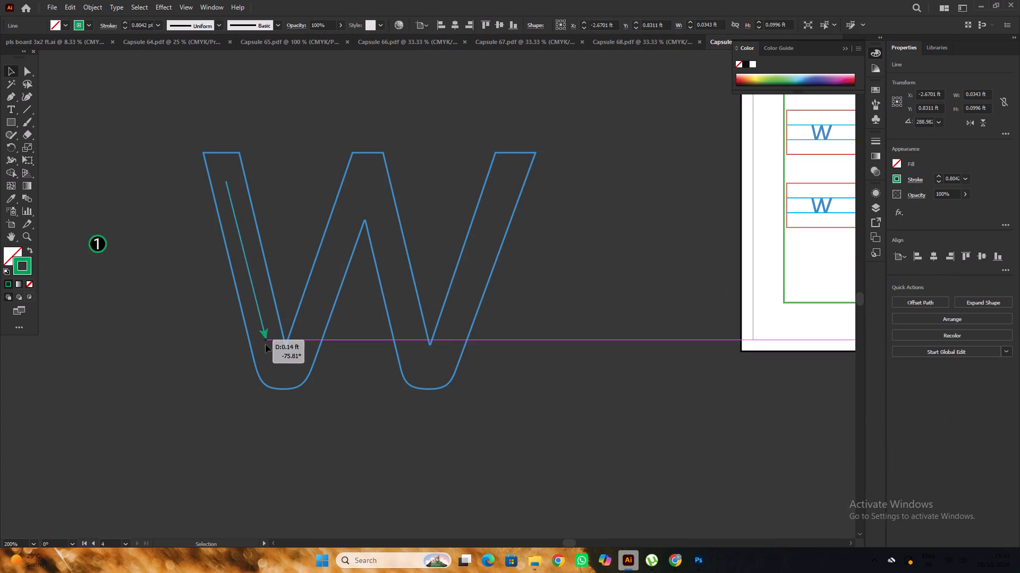
left_click_drag(266, 344, 273, 360)
scroll(281, 342, "down", 3, "alt")
double_click(226, 354)
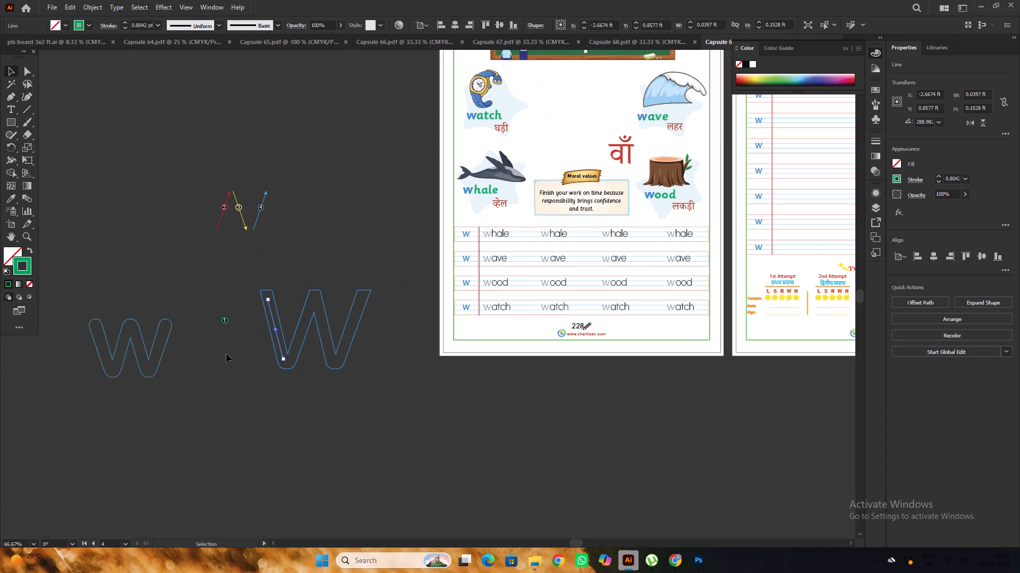
Group the digit 1 with its circle and place it on the middle of the lengthened green arrow.
scroll(247, 327, "up", 3, "alt")
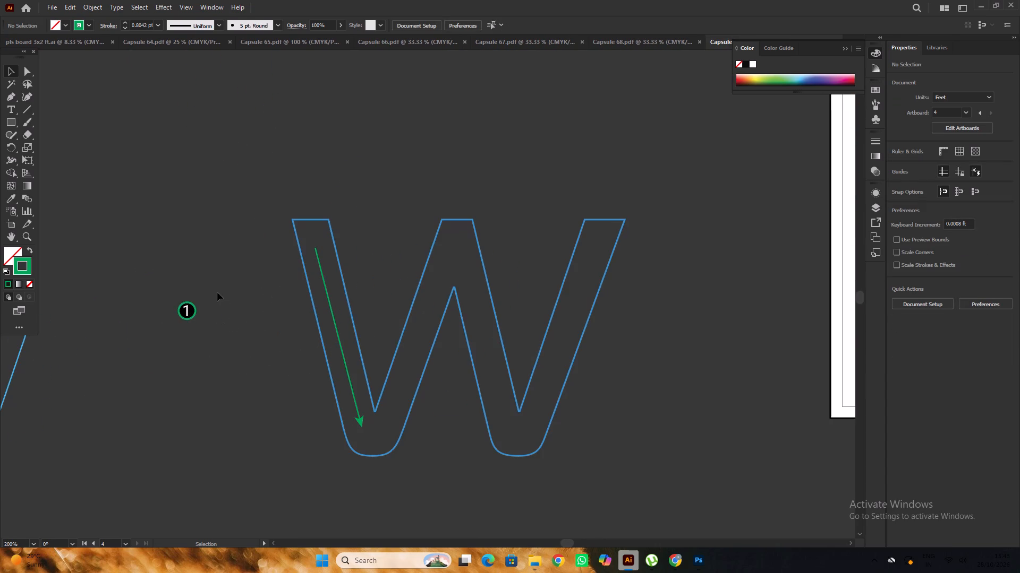
left_click_drag(217, 293, 182, 342)
key("ctrl+g")
left_click(211, 334)
left_click_drag(189, 314, 339, 335)
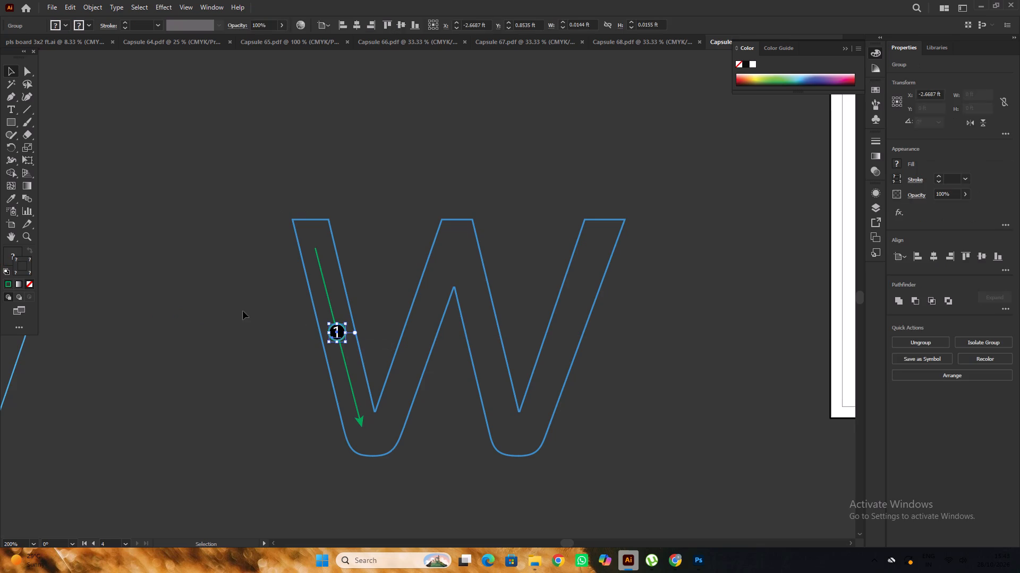
Move the red arrow, without its circled 2, from the canvas into the large w's second stroke.
left_click(214, 299)
scroll(214, 299, "down", 3, "alt")
scroll(239, 279, "up", 2)
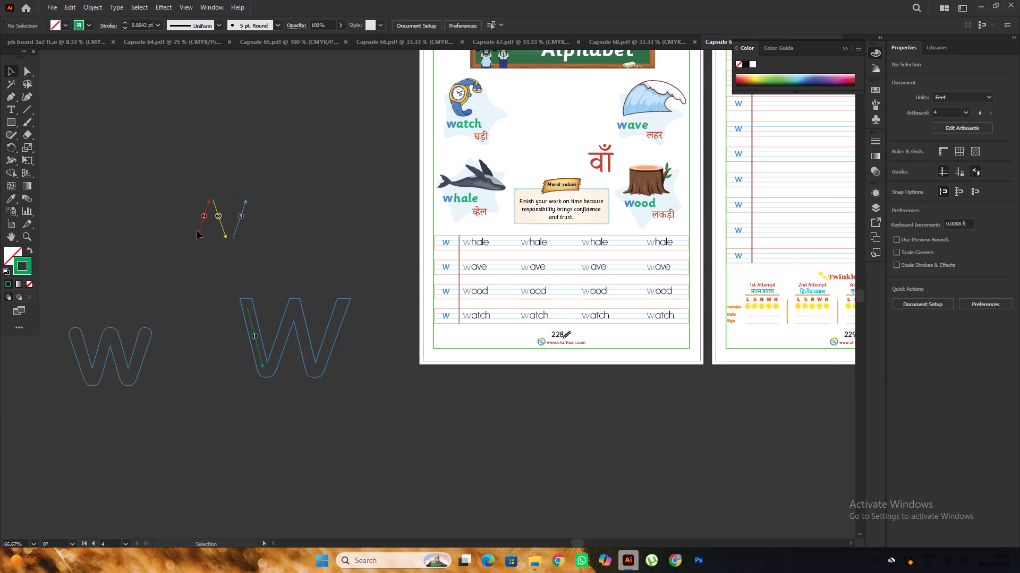
left_click_drag(199, 233, 276, 346)
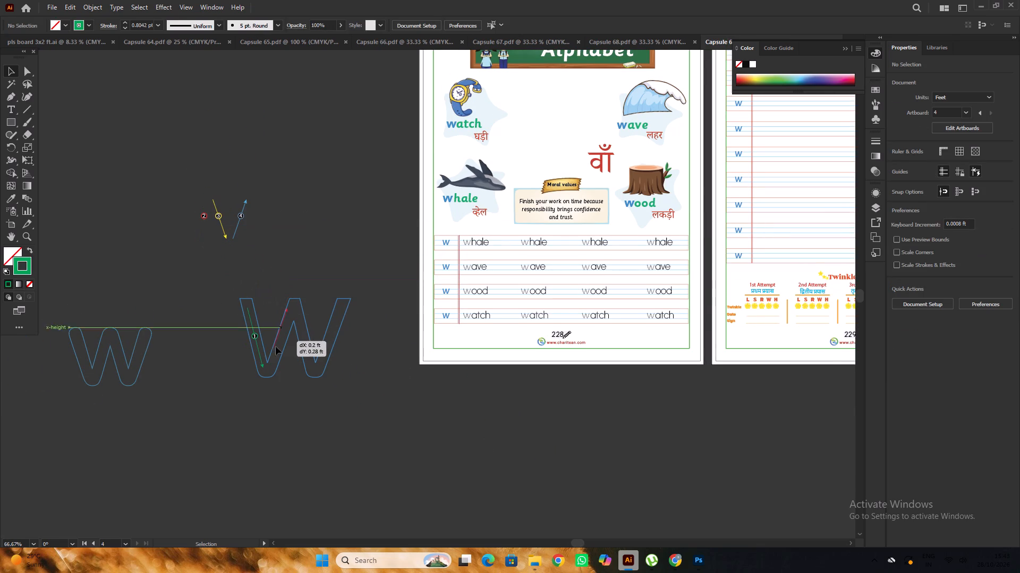
left_click_drag(276, 346, 276, 353)
scroll(274, 351, "up", 4, "alt")
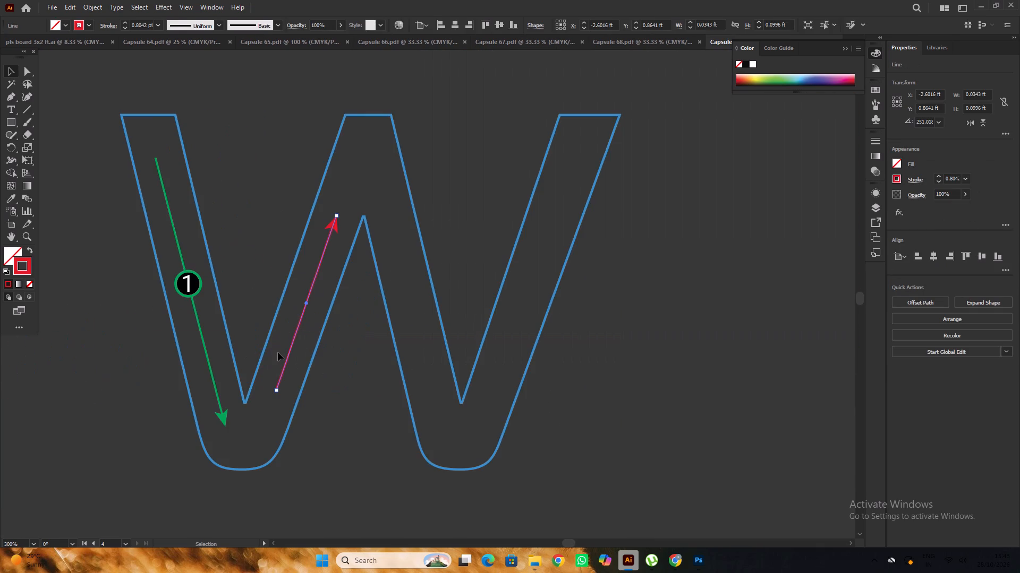
left_click_drag(290, 353, 282, 374)
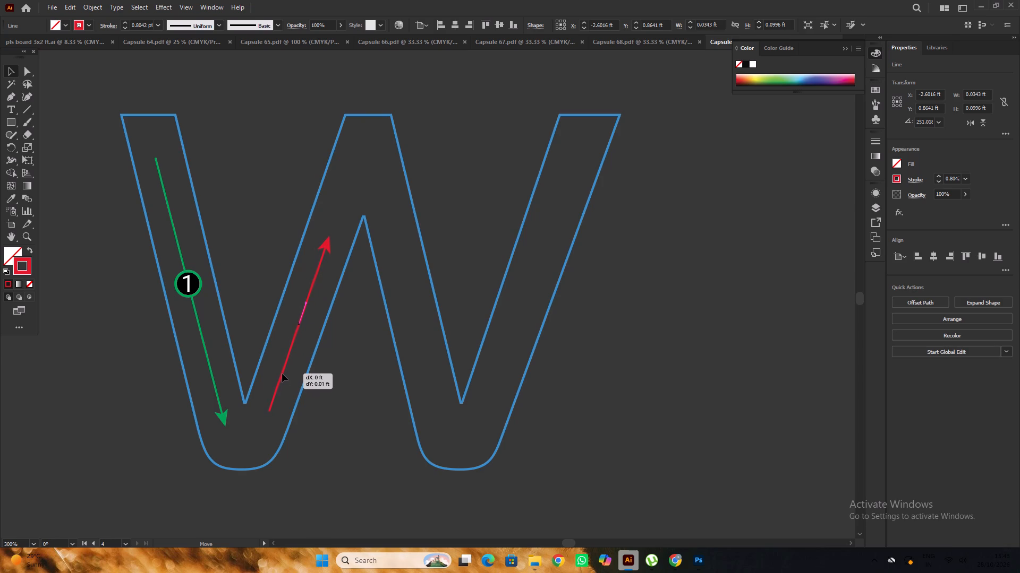
left_click_drag(282, 374, 279, 371)
Extend and angle the red arrow at both ends along the w's second stroke, to about 0.15 ft long.
scroll(268, 332, "down", 2, "alt")
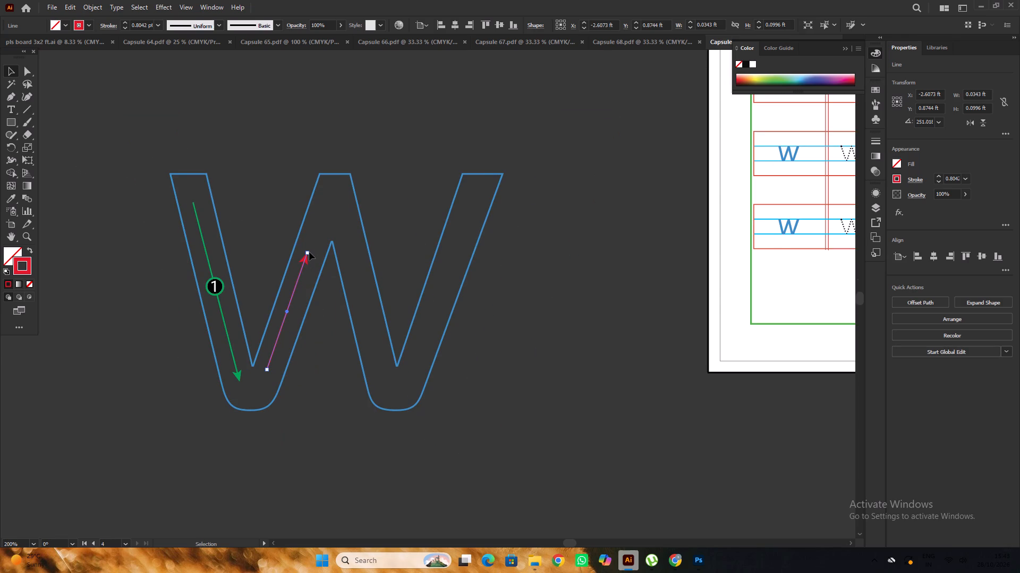
scroll(308, 252, "down", 3, "alt")
scroll(308, 252, "up", 5)
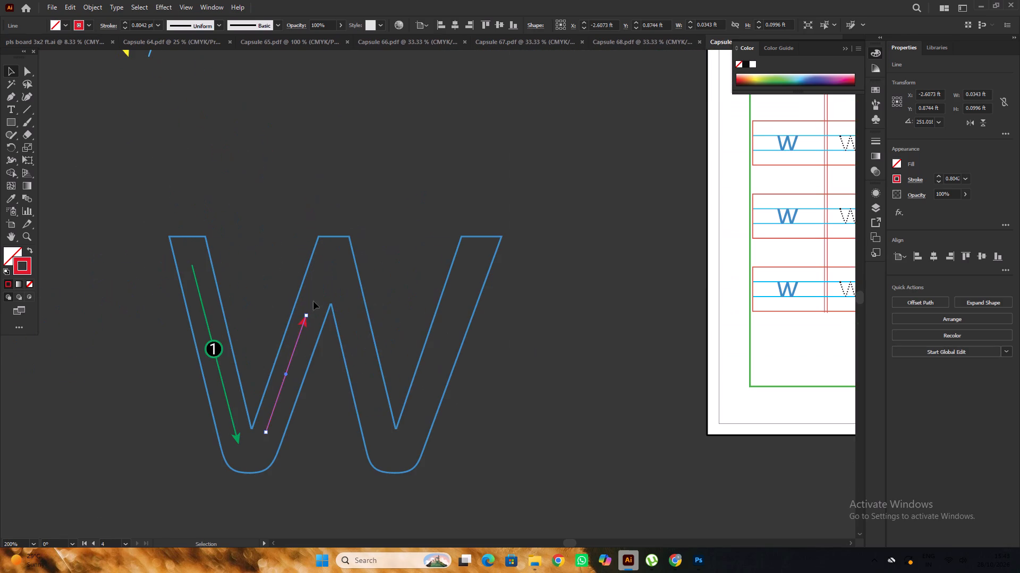
left_click(309, 316)
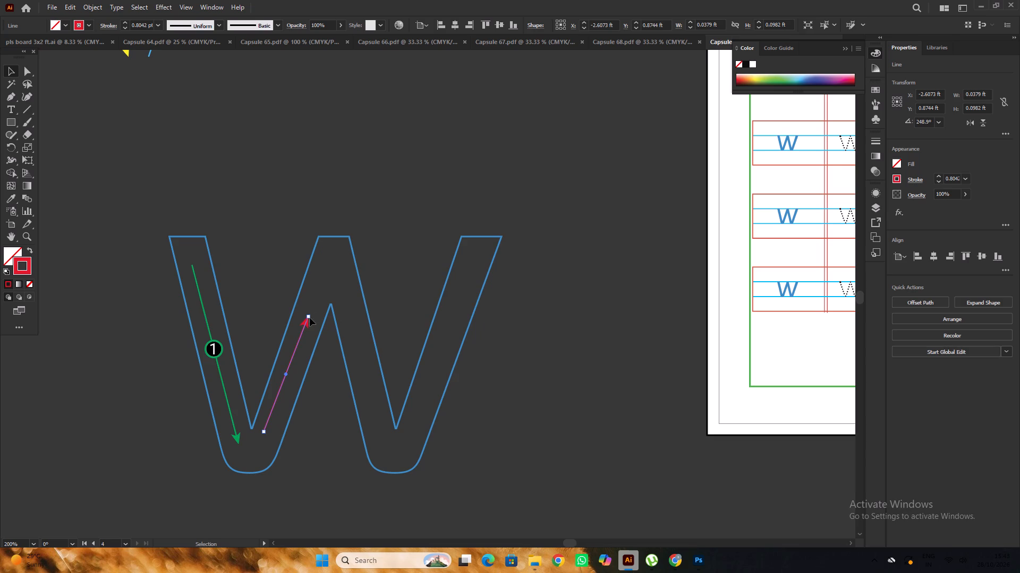
left_click_drag(309, 317, 325, 263)
scroll(325, 263, "down", 2, "alt")
scroll(294, 350, "up", 3, "alt")
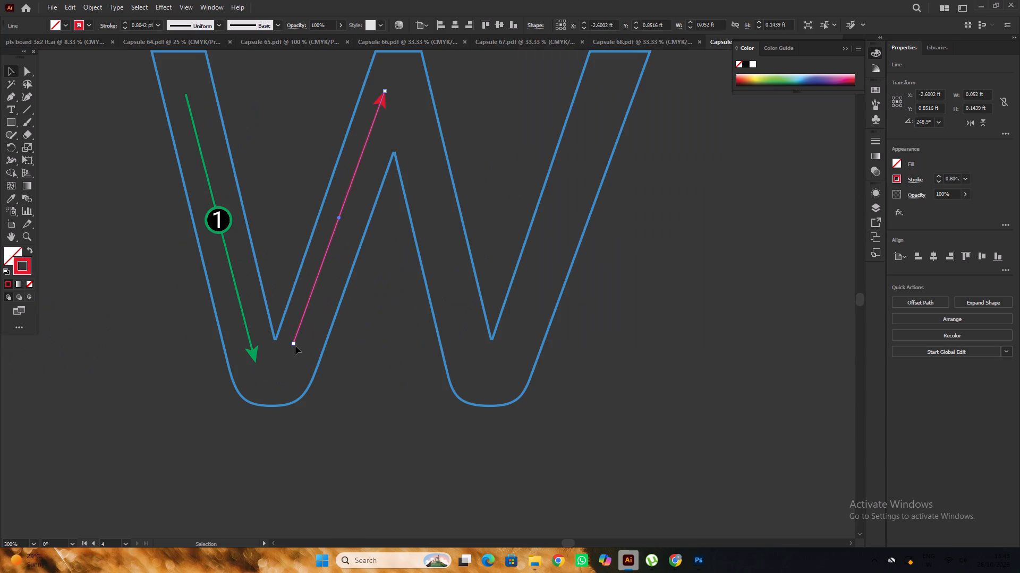
left_click_drag(295, 345, 293, 351)
scroll(294, 349, "down", 3, "alt")
left_click(333, 377)
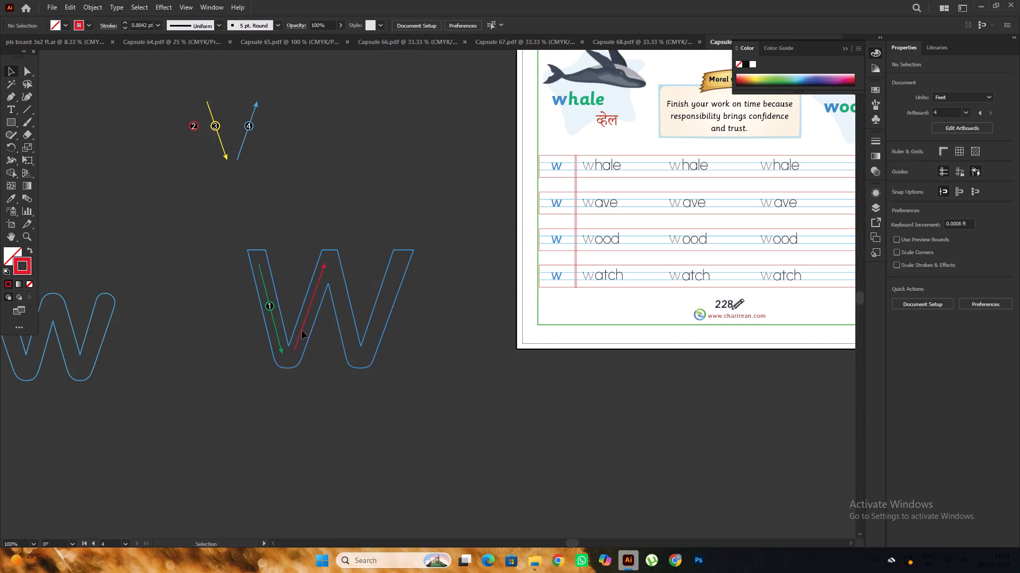
Group the digit 2 with its circle and place it on the middle of the red arrow.
scroll(216, 147, "up", 1, "alt")
left_click_drag(155, 79, 180, 143)
key("ctrl+g")
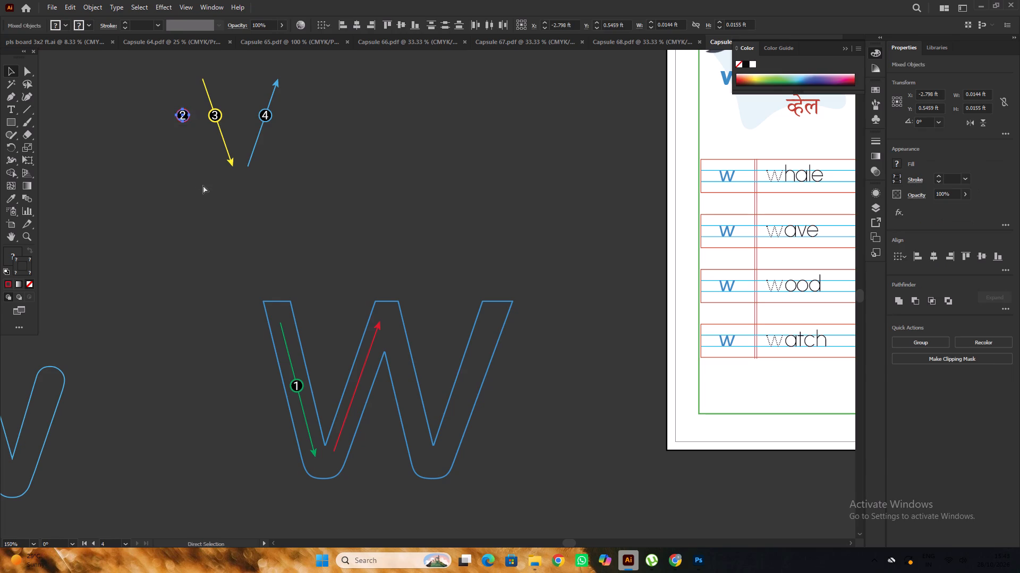
left_click(205, 185)
left_click_drag(186, 113, 354, 392)
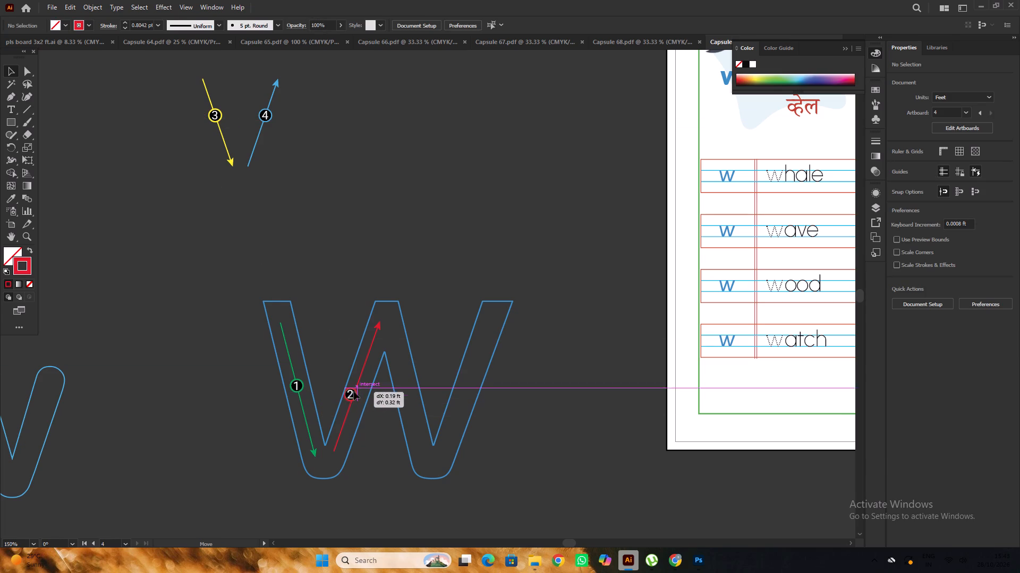
left_click_drag(354, 392, 357, 390)
left_click(147, 292)
Move the yellow arrow into the w's third stroke and lengthen it along the stroke to about 0.16 ft.
scroll(147, 291, "down", 1, "alt")
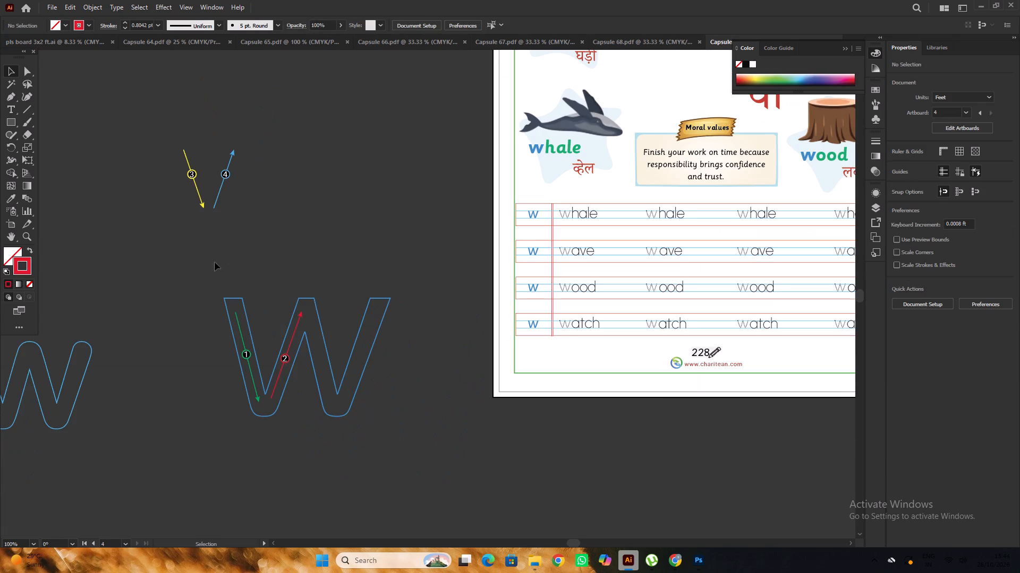
left_click_drag(205, 203, 328, 370)
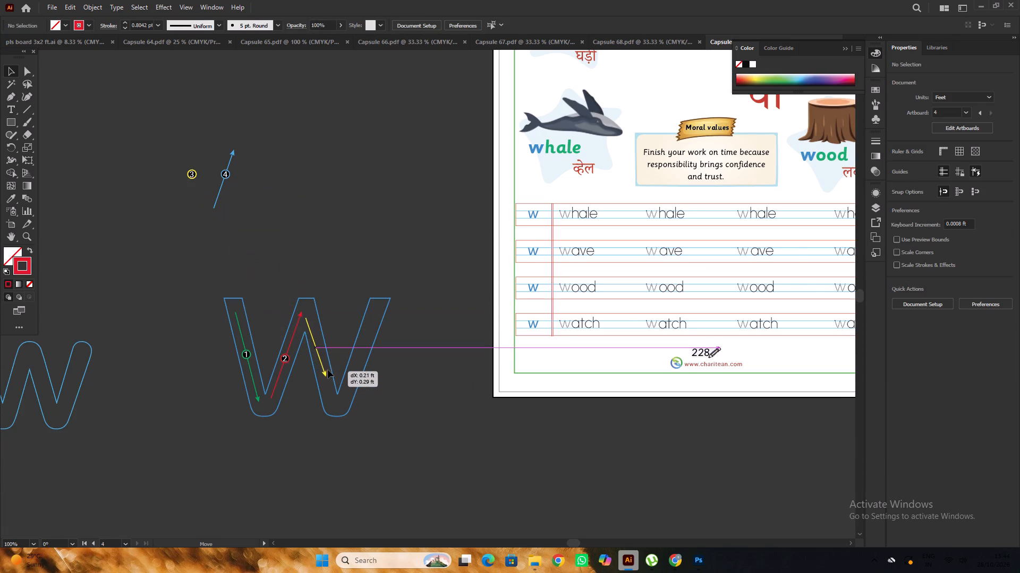
left_click_drag(328, 370, 329, 367)
scroll(328, 349, "down", 4)
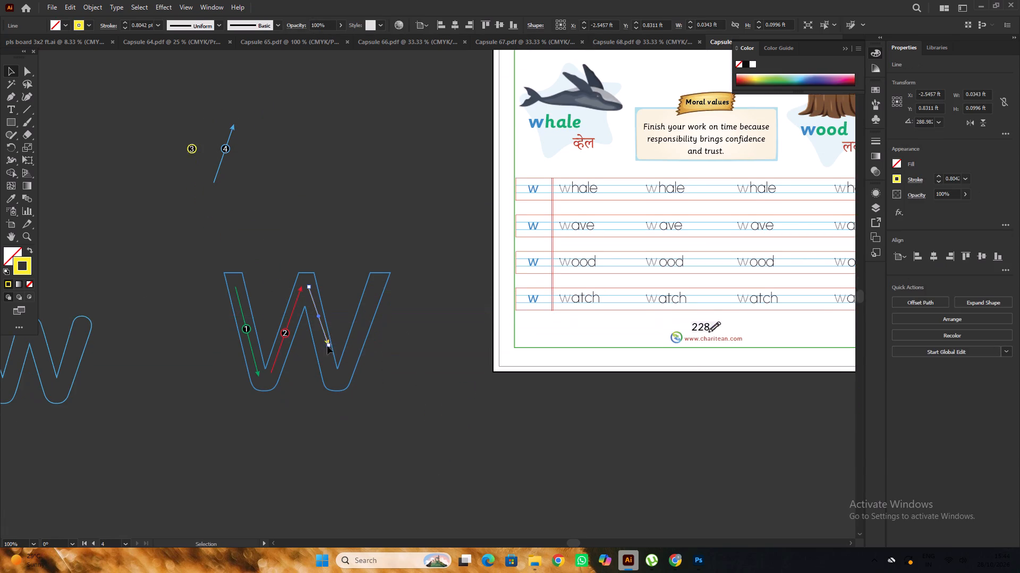
scroll(324, 331, "up", 2, "alt")
left_click_drag(335, 311, 342, 368)
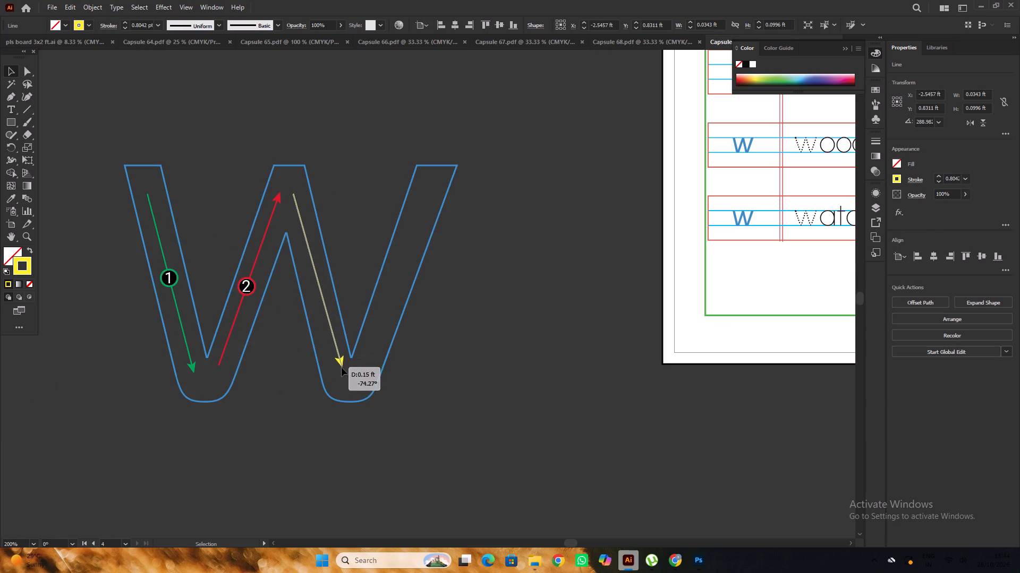
left_click_drag(342, 368, 339, 372)
scroll(299, 174, "up", 1, "alt")
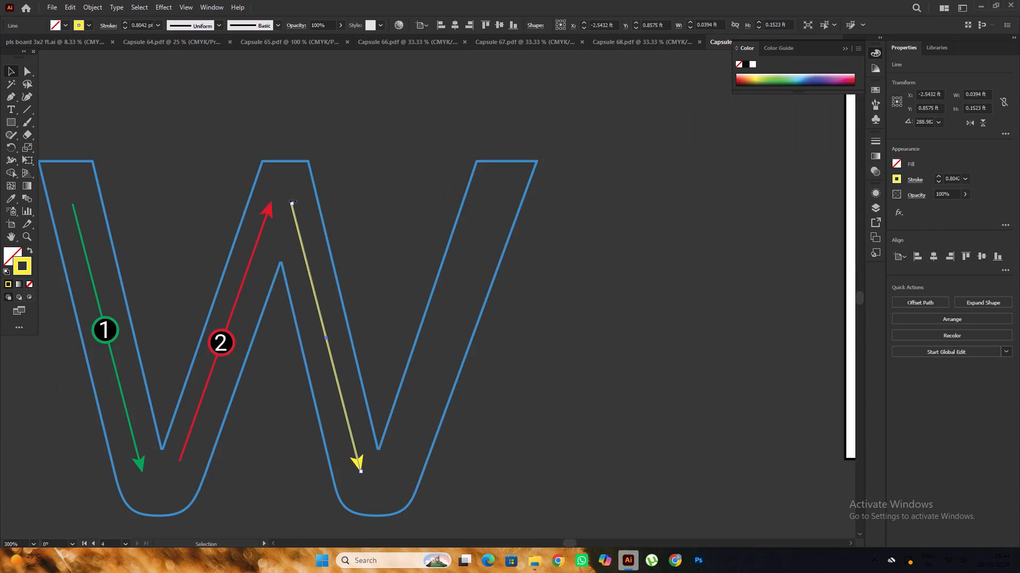
left_click(294, 203)
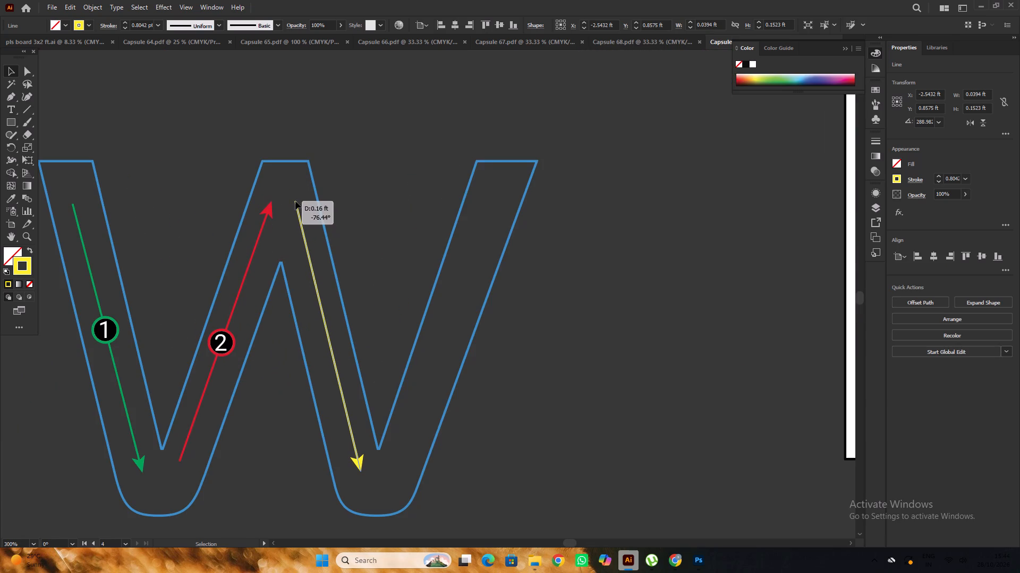
scroll(295, 201, "down", 2, "alt")
left_click(341, 169)
Group the digit 3 with its circle and place it on the middle of the yellow arrow.
scroll(341, 169, "up", 3)
scroll(332, 171, "down", 2, "alt")
scroll(332, 171, "up", 3)
left_click_drag(232, 134, 239, 168)
key("ctrl+g")
left_click(316, 179)
scroll(279, 173, "up", 2, "alt")
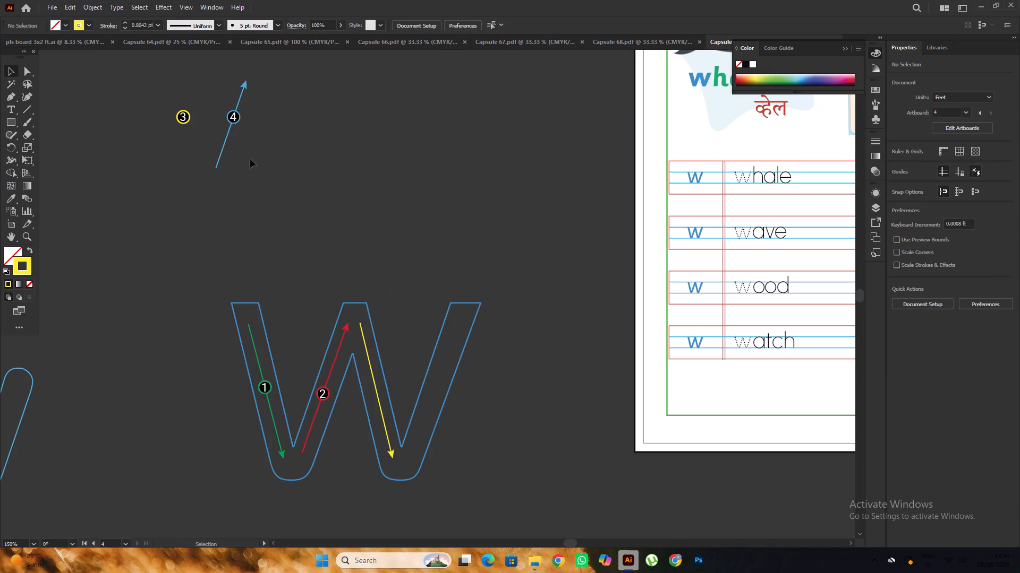
left_click_drag(187, 121, 379, 393)
left_click(410, 317)
Move the blue arrow into the w's fourth stroke and extend its head to near the top of the stroke.
scroll(334, 282, "down", 1, "alt")
key("space")
left_click_drag(380, 259, 311, 248)
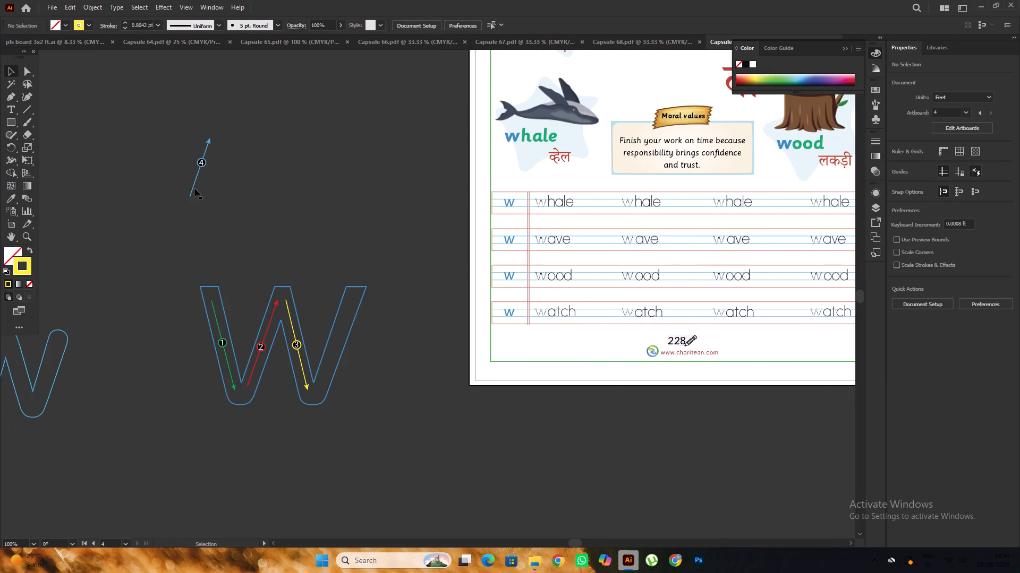
left_click_drag(194, 188, 326, 369)
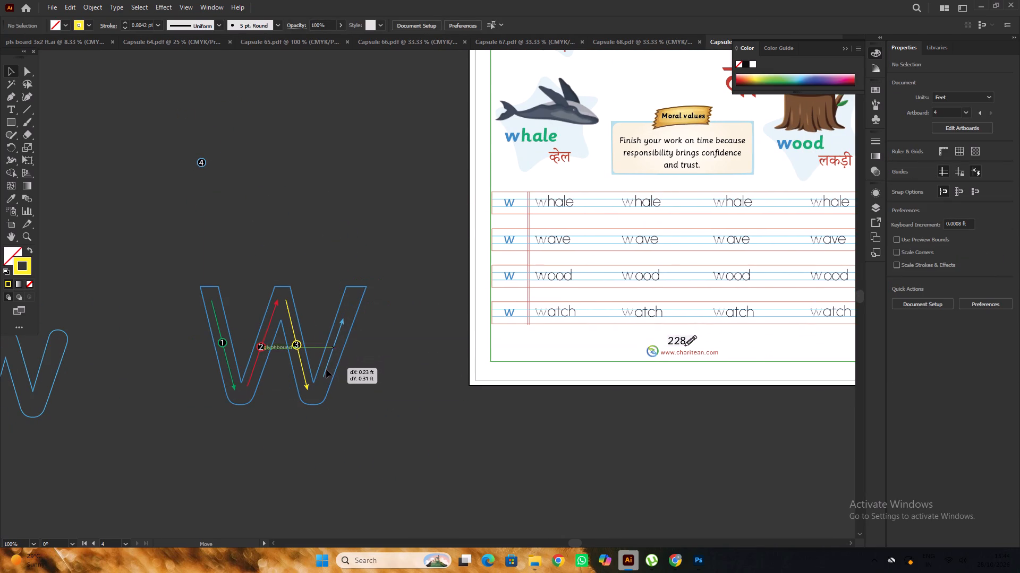
left_click_drag(326, 369, 325, 377)
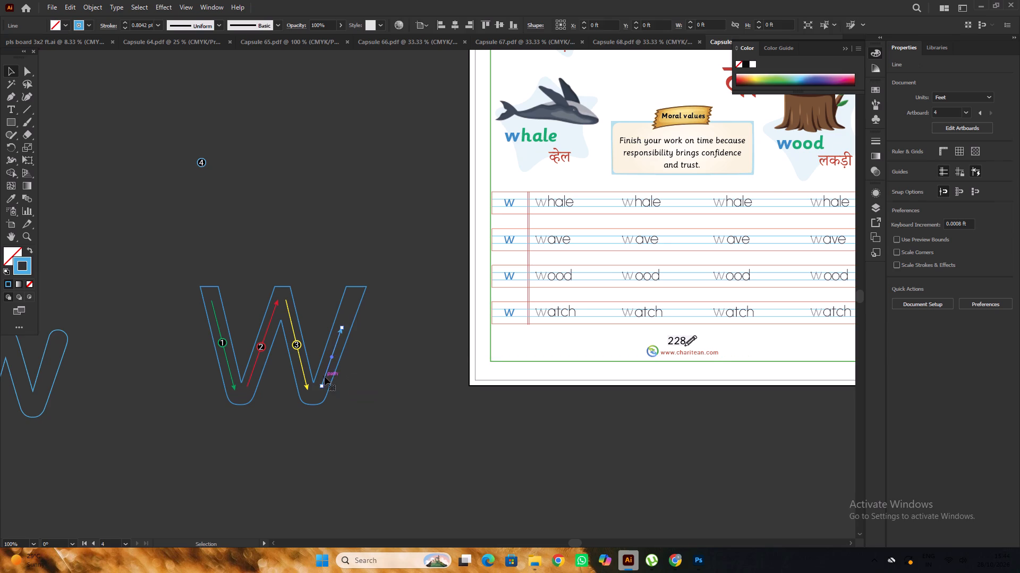
scroll(324, 376, "up", 2, "alt")
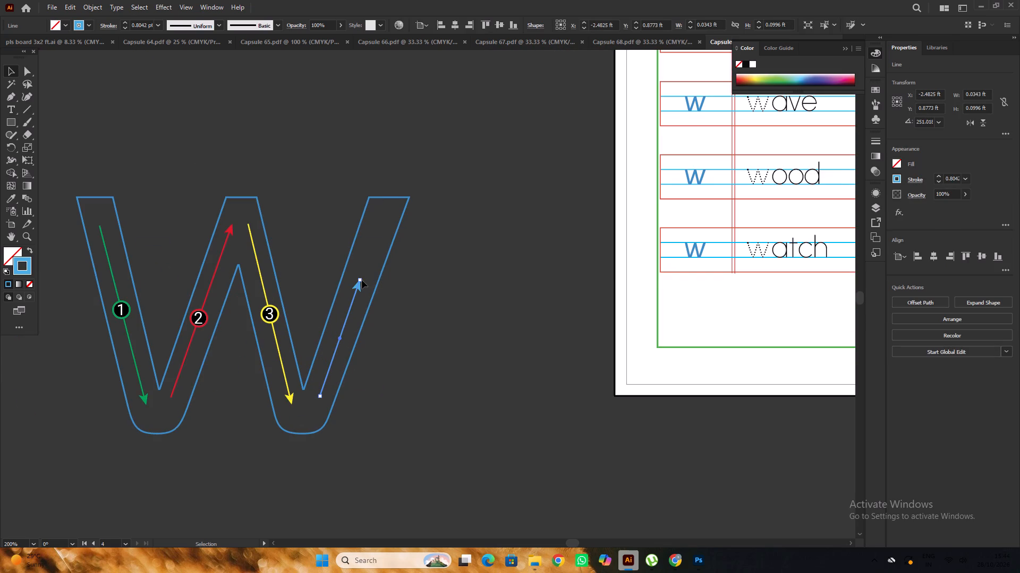
left_click_drag(362, 280, 384, 214)
left_click(446, 314)
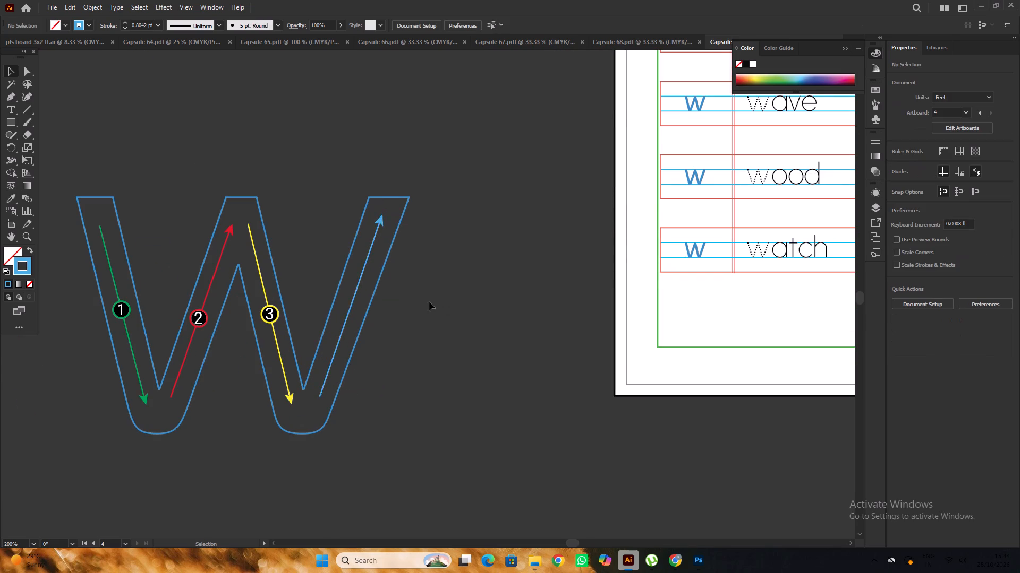
Group the digit 4 with its circle and place it on the middle of the blue arrow.
scroll(429, 302, "down", 2, "alt")
scroll(429, 303, "up", 4)
left_click_drag(224, 130, 279, 215)
key("ctrl+g")
left_click(331, 208)
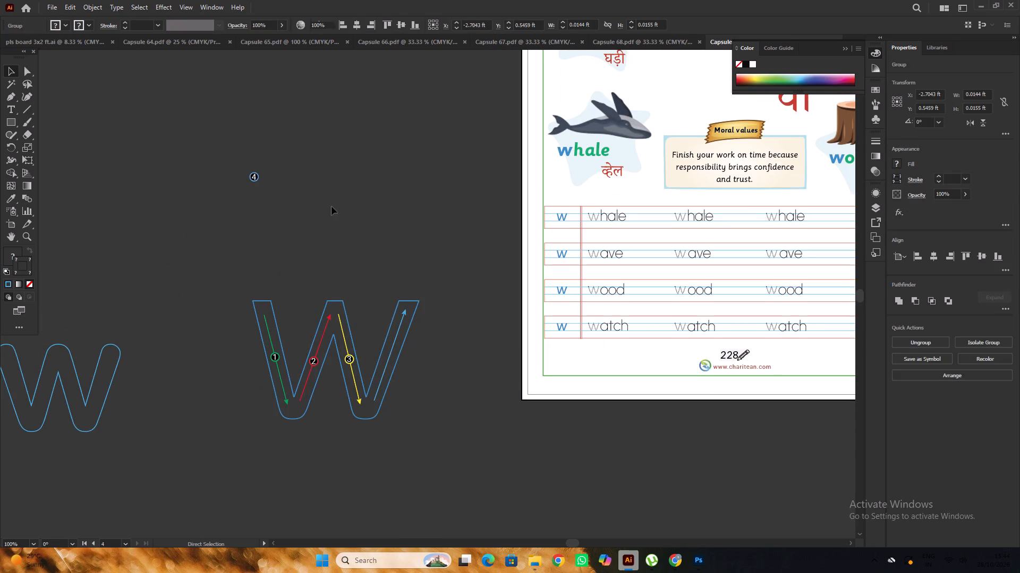
scroll(329, 197, "down", 4)
scroll(330, 172, "up", 1, "alt")
left_click_drag(218, 105, 421, 385)
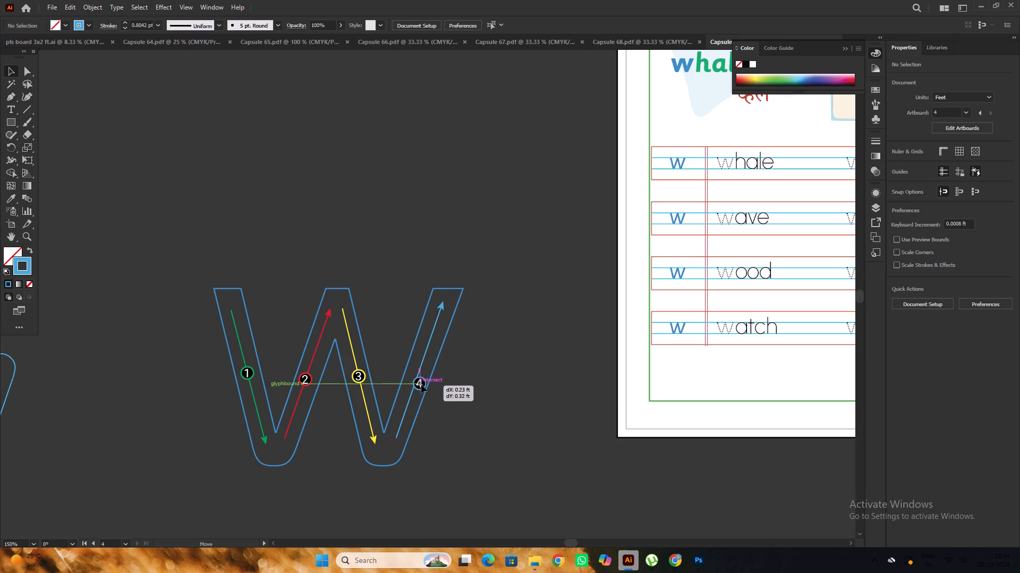
left_click_drag(421, 385, 419, 381)
left_click(474, 395)
Unlock the large w outline and group it with its four arrows and circled numbers.
scroll(348, 313, "down", 2, "alt")
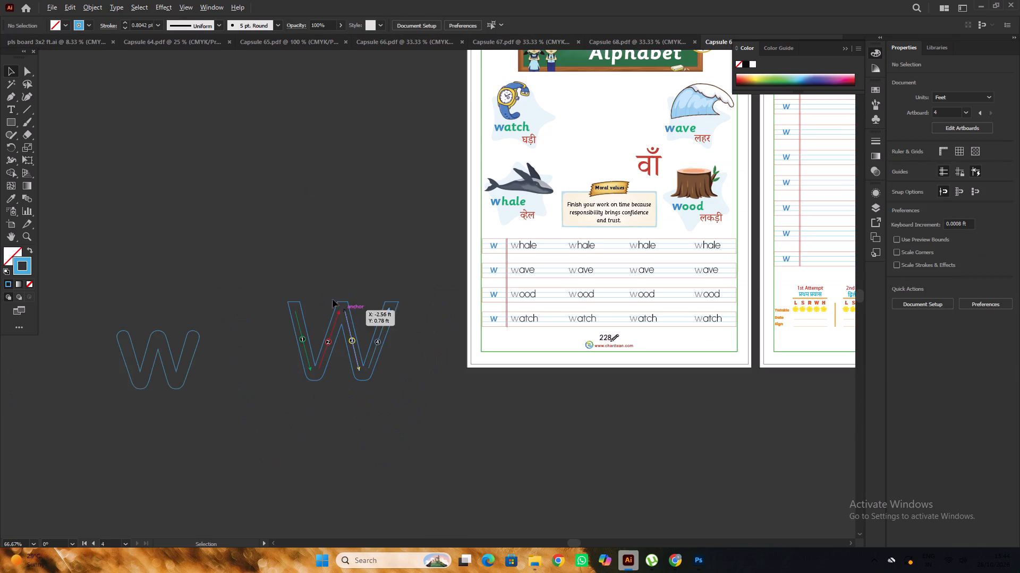
left_click(295, 251)
left_click_drag(268, 267, 423, 485)
left_click(407, 463)
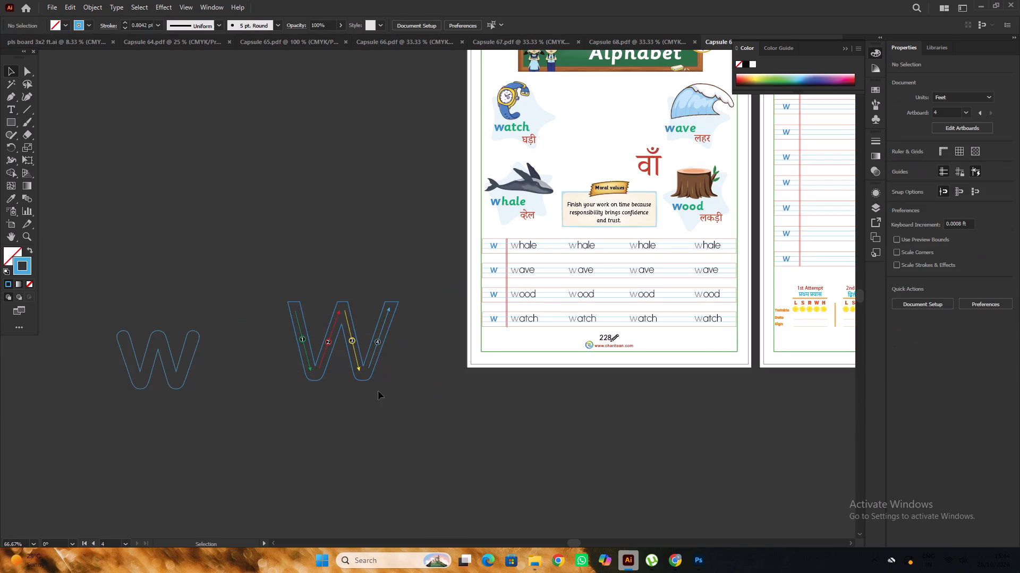
right_click(370, 380)
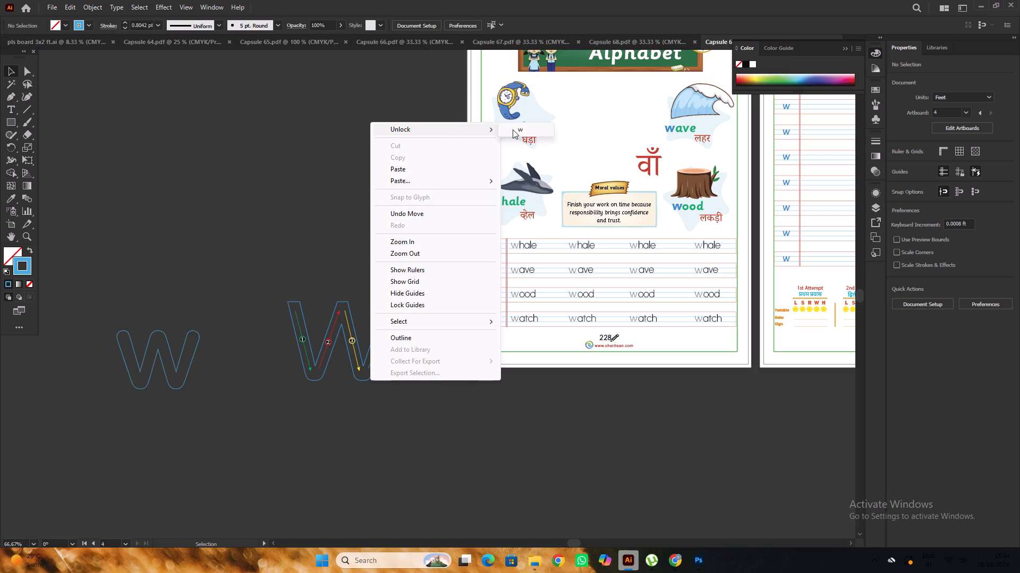
left_click(528, 128)
left_click(358, 157)
left_click_drag(282, 210, 399, 448)
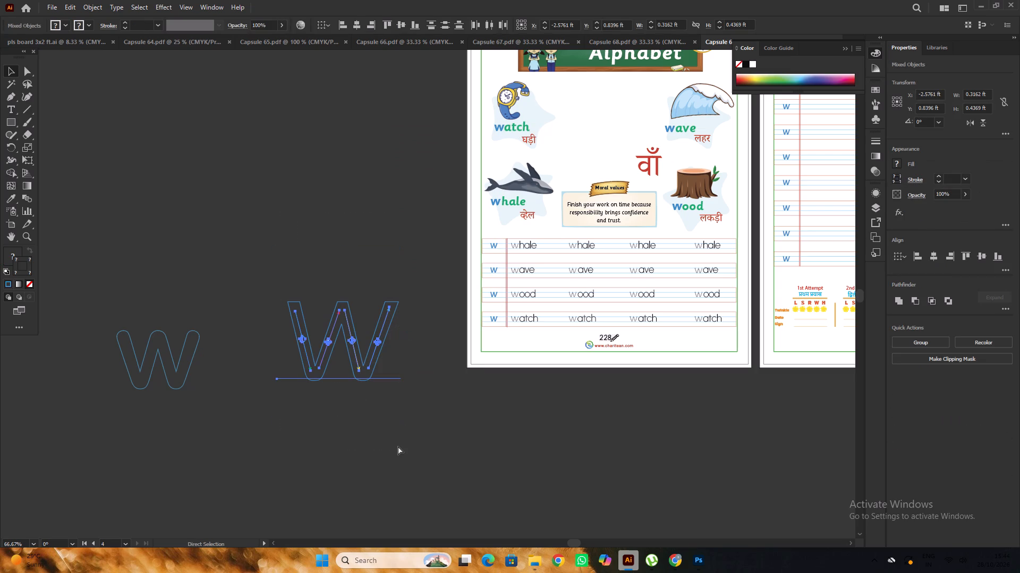
key("ctrl+g")
Move the grouped w from the canvas onto the Capsule-69 Alphabet page, between the watch and wave pictures.
scroll(200, 380, "down", 3, "alt")
left_click_drag(257, 366, 268, 354)
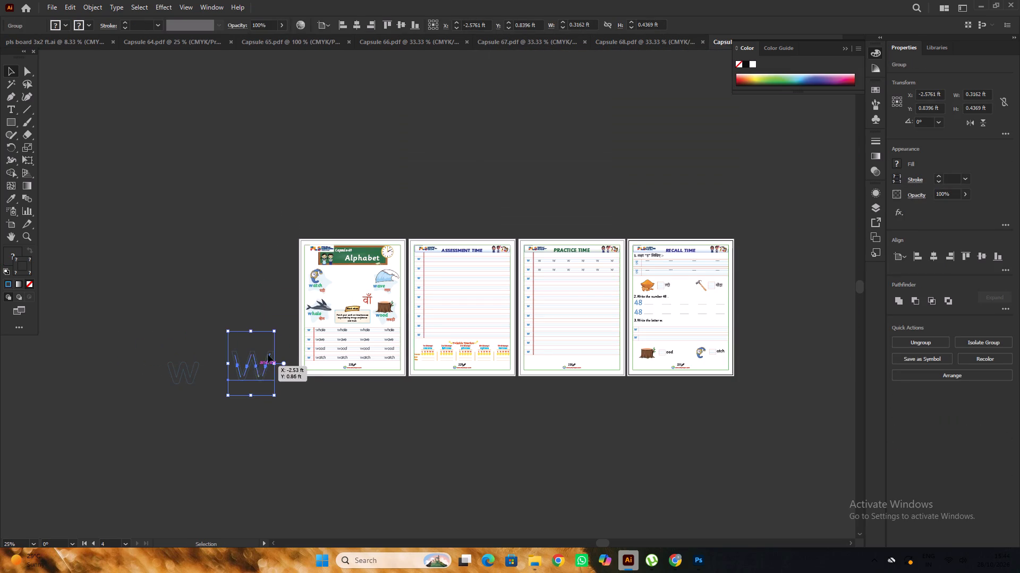
left_click_drag(268, 354, 360, 282)
scroll(360, 282, "up", 3, "alt")
left_click_drag(367, 315, 363, 322)
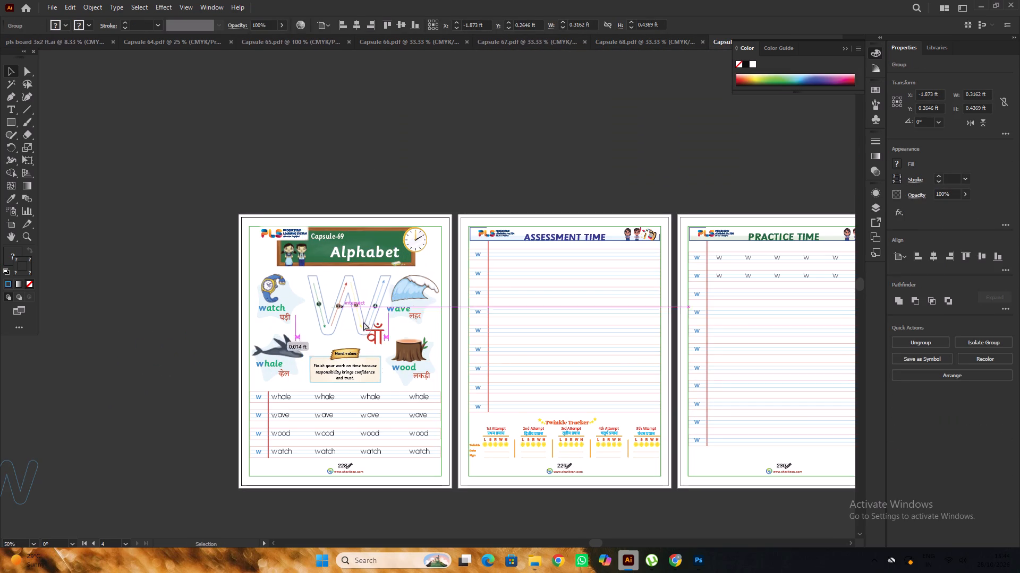
left_click_drag(363, 322, 362, 323)
Scale the w group down to about 0.26 by 0.36 ft and position it above the Moral values box.
scroll(364, 322, "up", 3, "alt")
left_click_drag(447, 456, 423, 420, "alt")
left_click_drag(363, 345, 348, 375)
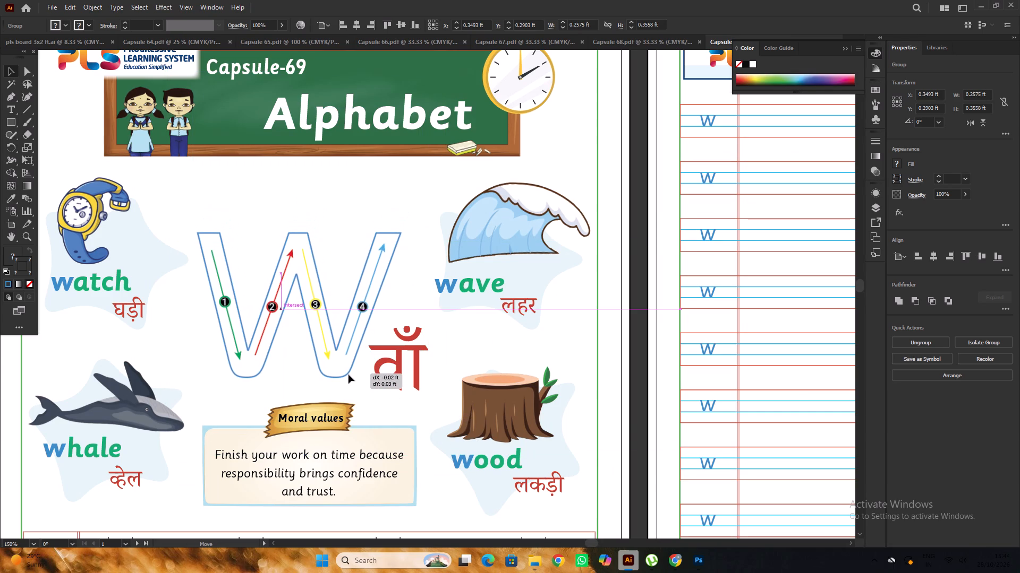
left_click_drag(348, 375, 351, 372)
Group the placed w with the red Hindi word वाँ beside it on the Alphabet page.
scroll(392, 350, "down", 3, "alt")
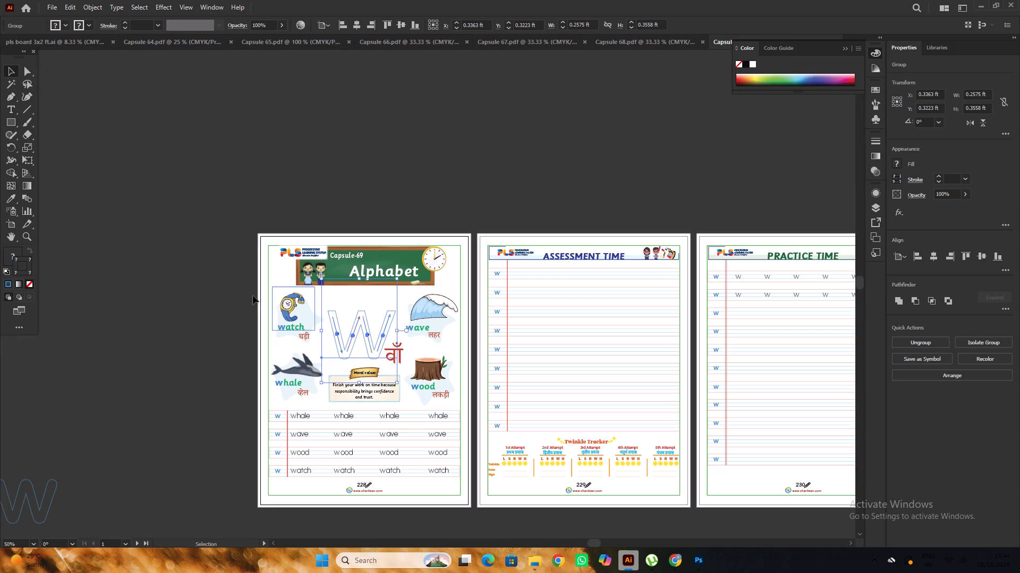
left_click(163, 256)
scroll(165, 255, "down", 2)
left_click(165, 255)
left_click(375, 329)
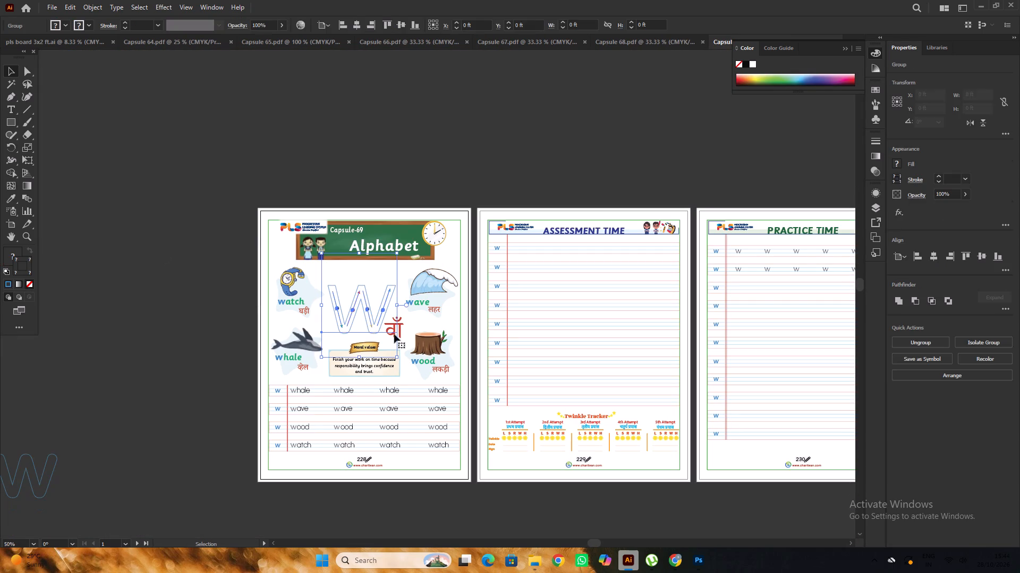
left_click(399, 331, "shift")
key("ctrl+g")
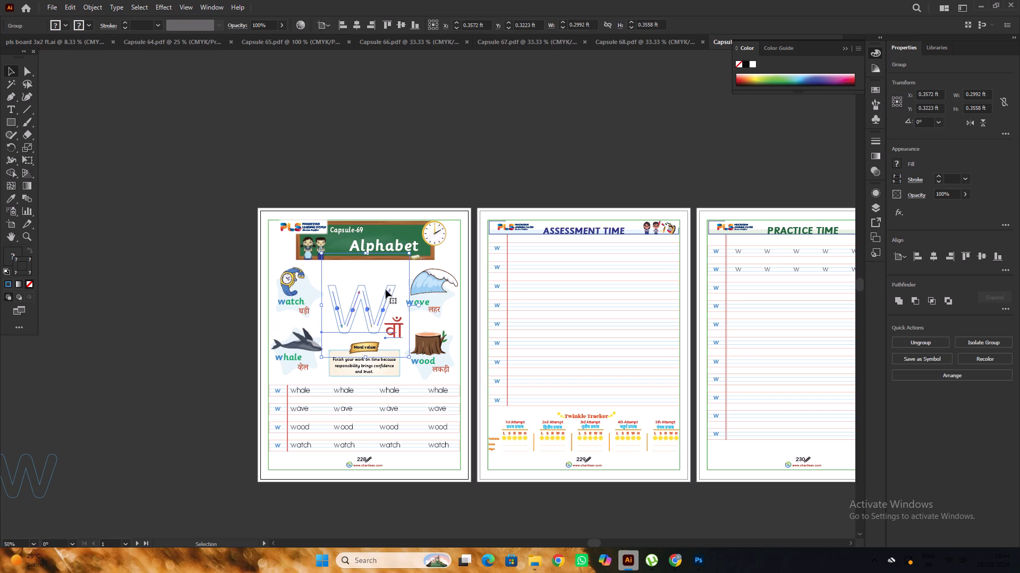
Centre the grouped w and Hindi word वाँ horizontally on the Alphabet page.
scroll(386, 290, "down", 4)
scroll(389, 282, "up", 2, "alt")
left_click(928, 253)
scroll(418, 225, "down", 2, "alt")
double_click(182, 199)
key("space")
key("space")
key("space")
left_click_drag(227, 204, 200, 201)
left_click(176, 183)
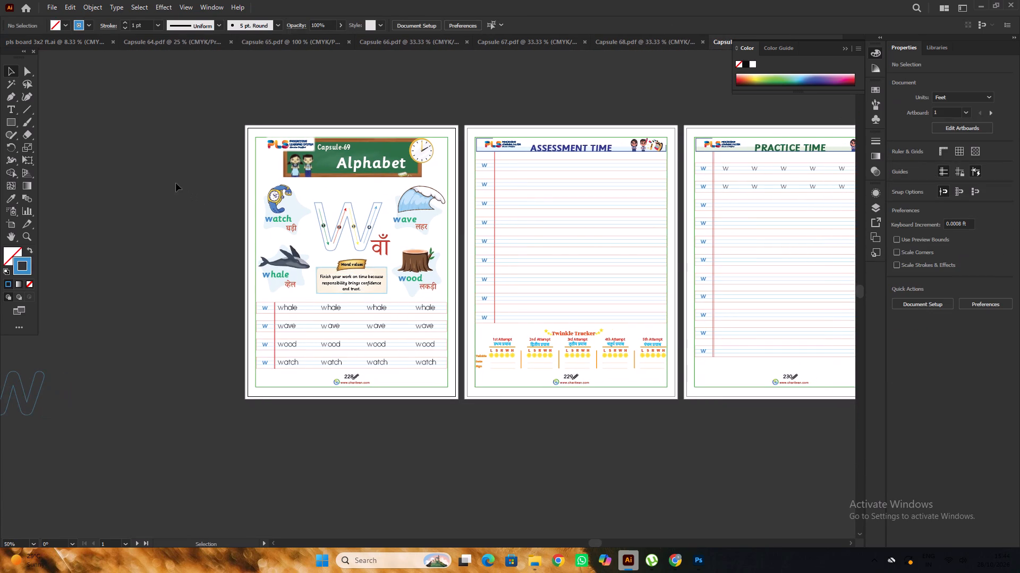
Set the font of the black word endings hale, ave, ood and atch in all four tracing columns to Sassoon Primary.
scroll(176, 183, "down", 4)
scroll(326, 300, "up", 2, "alt")
scroll(288, 241, "up", 3)
left_click(241, 218)
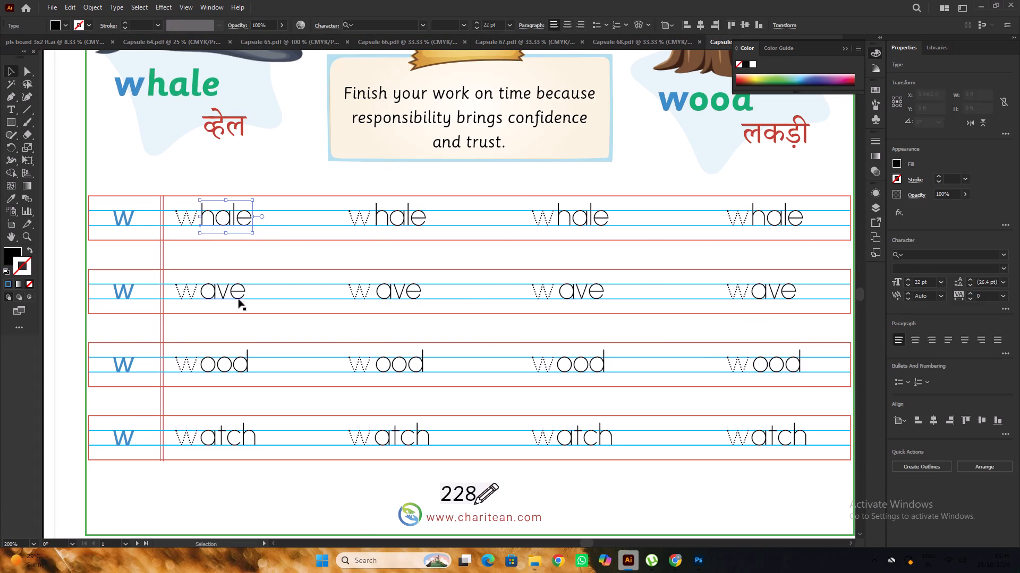
left_click(238, 299, "shift")
scroll(242, 284, "down", 3, "alt")
left_click(242, 323, "shift")
left_click(236, 373, "shift")
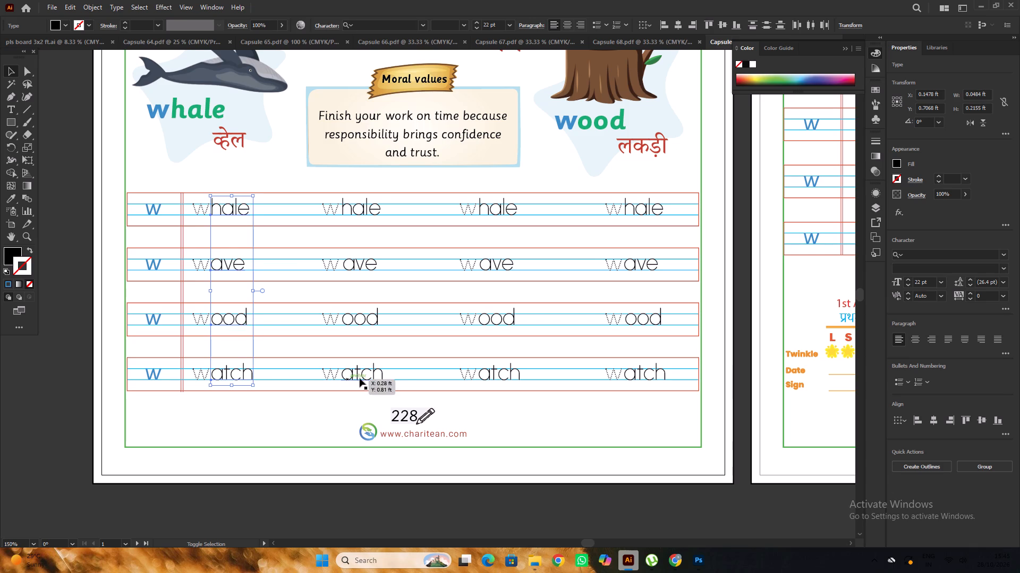
left_click(360, 376, "shift")
left_click(353, 318, "shift")
left_click(364, 264, "shift")
left_click(360, 205, "shift")
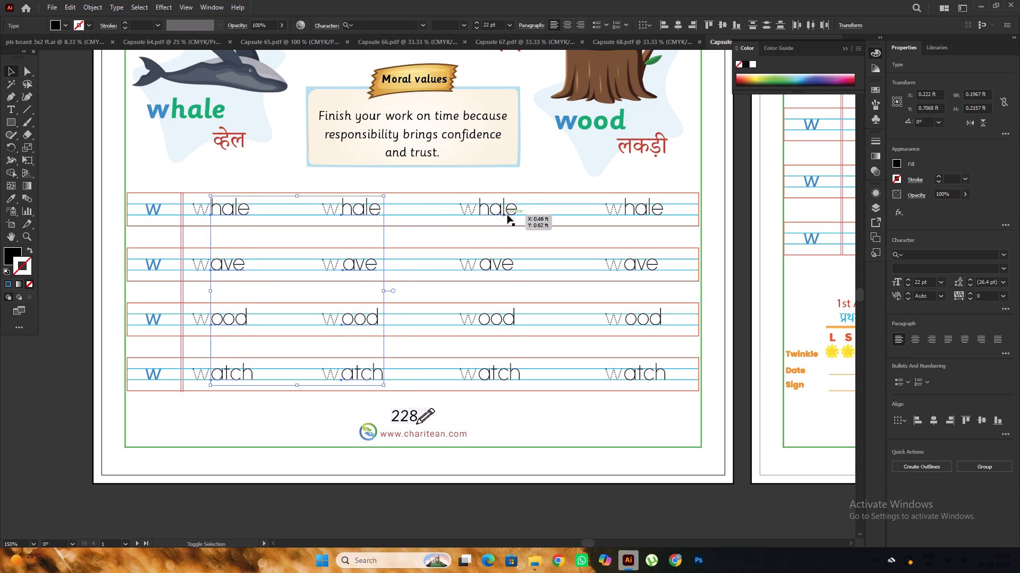
left_click(510, 211, "shift")
left_click(495, 256, "shift")
left_click(503, 325, "shift")
left_click(501, 375, "shift")
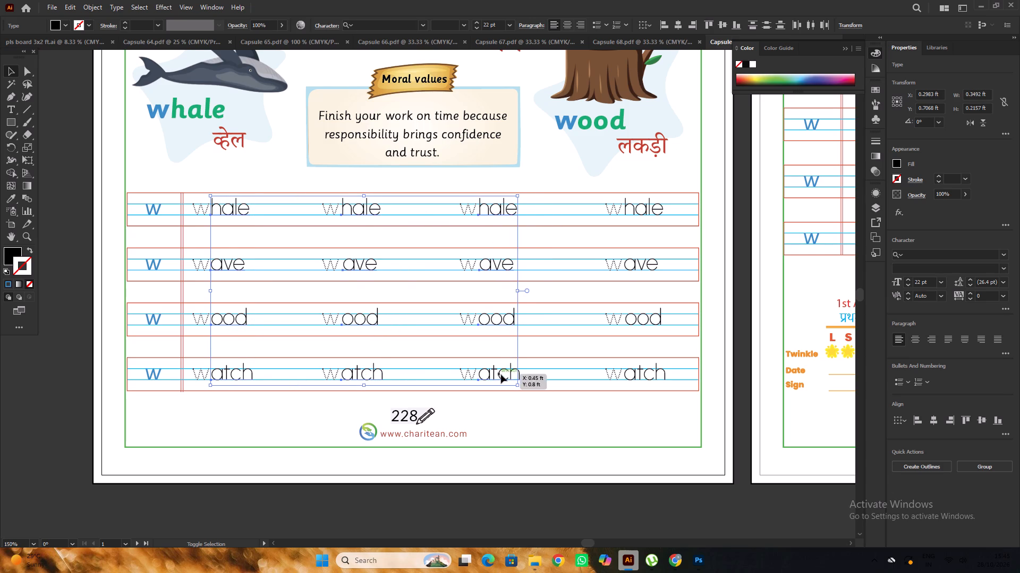
left_click(652, 381, "shift")
left_click(640, 323, "shift")
left_click(641, 266, "shift")
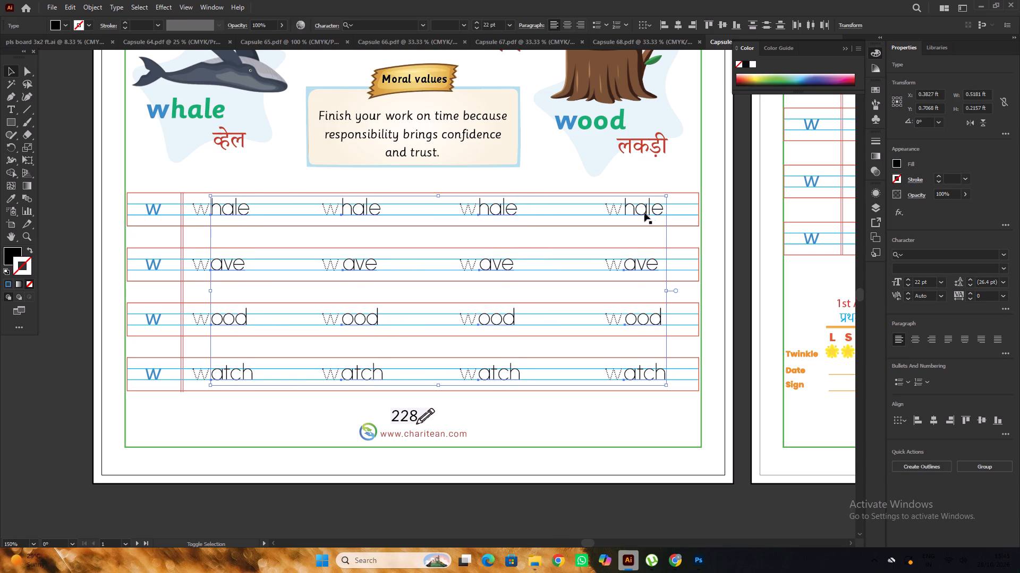
left_click(644, 209, "shift")
left_click(916, 257)
type("sass")
left_click(818, 325)
scroll(550, 285, "down", 2, "alt")
left_click(187, 208)
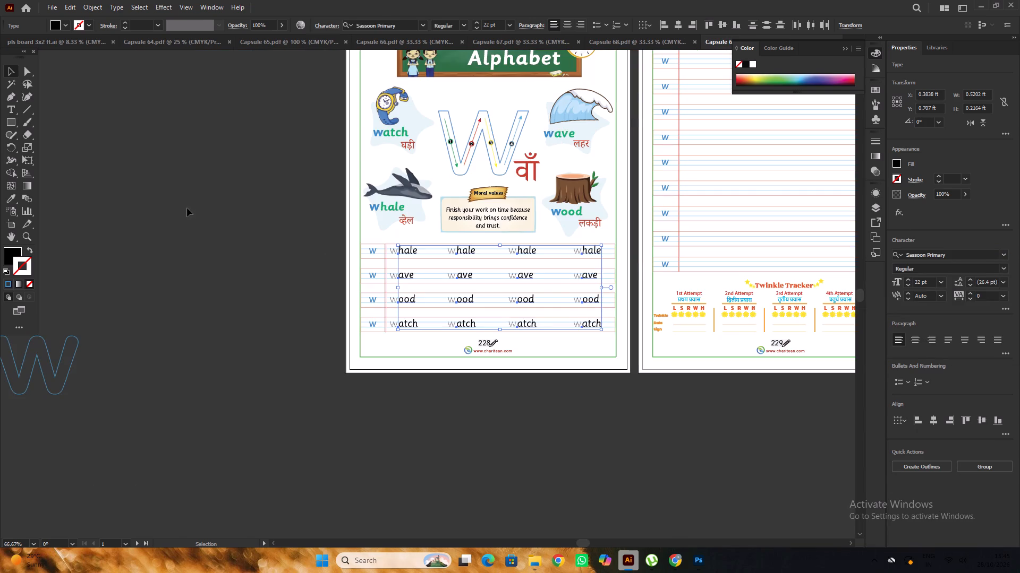
Review the tracing words on the Alphabet page and the Assessment, Practice and Recall Time pages of Capsule 69.
scroll(486, 328, "up", 4, "alt")
scroll(343, 285, "down", 3, "alt")
scroll(358, 294, "up", 4)
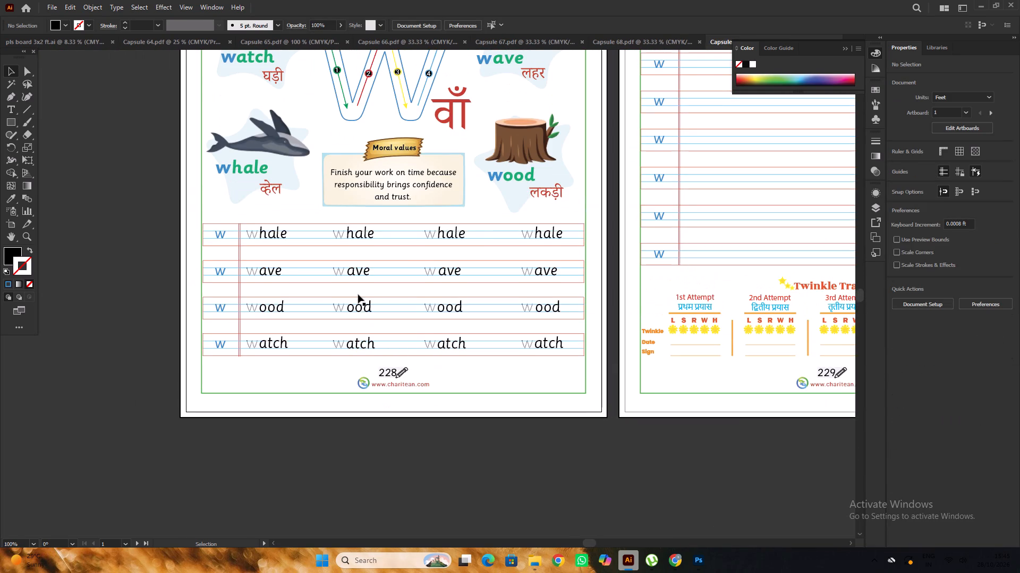
scroll(358, 294, "up", 3)
scroll(218, 273, "down", 1, "alt")
left_click(458, 437)
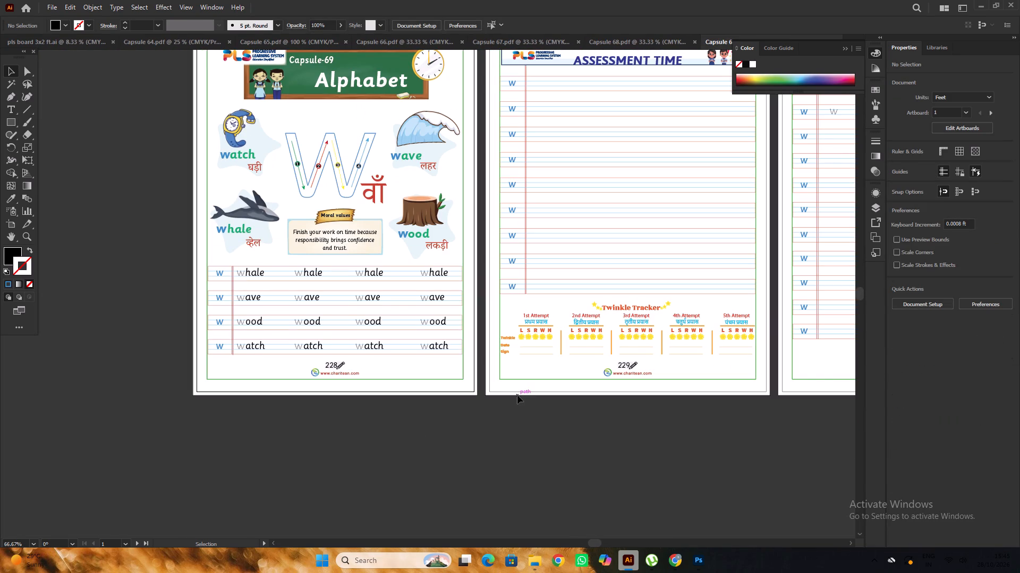
scroll(517, 395, "down", 2, "alt")
scroll(529, 328, "up", 4, "alt")
left_click(470, 326)
scroll(390, 312, "down", 4, "alt")
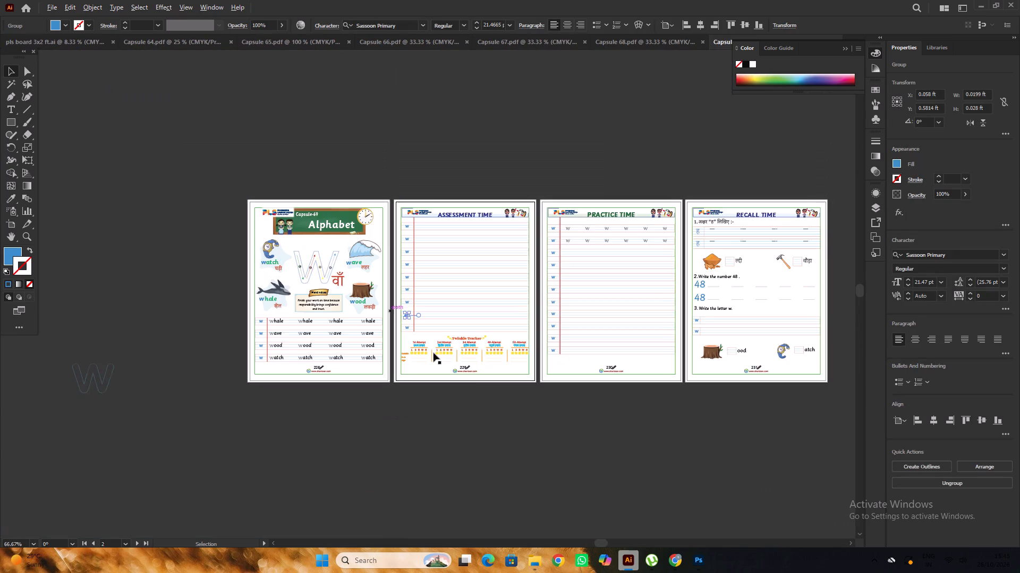
key("space")
left_click_drag(541, 412, 393, 406)
left_click(575, 421)
scroll(598, 373, "up", 6)
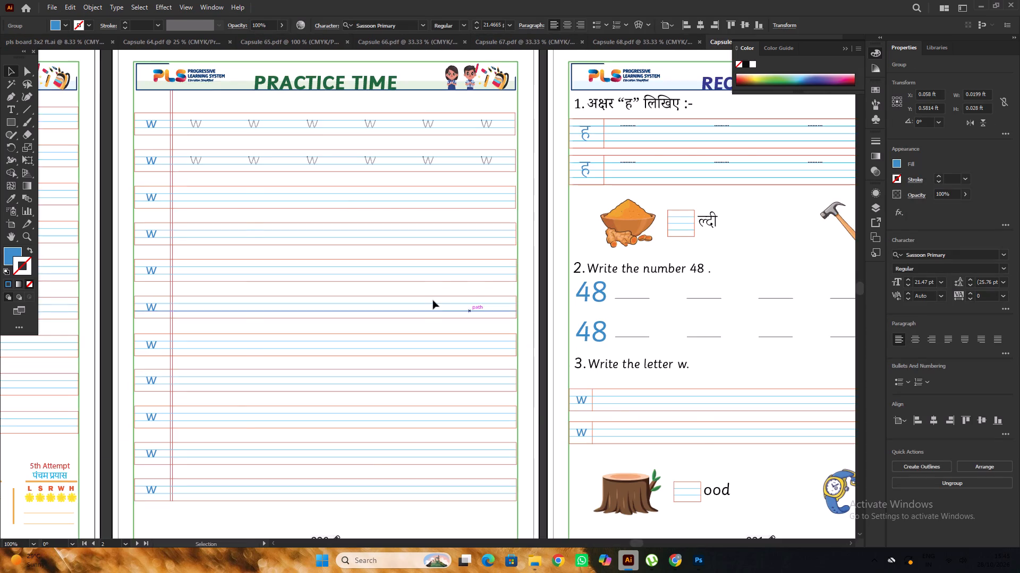
scroll(429, 300, "down", 3, "alt")
scroll(543, 387, "down", 4, "alt")
left_click(569, 411)
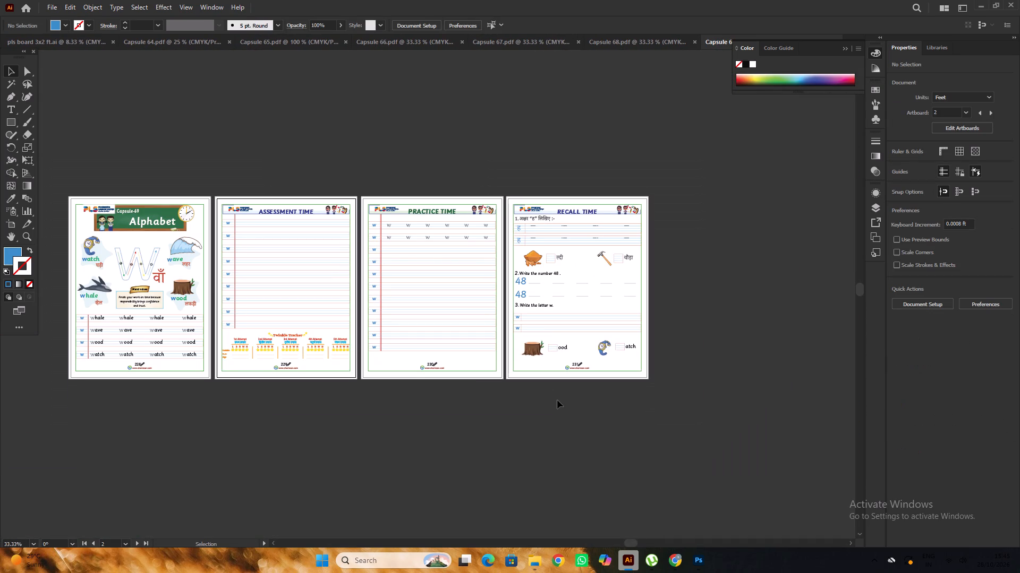
Compare the finished page layout of Capsule 68 with the Capsule 69 pages to see what remains to fix.
left_click(842, 47)
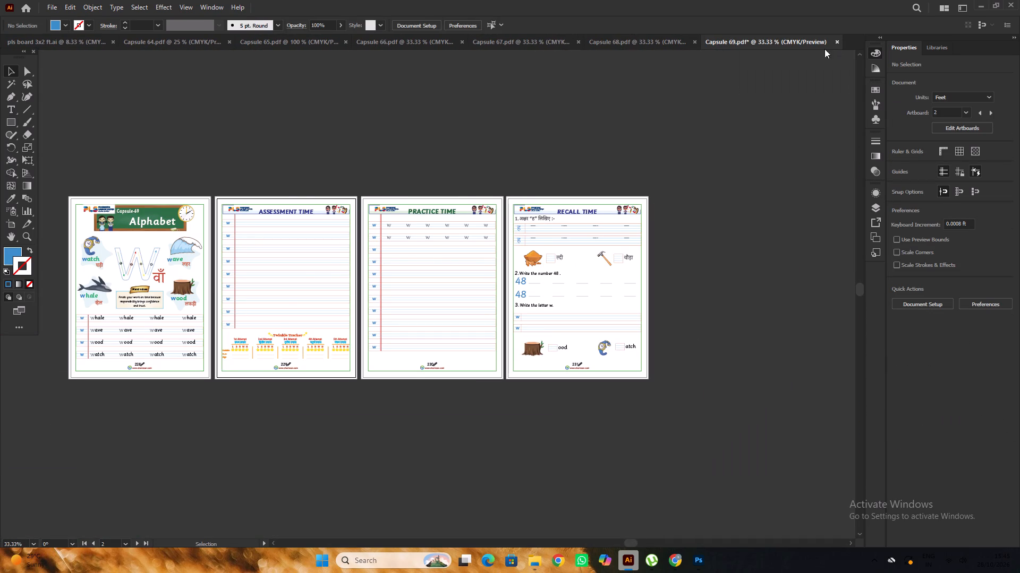
left_click(647, 40)
scroll(576, 303, "up", 2, "alt")
scroll(579, 248, "down", 2, "alt")
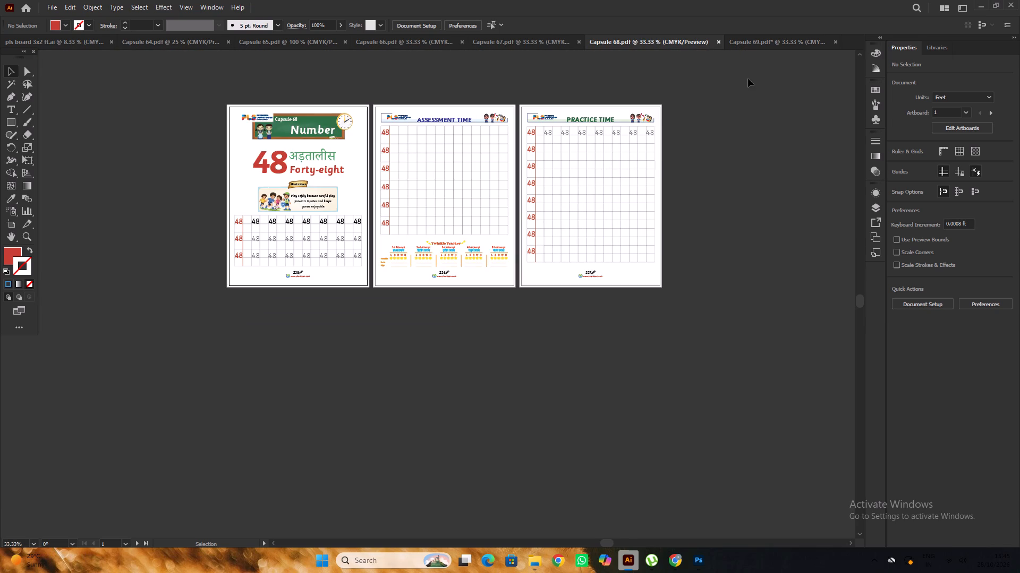
left_click(773, 46)
scroll(156, 346, "up", 2, "alt")
scroll(258, 298, "up", 1)
scroll(265, 294, "down", 3, "alt")
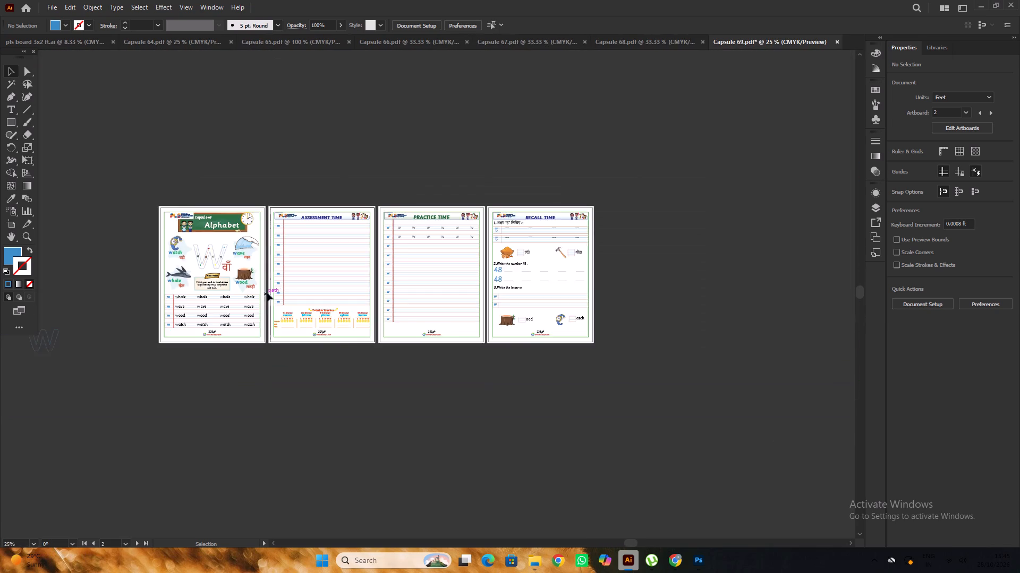
scroll(352, 339, "up", 3, "alt")
scroll(326, 335, "down", 1, "alt")
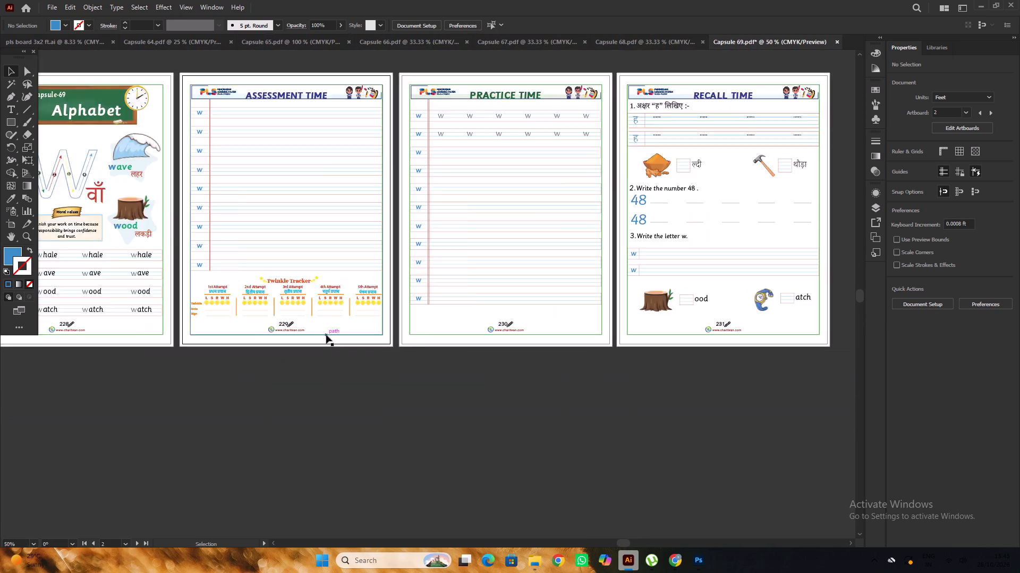
scroll(326, 335, "down", 1, "alt")
scroll(453, 346, "up", 2, "alt")
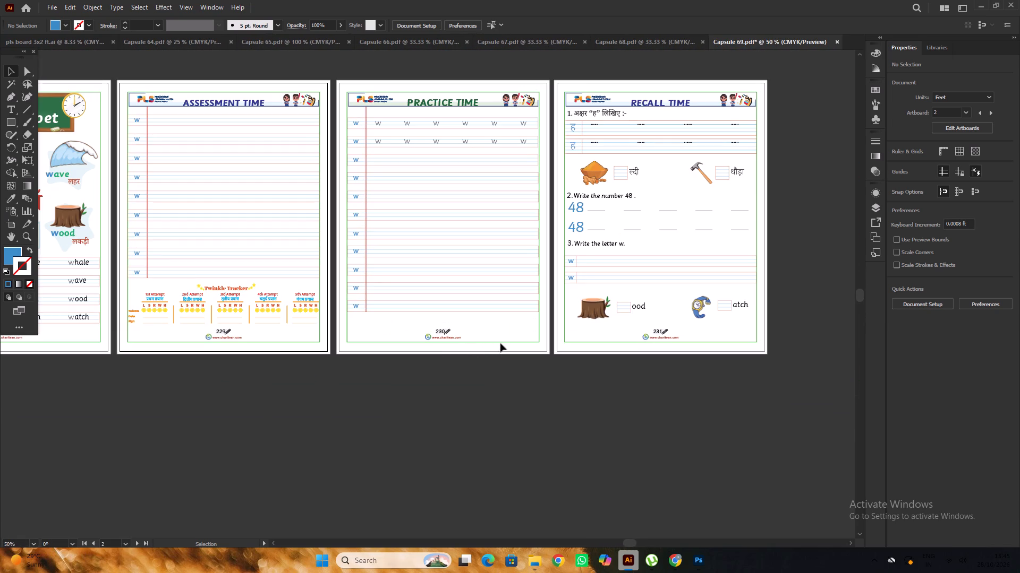
Delete the green border from the Practice Time page of Capsule 69.
left_click(500, 343)
left_click(503, 342)
key("Delete")
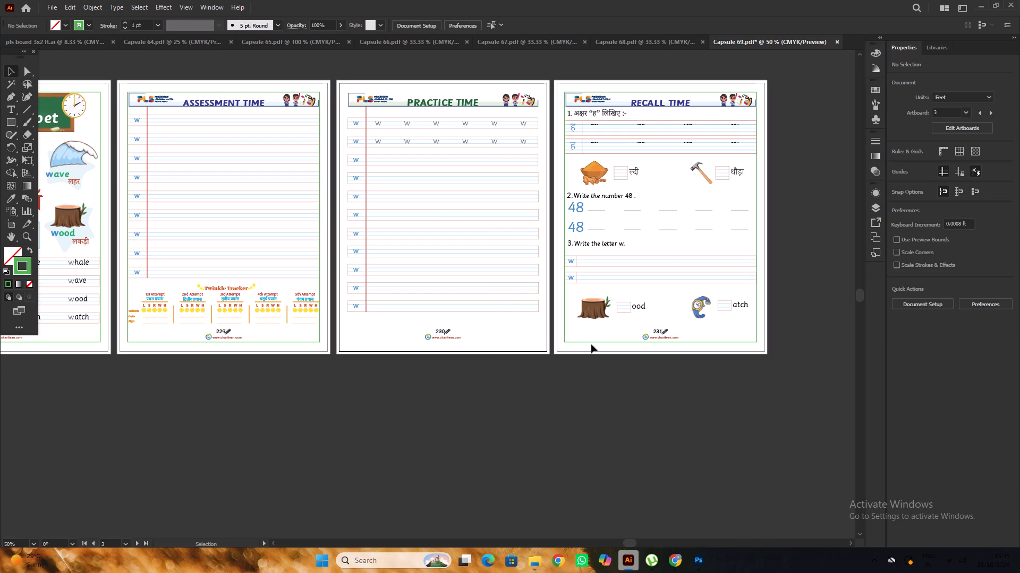
Try to delete the green border on the Recall Time page, and unlock all locked objects.
left_click(592, 341)
key("Delete")
left_click(593, 343)
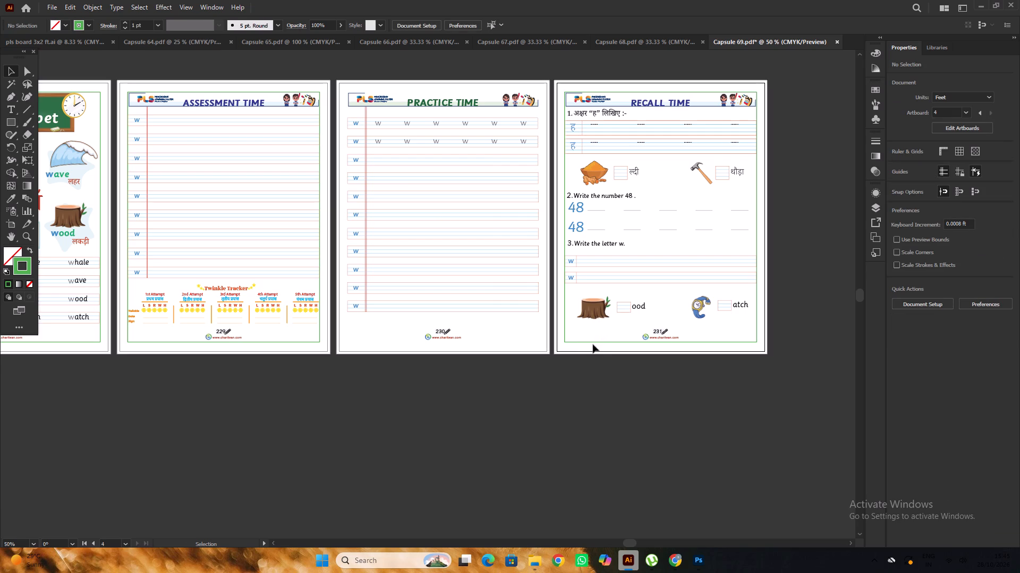
key("ctrl+alt+2")
left_click(634, 403)
Delete the green borders from the Assessment Time and Alphabet pages.
scroll(644, 370, "down", 3, "alt")
scroll(465, 347, "up", 1, "alt")
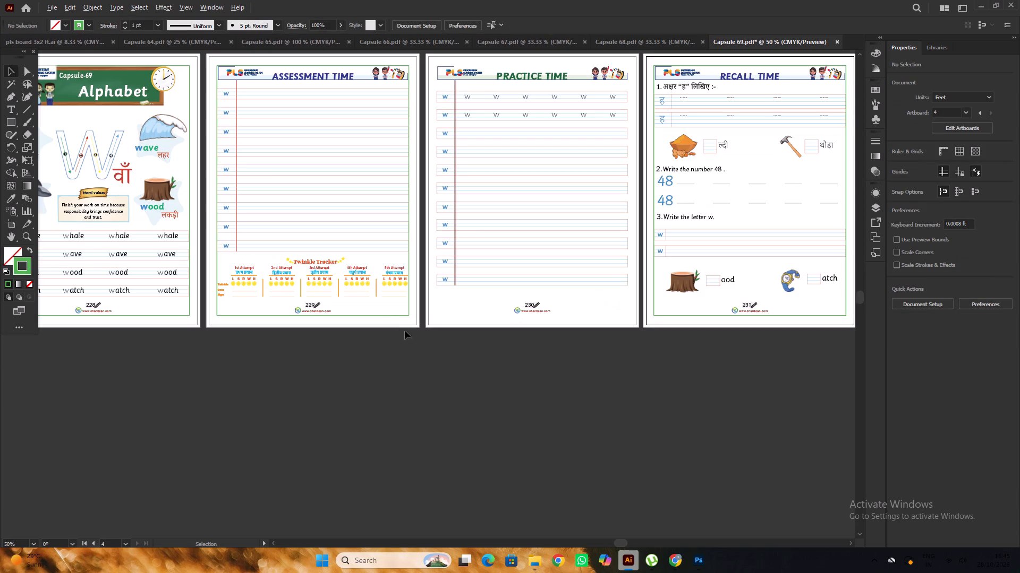
left_click(402, 316)
scroll(404, 315, "down", 1, "alt")
key("Delete")
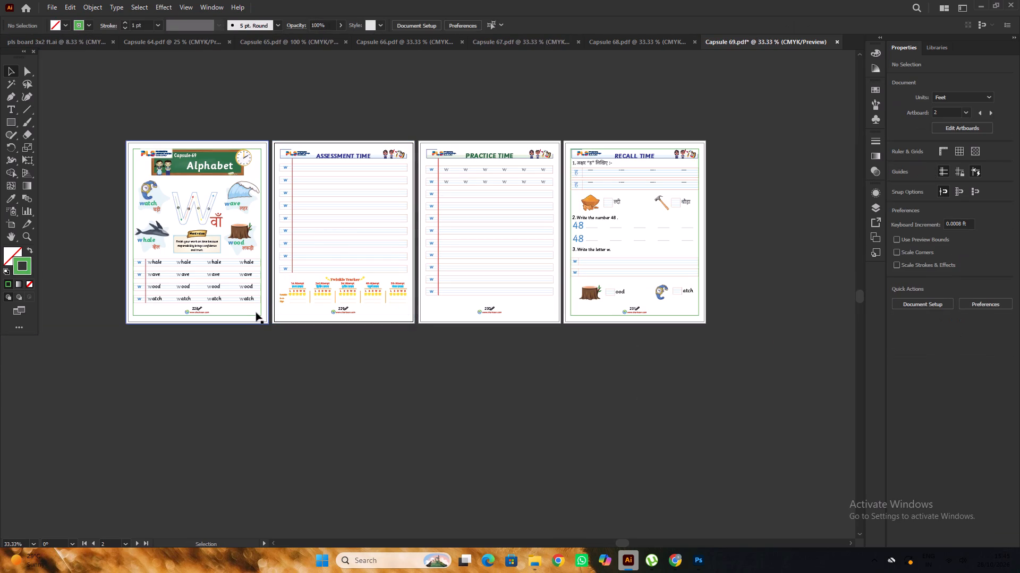
left_click(256, 314)
key("Delete")
Remove the green border from the Recall Time page.
left_click(591, 315)
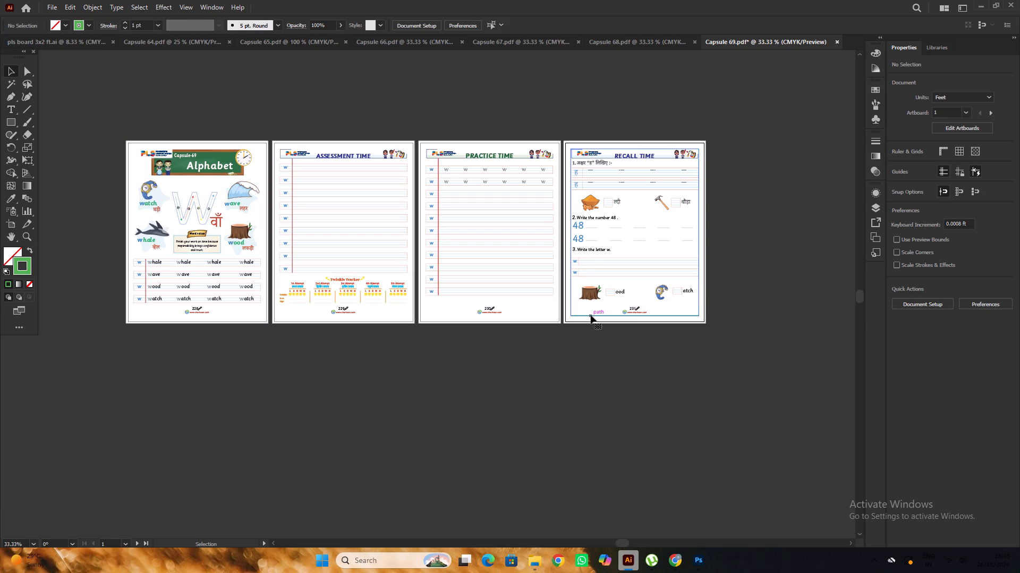
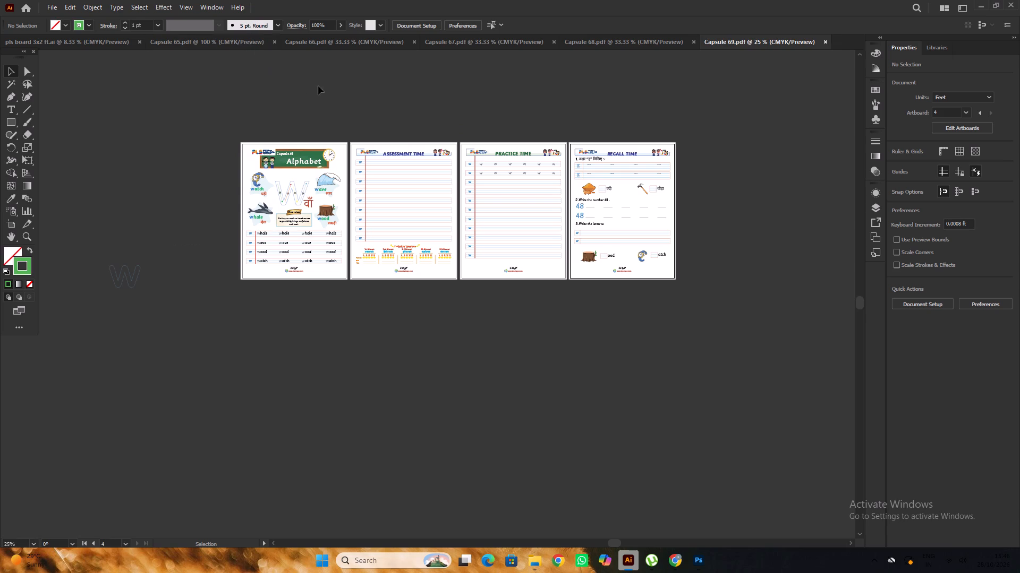
Switch to the Capsule 65 PDF and close that document.
left_click(247, 40)
left_click(274, 43)
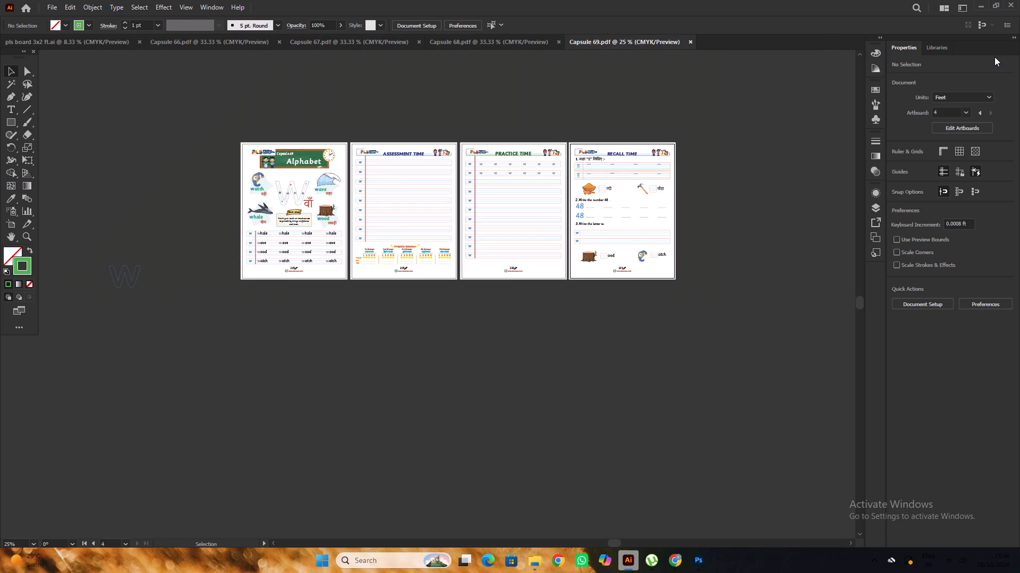
Open the Capsule 70 PDF from the PRINT FINAL folder in Illustrator.
left_click(977, 4)
scroll(467, 257, "down", 5)
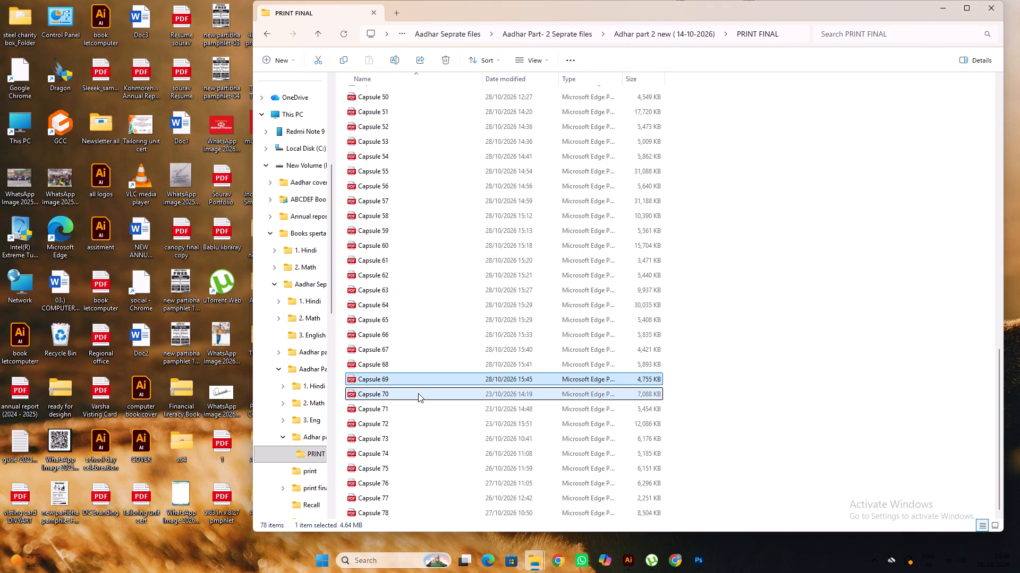
left_click(418, 393)
right_click(418, 393)
left_click(617, 185)
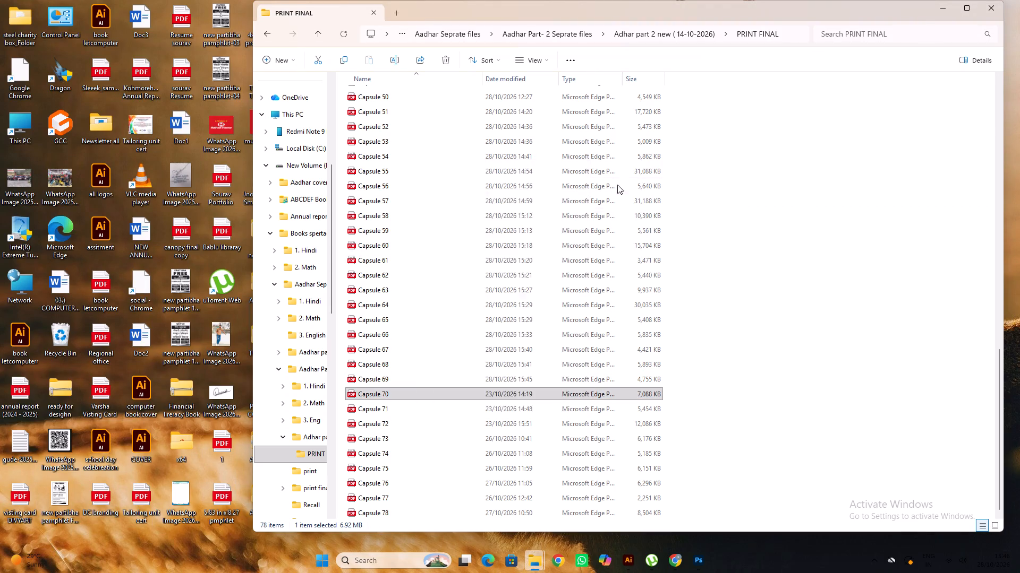
scroll(448, 176, "down", 6)
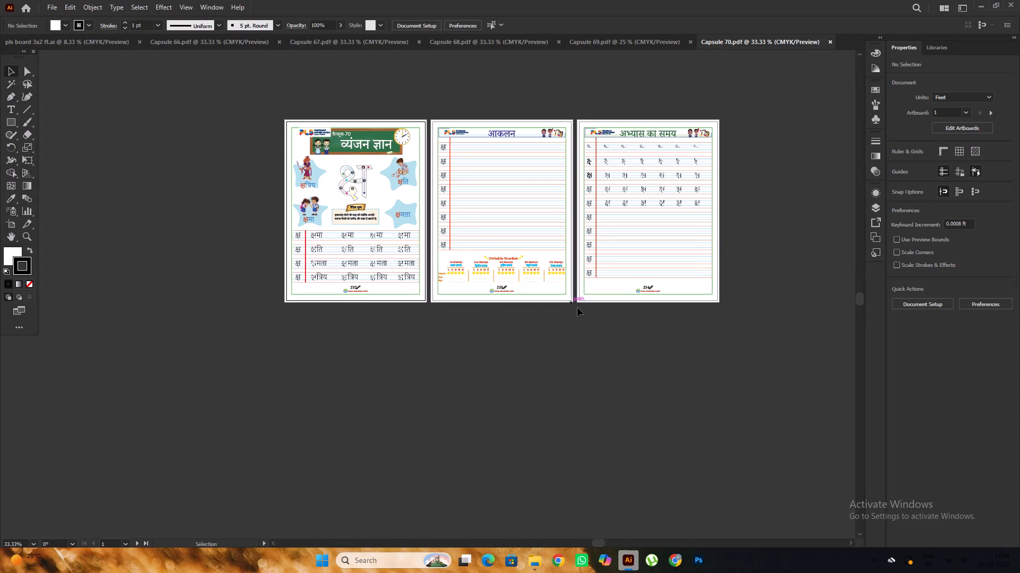
Unlock all locked objects in Capsule 70 and delete the green borders from its three pages.
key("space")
left_click_drag(635, 333, 584, 334)
left_click(584, 332)
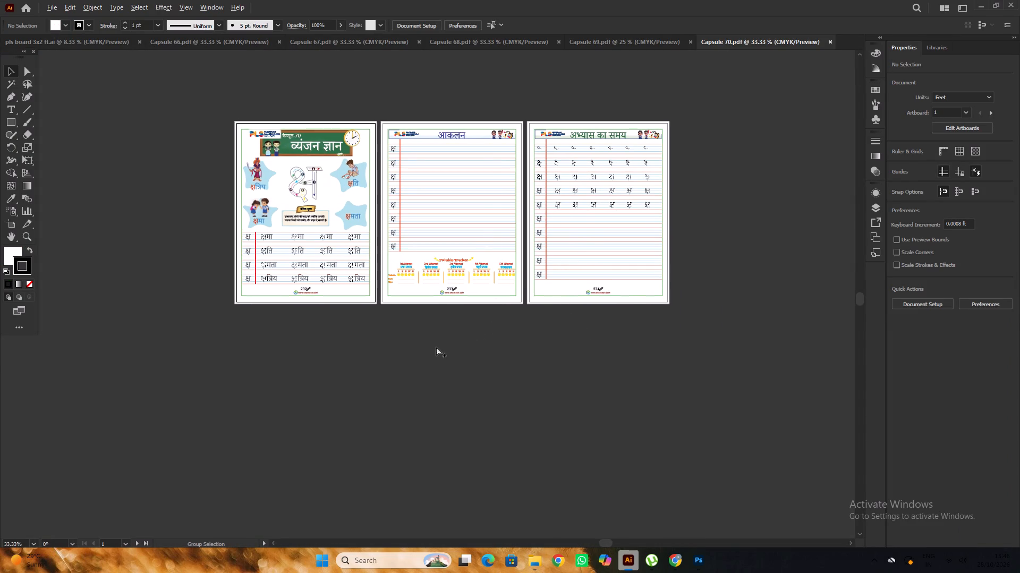
key("ctrl+alt+2")
left_click(469, 368)
scroll(456, 342, "up", 2)
scroll(386, 321, "up", 1, "alt")
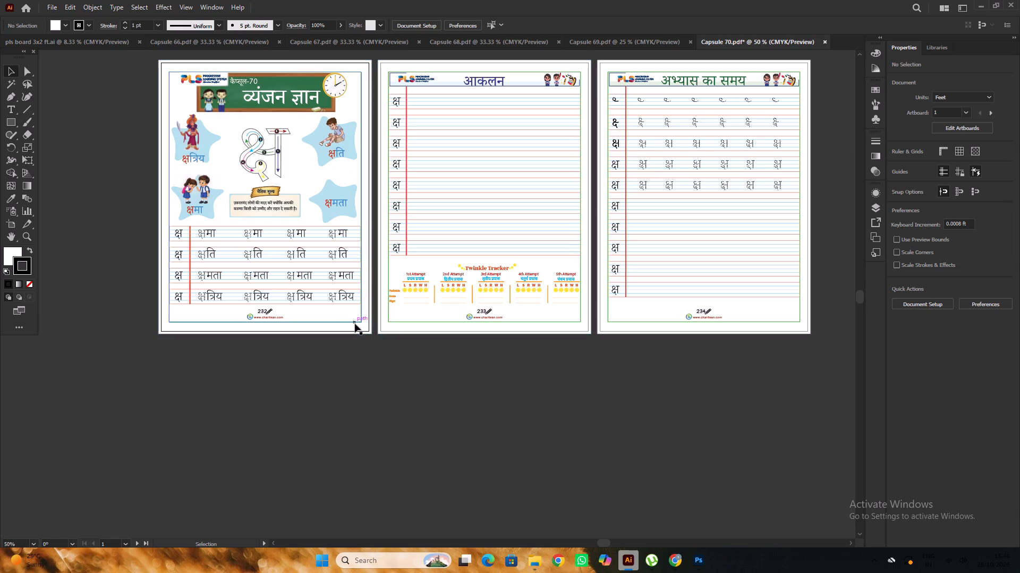
left_click(356, 322)
left_click(404, 322, "shift")
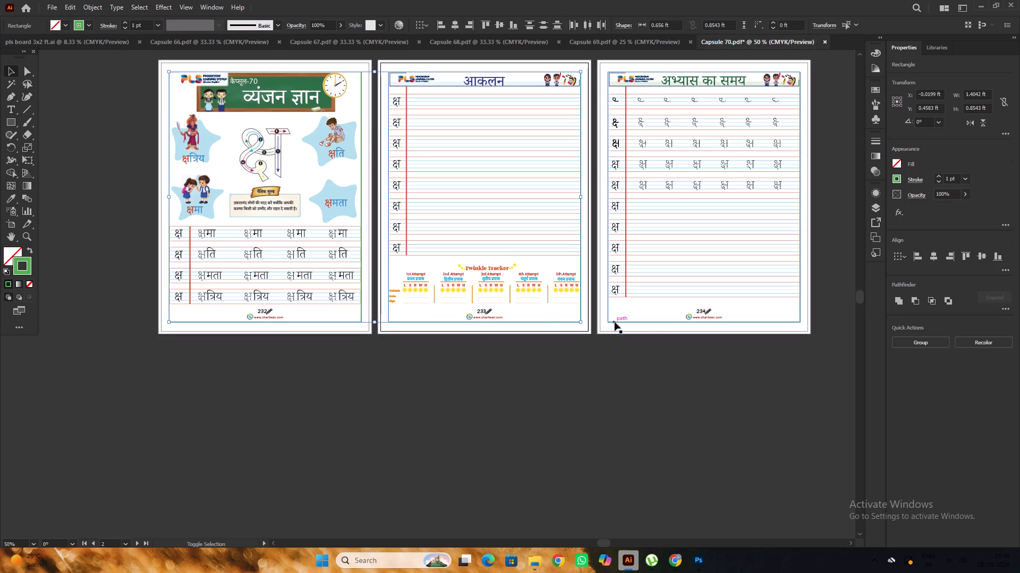
left_click(615, 322, "shift")
key("Delete")
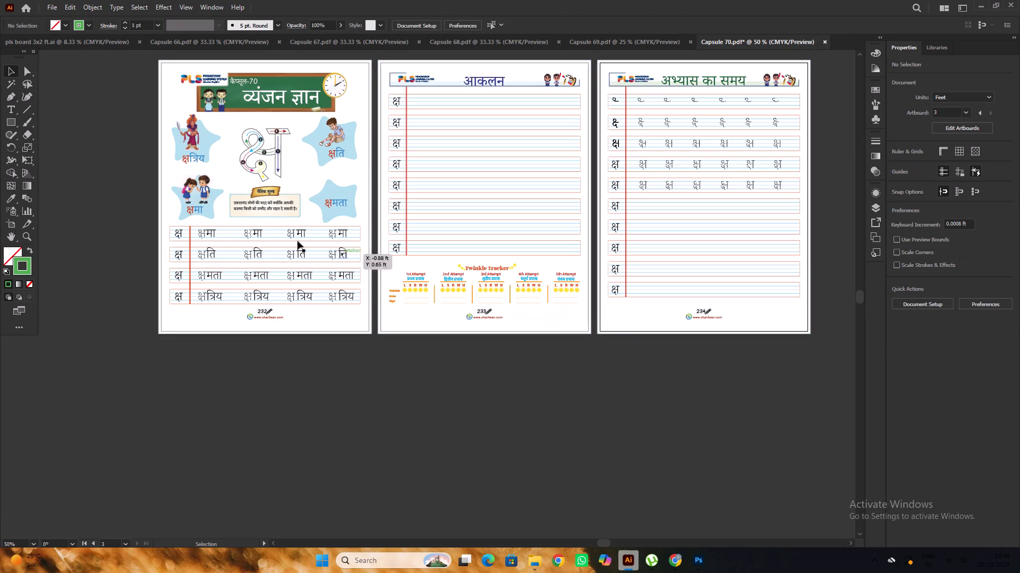
Place a copy of the first page's moral-value text outside the artboard, and convert the text on the page to outlines.
left_click_drag(269, 211, 93, 441)
left_click_drag(166, 423, 167, 418, "alt")
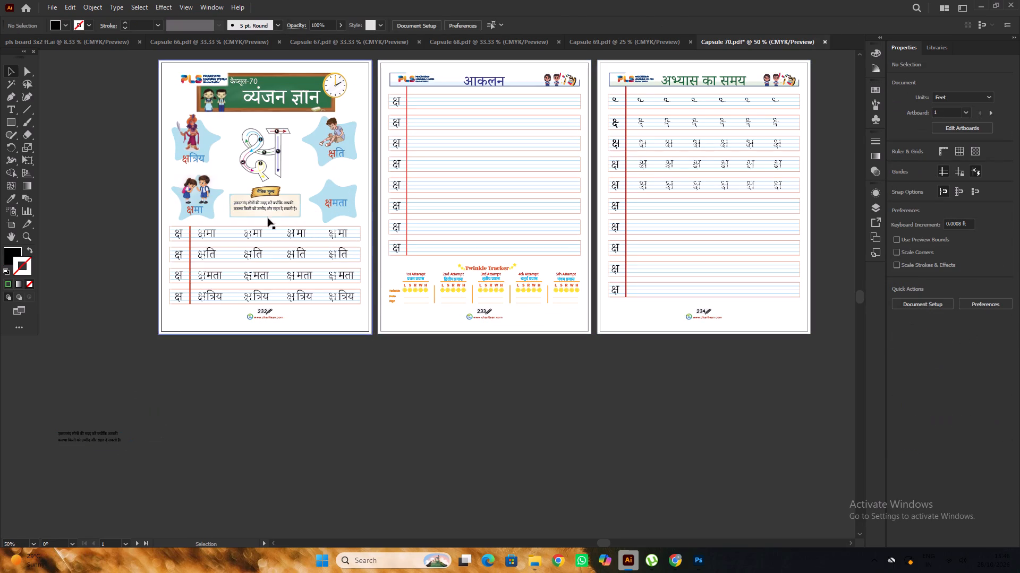
left_click(270, 211)
key("ctrl+shift+o")
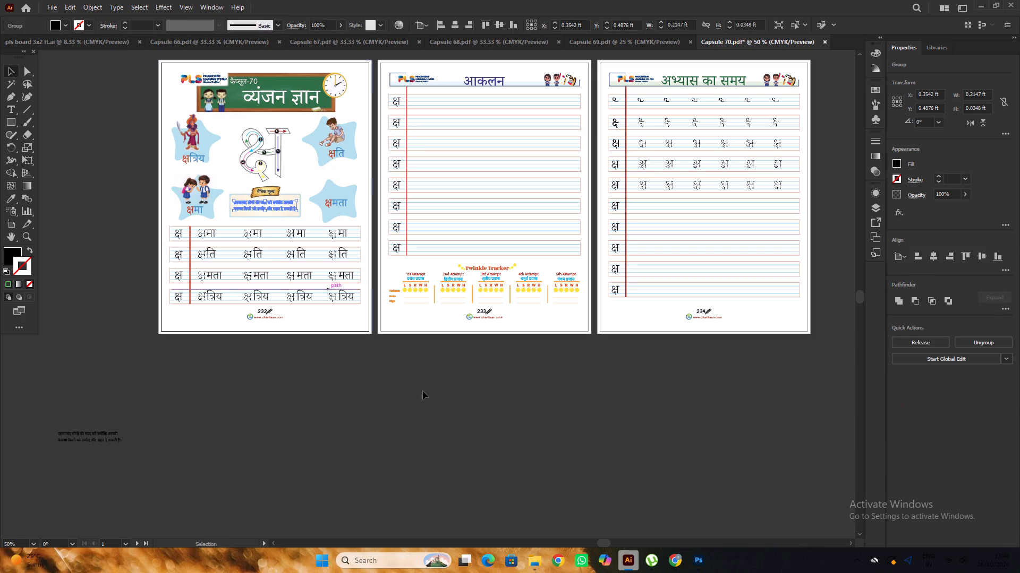
left_click(429, 402)
Inspect the Capsule 70 pages and compare their footer page numbers with those in Capsule 69.
scroll(463, 353, "down", 4, "alt")
scroll(377, 284, "up", 2, "alt")
scroll(386, 300, "up", 5)
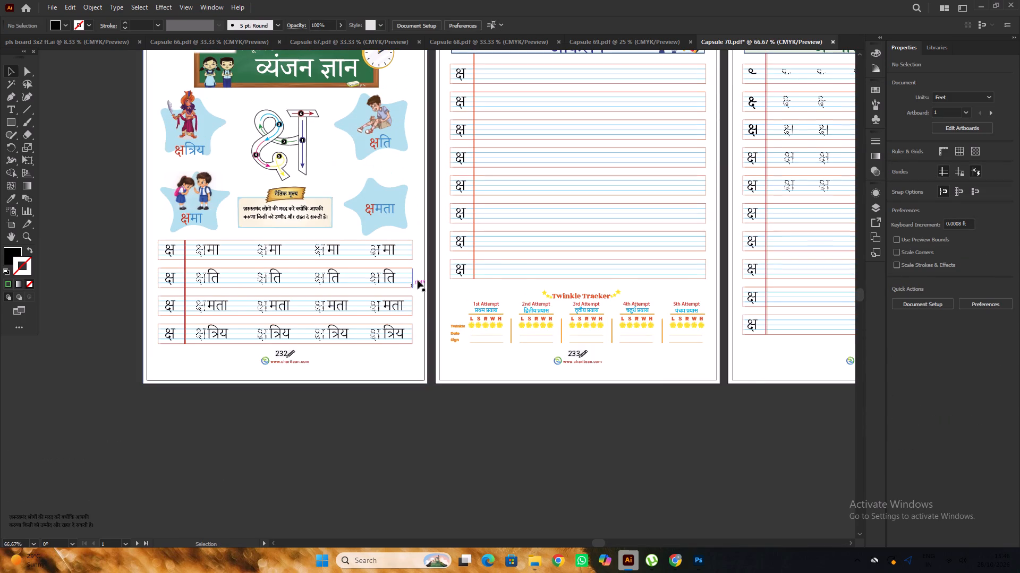
left_click(464, 245)
left_click(480, 384)
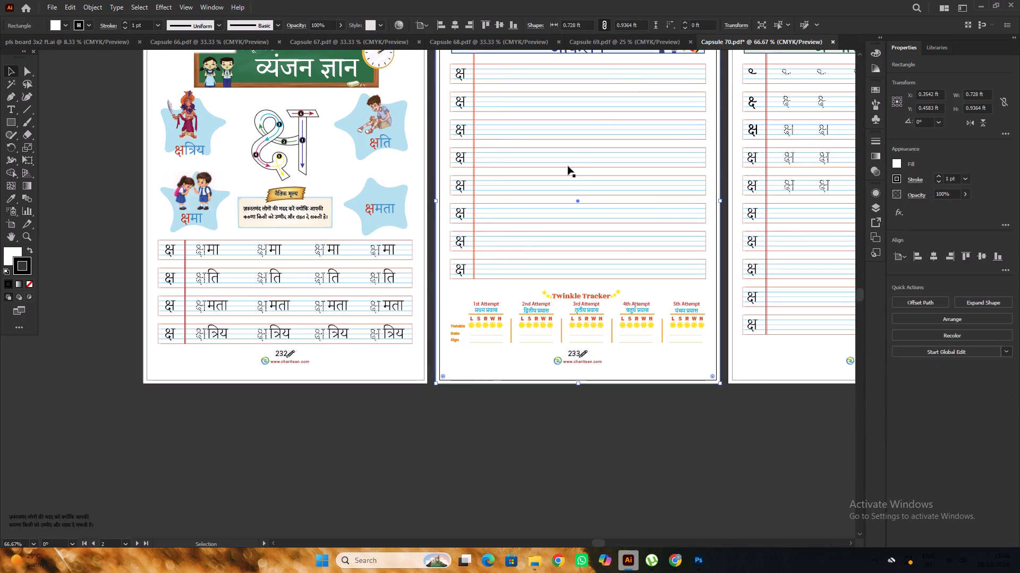
left_click(628, 41)
scroll(643, 261, "up", 5, "alt")
scroll(643, 260, "down", 4, "alt")
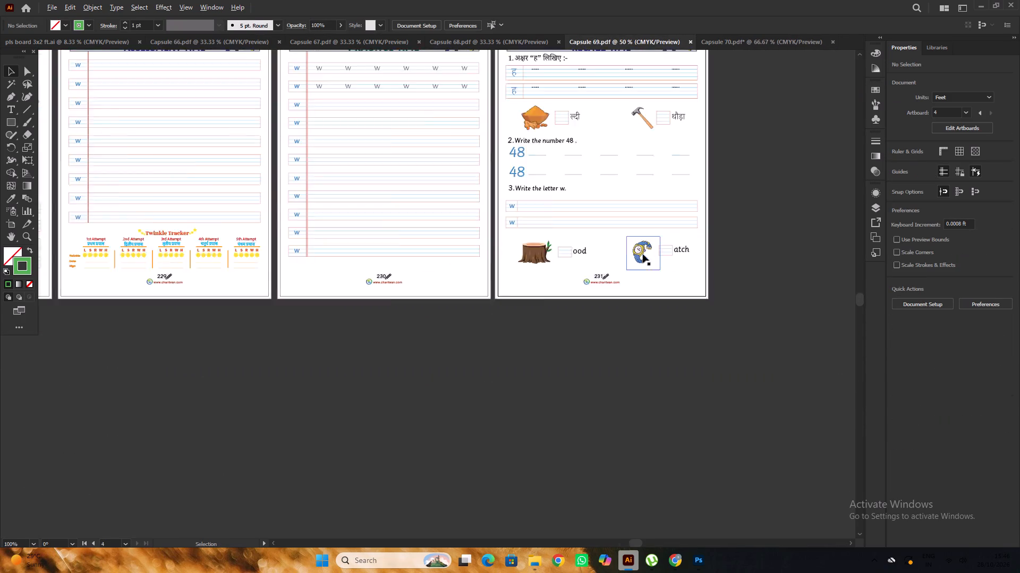
left_click(729, 44)
scroll(282, 358, "up", 2, "alt")
scroll(285, 350, "down", 4)
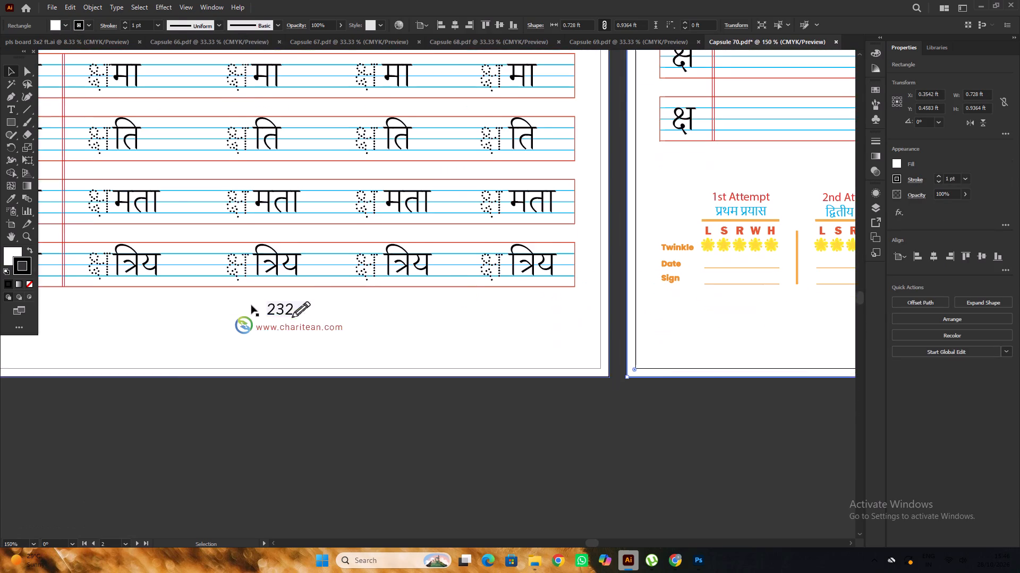
scroll(251, 305, "down", 3)
scroll(419, 308, "up", 4, "alt")
scroll(418, 307, "down", 2, "alt")
scroll(579, 344, "up", 4, "alt")
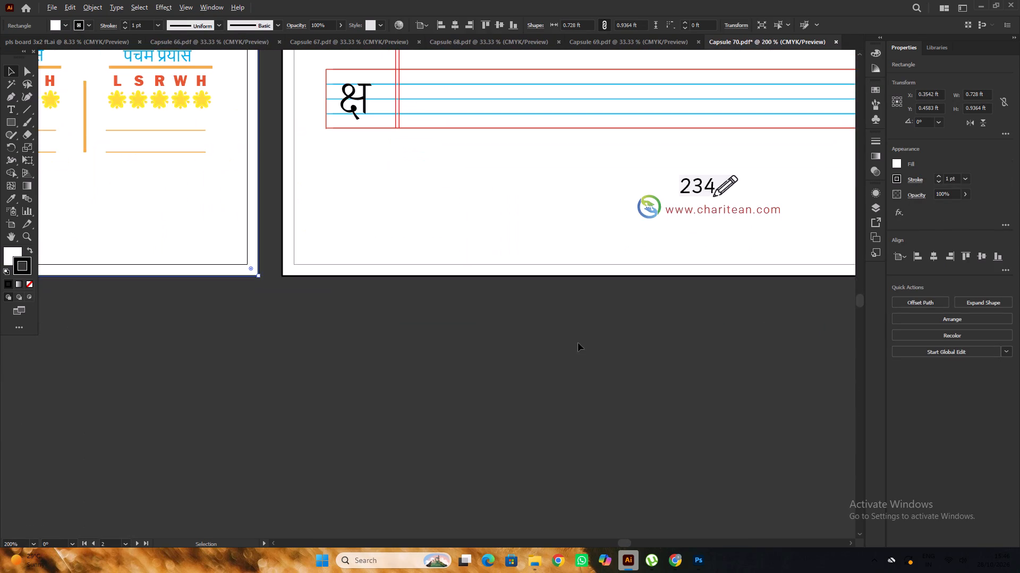
scroll(578, 343, "down", 3, "alt")
left_click(589, 405)
scroll(584, 392, "down", 2, "alt")
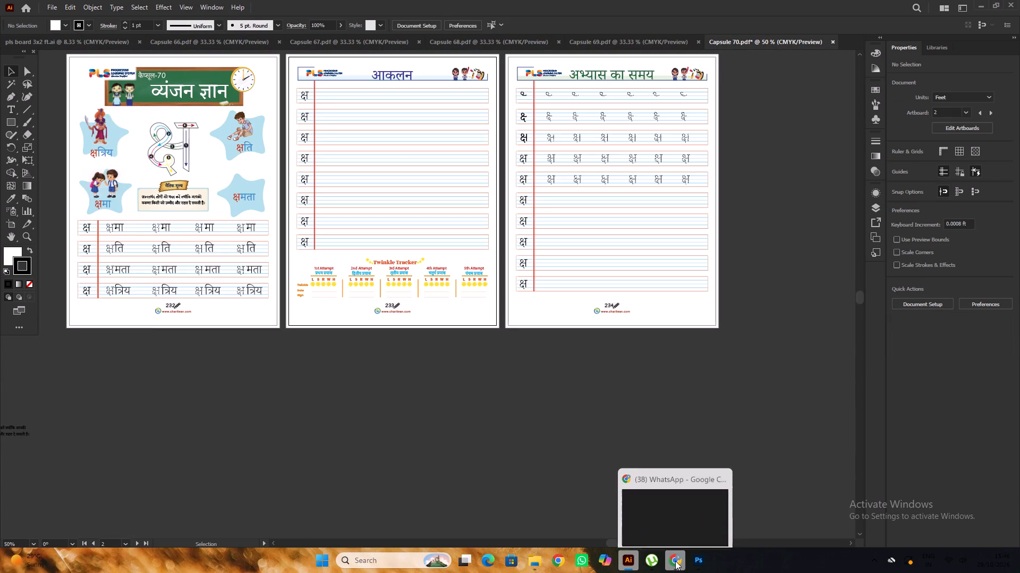